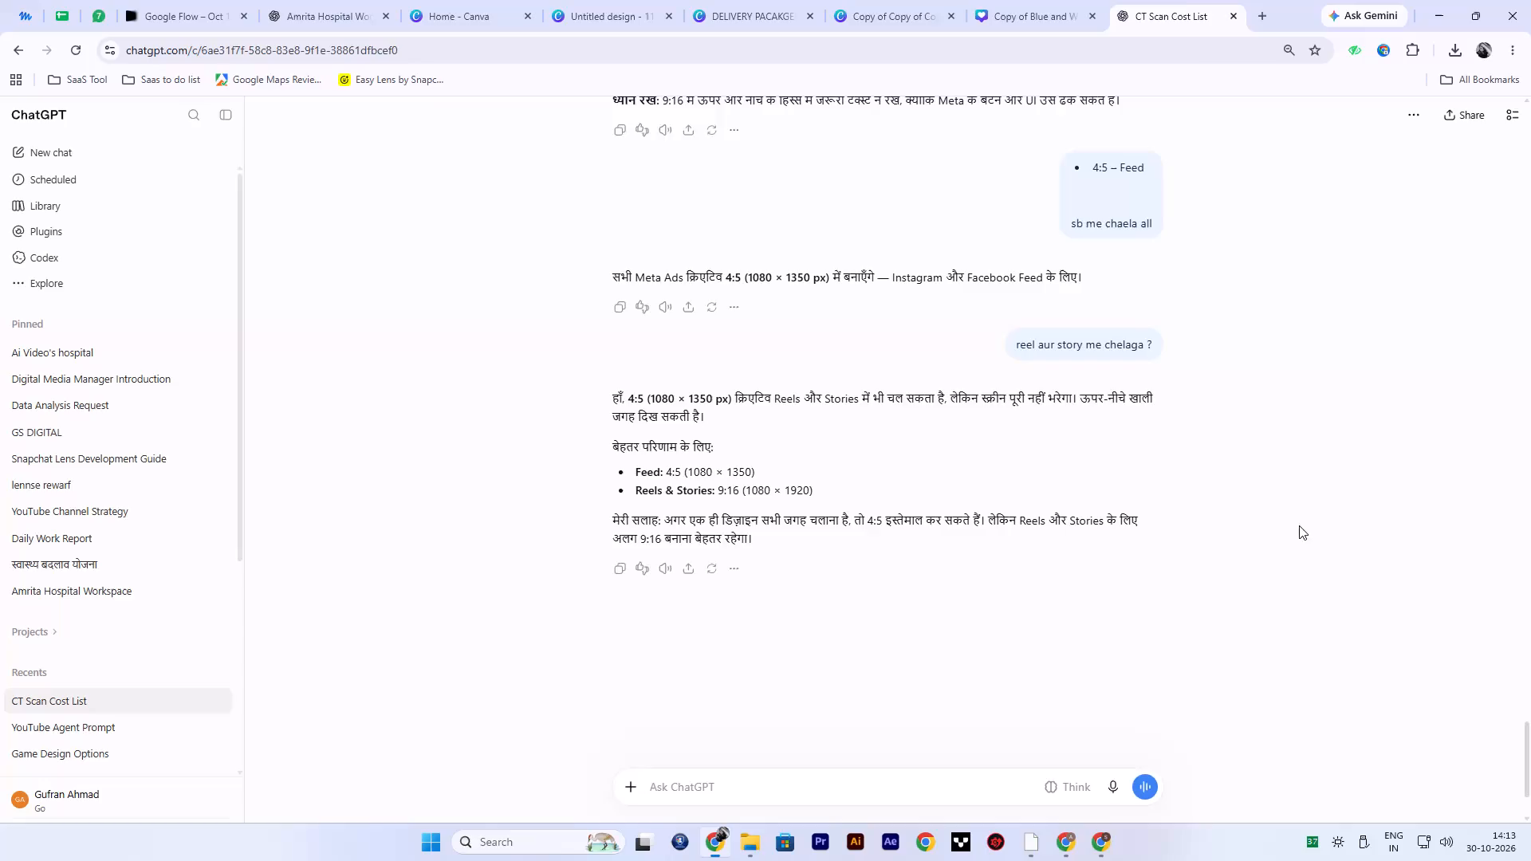
In the untitled 1122 × 1402 px Canva design with the back-pain poster, add a blank second page.
click(1071, 0)
click(869, 0)
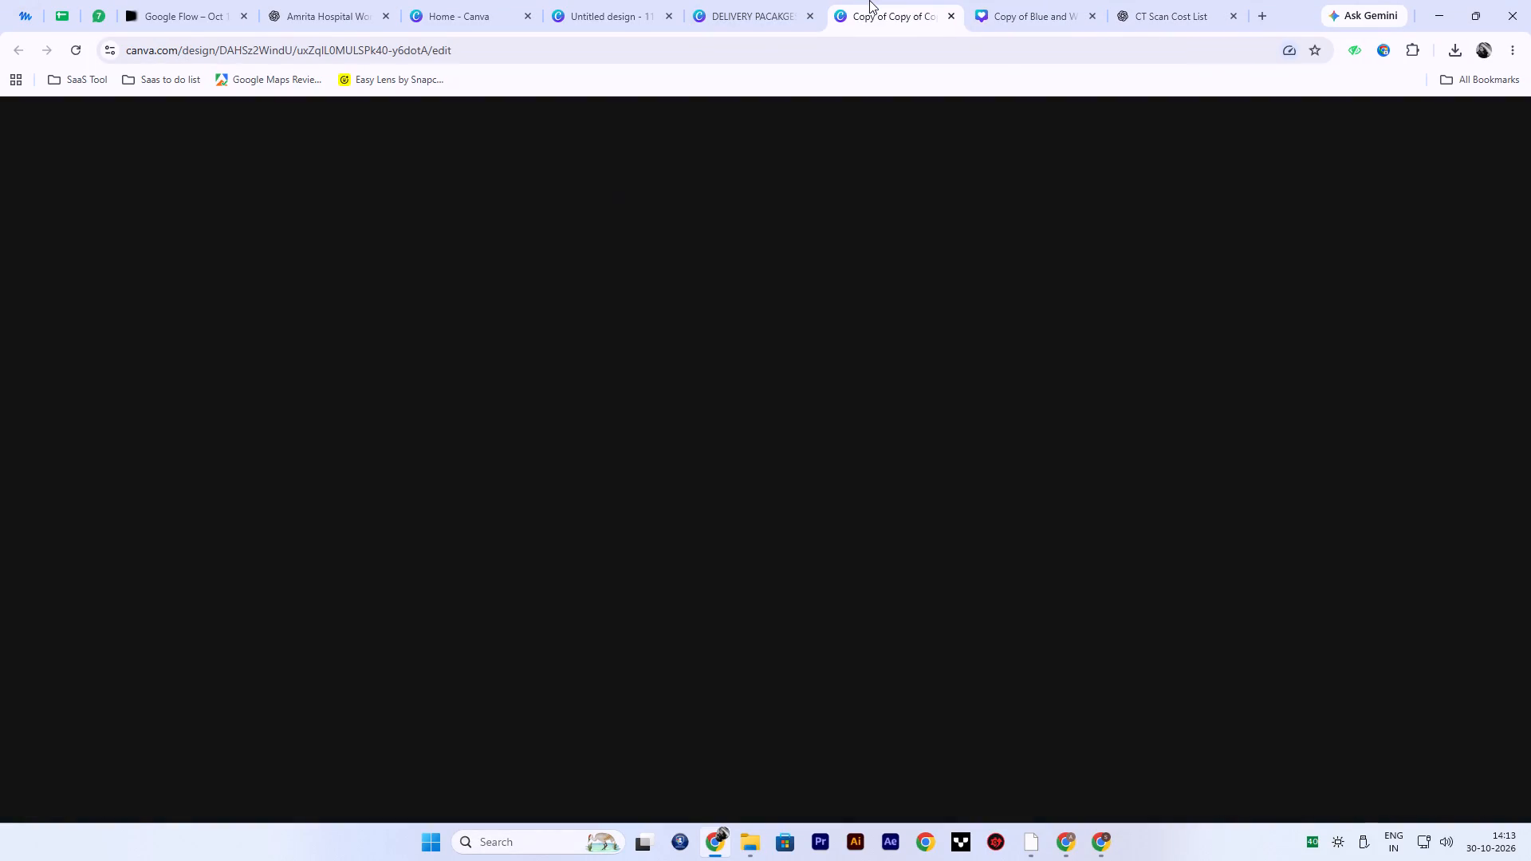
click(777, 0)
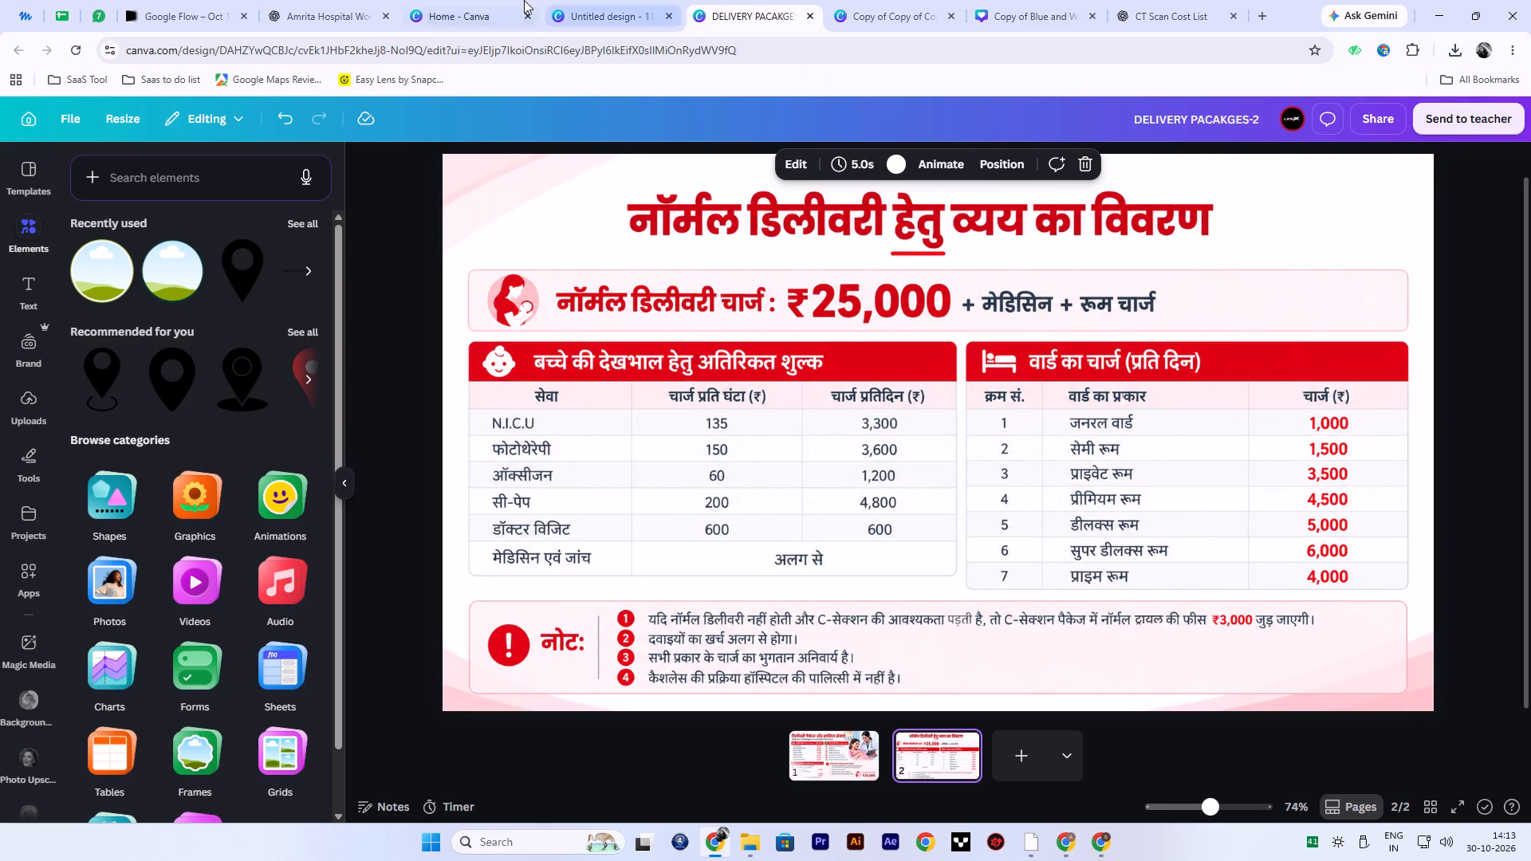
click(620, 0)
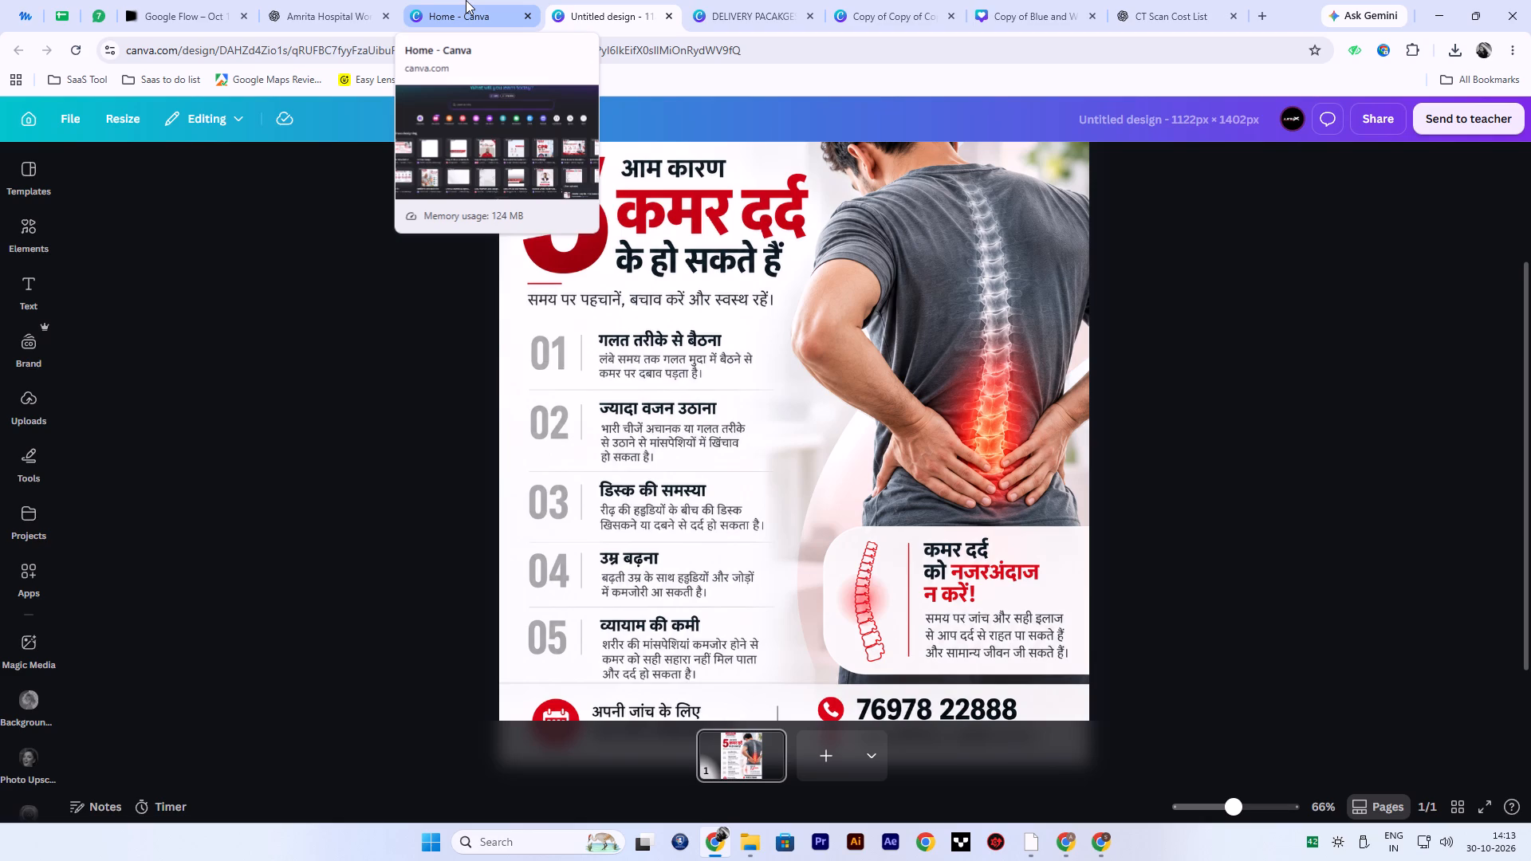
scroll(1016, 592, down, 12)
click(802, 762)
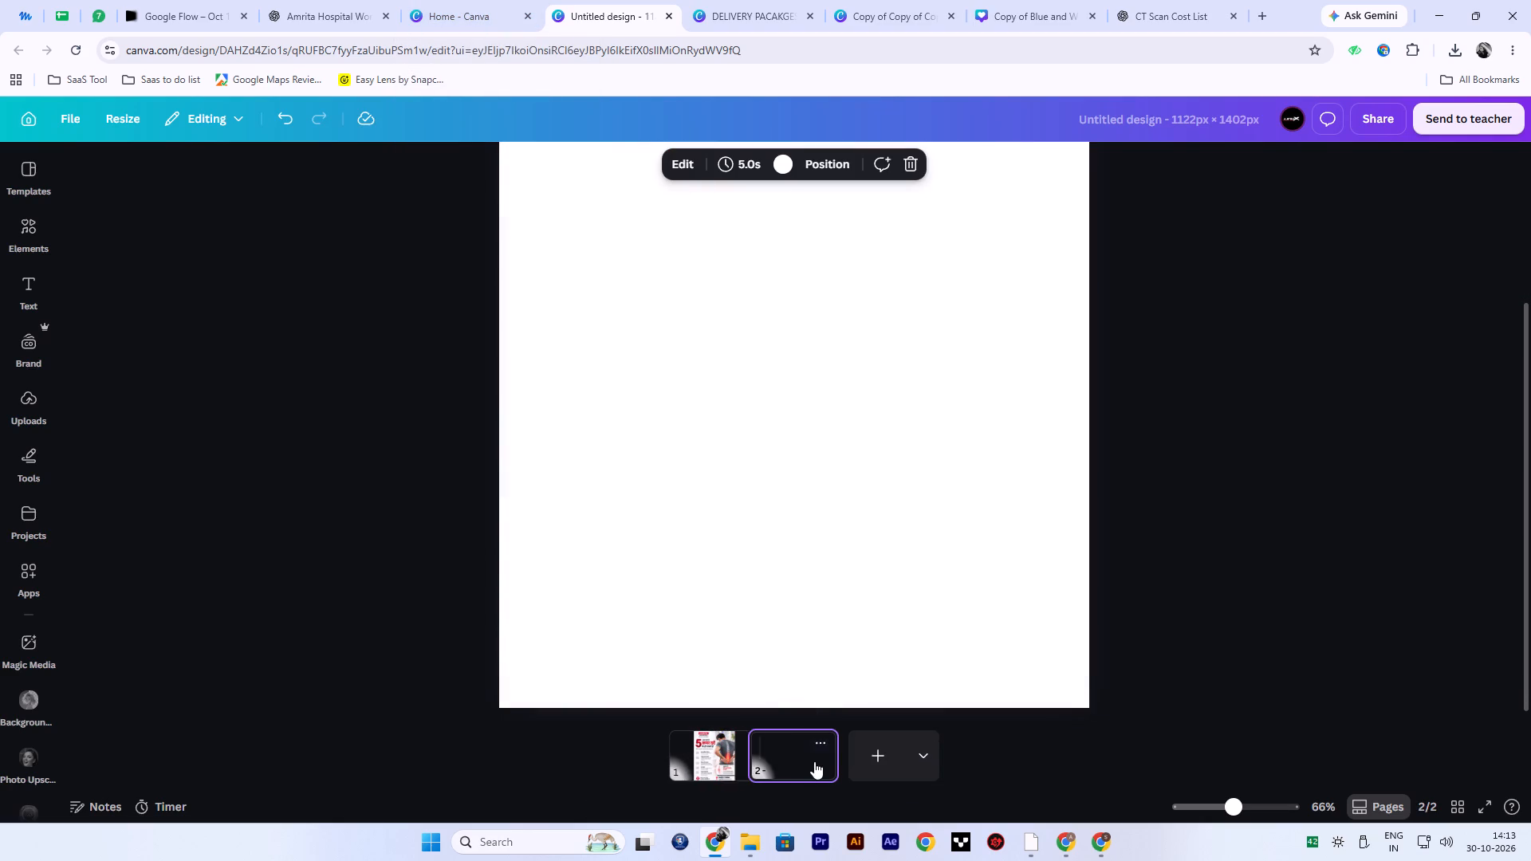
ctrl+scroll(804, 624, down, 4)
scroll(804, 624, up, 4)
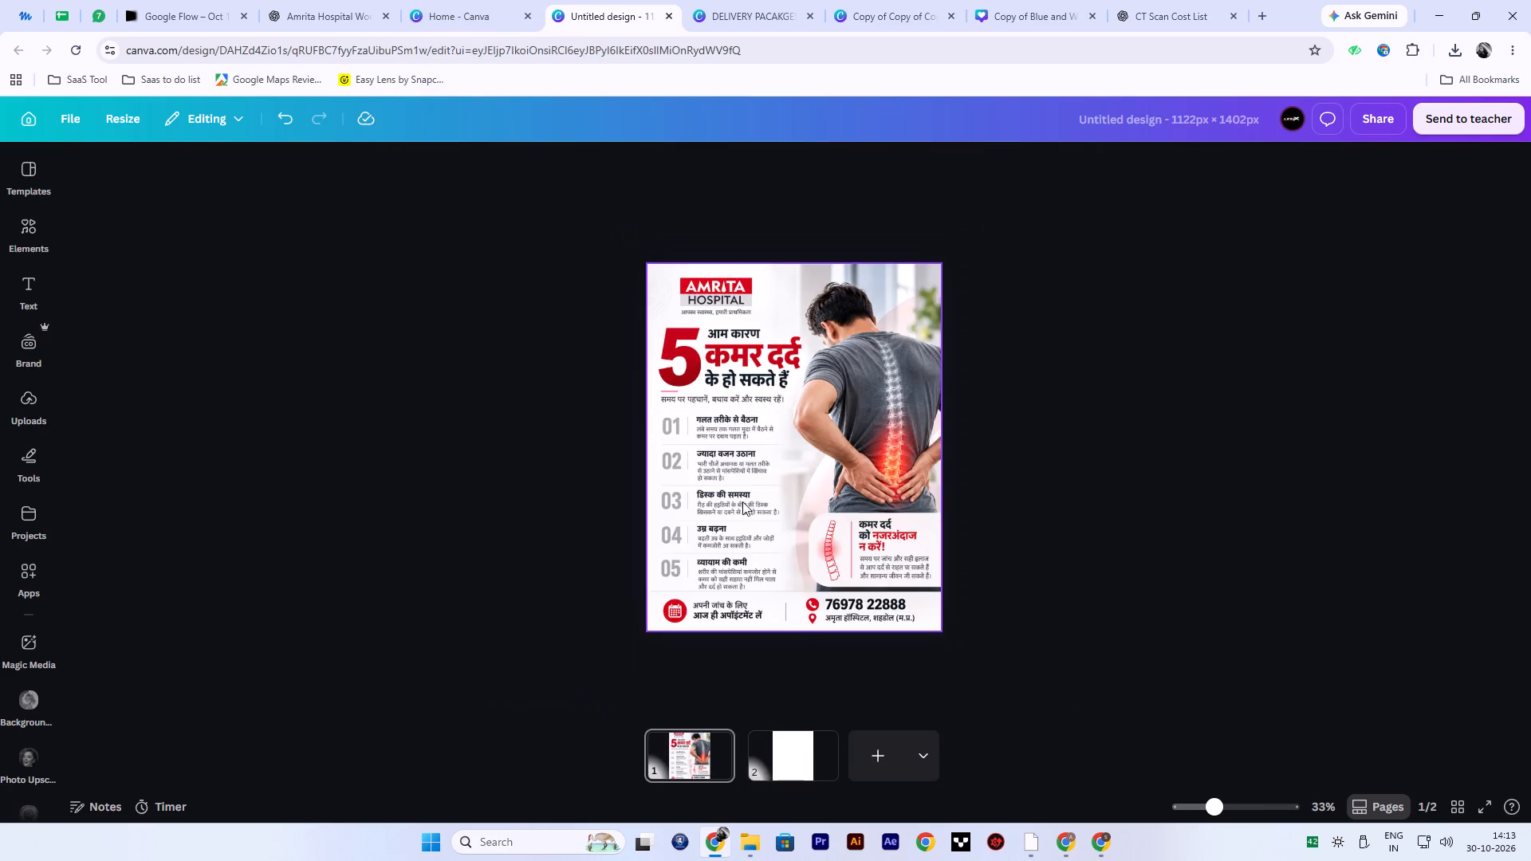
scroll(935, 513, down, 2)
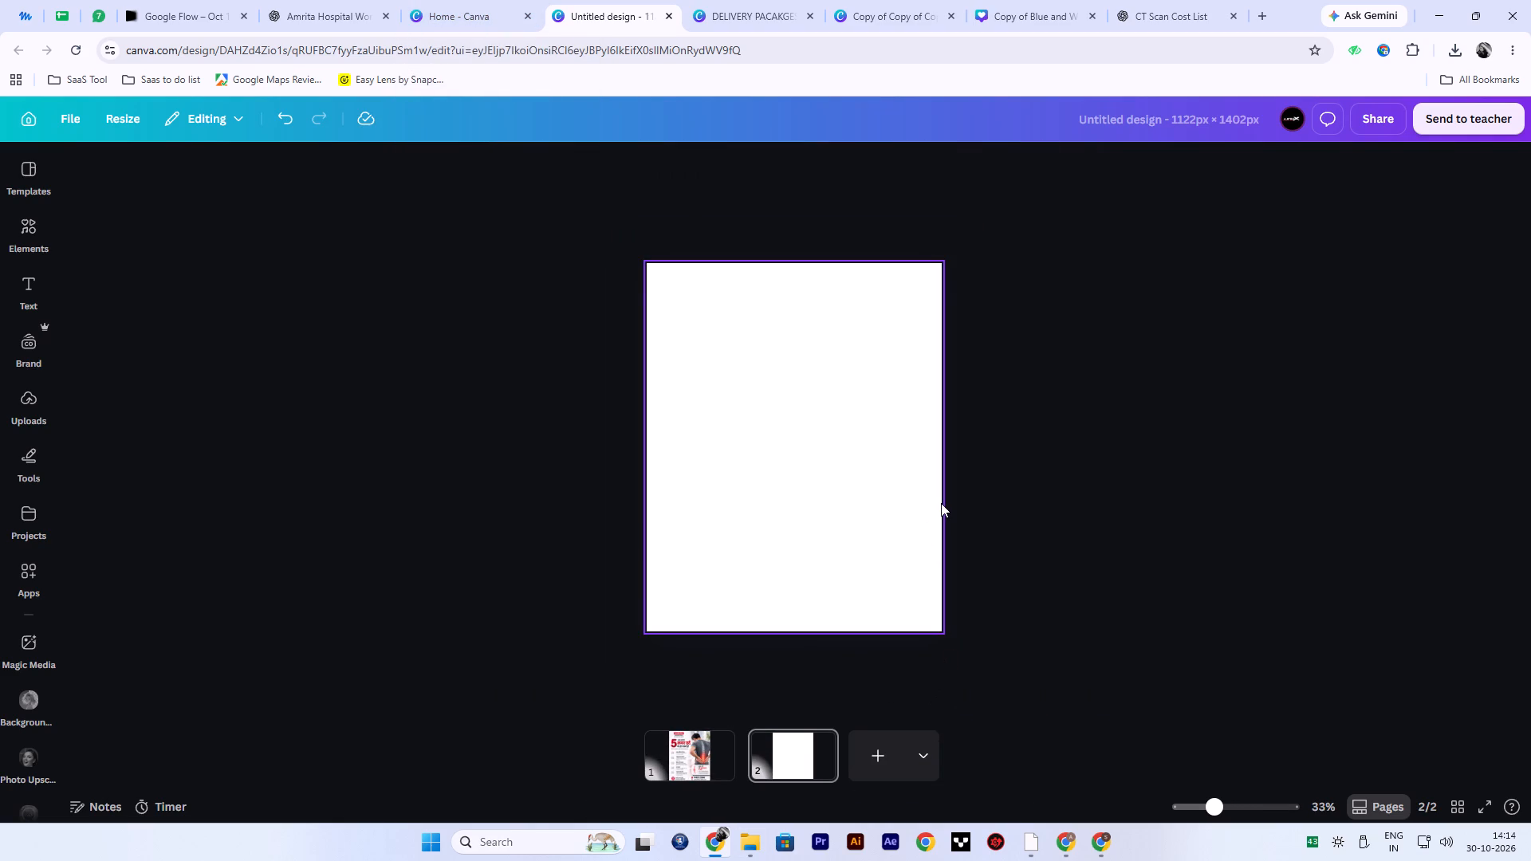
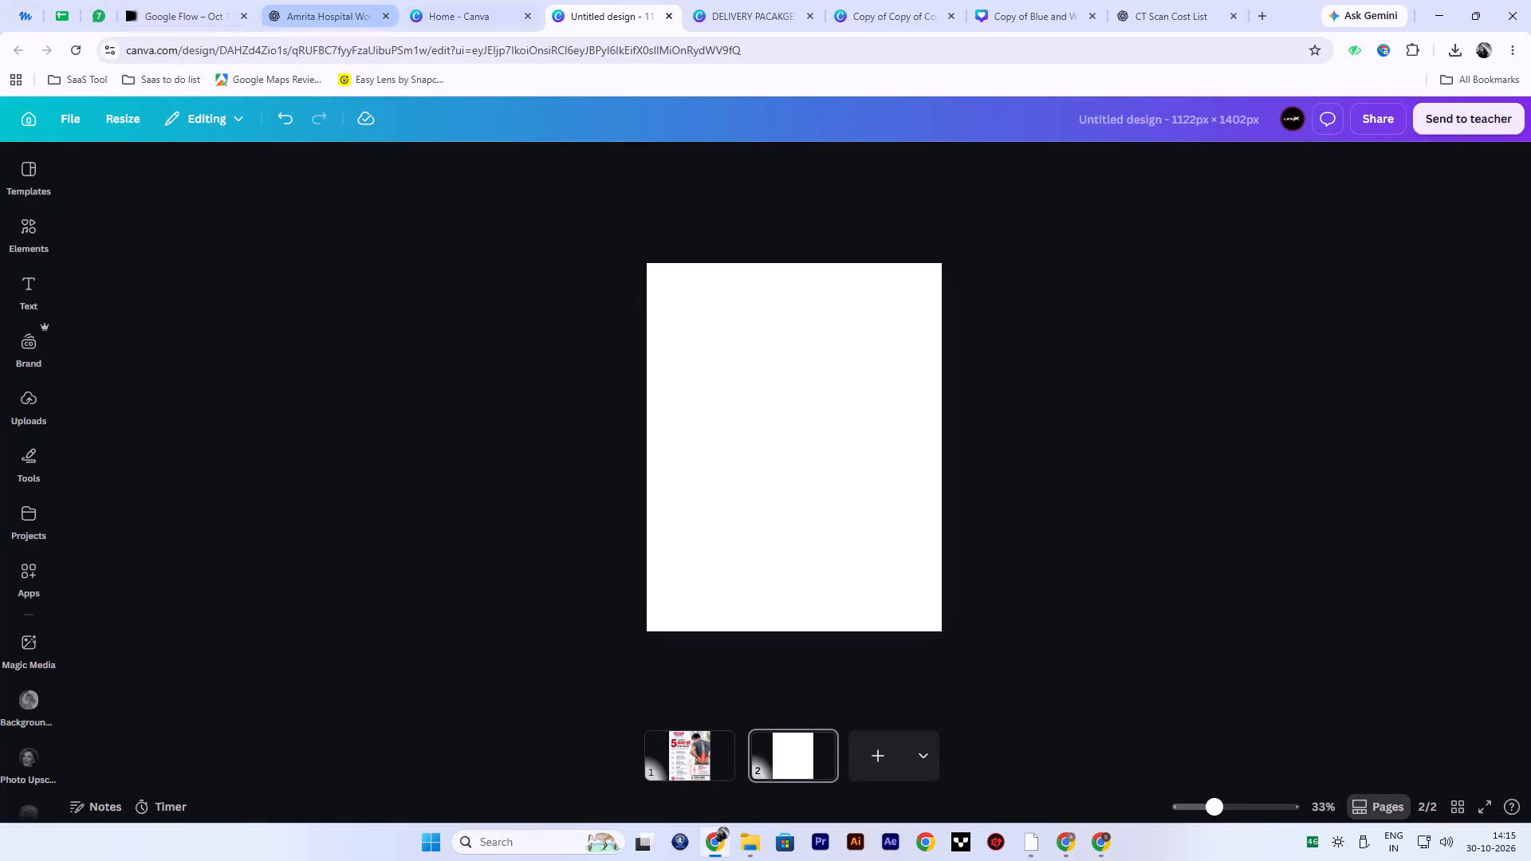
Place the most recent downloaded image, कमर दर्द के 5 आम कारण (2), on blank page 2 and make it fill the page.
click(1447, 52)
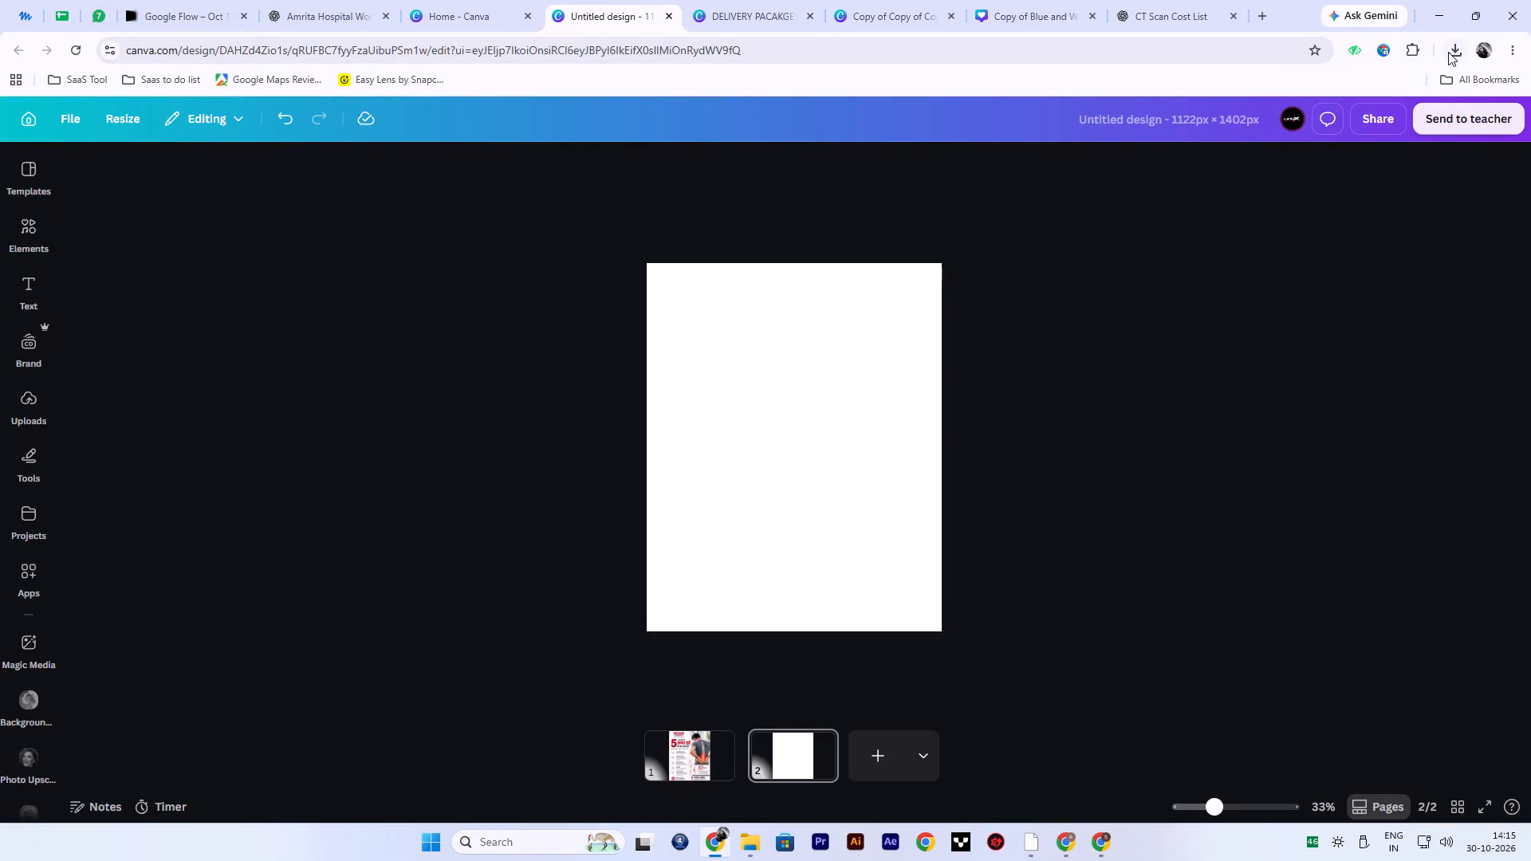
drag(1278, 124, 915, 438)
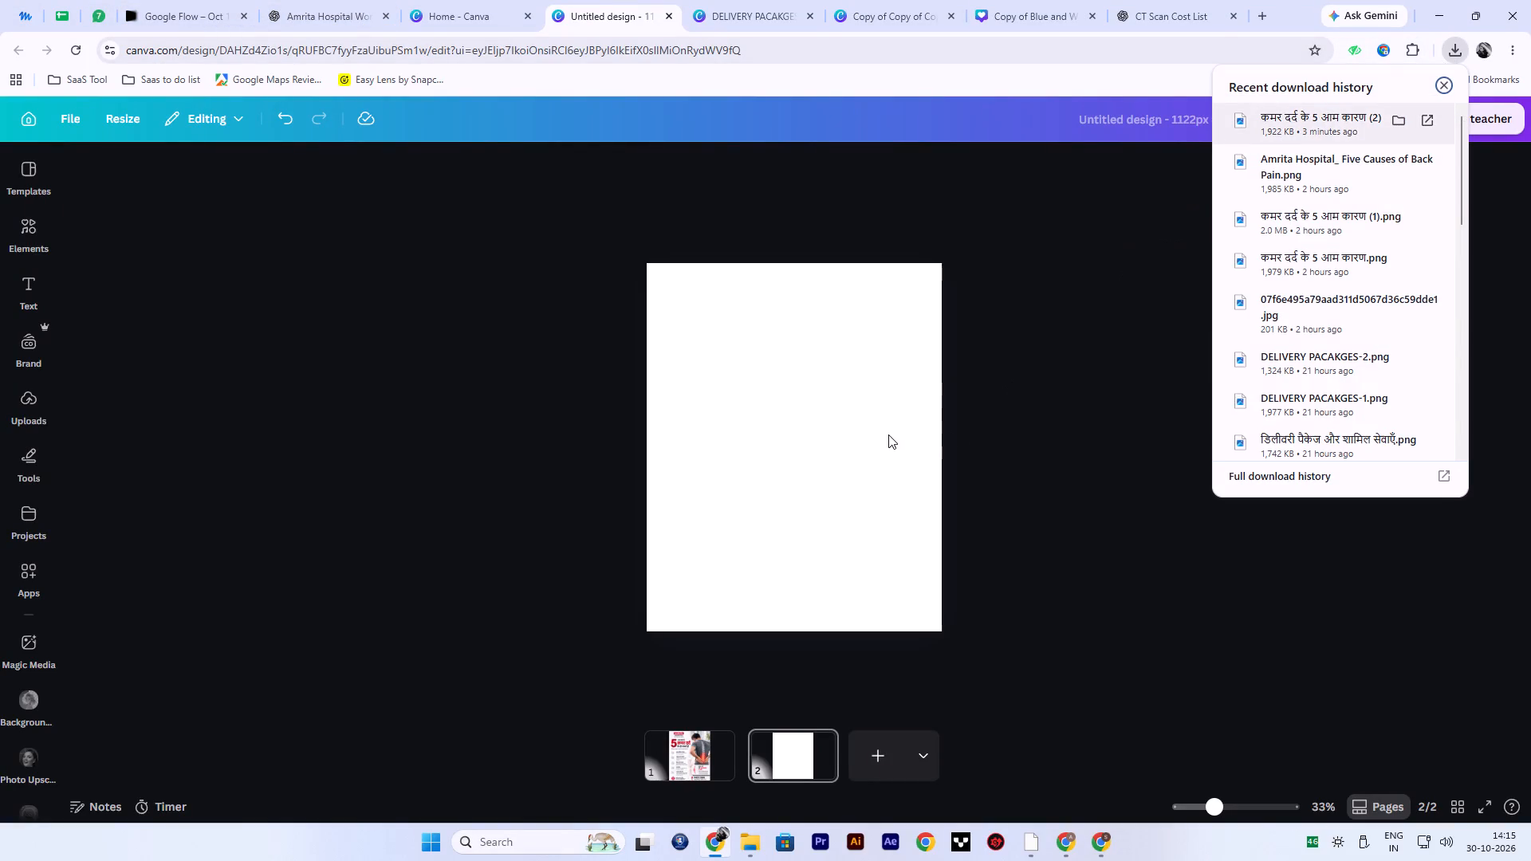
click(1065, 375)
drag(822, 461, 797, 428)
drag(793, 421, 765, 391)
drag(841, 512, 955, 625)
Preview page 2 full screen and examine the poster up close.
click(1484, 803)
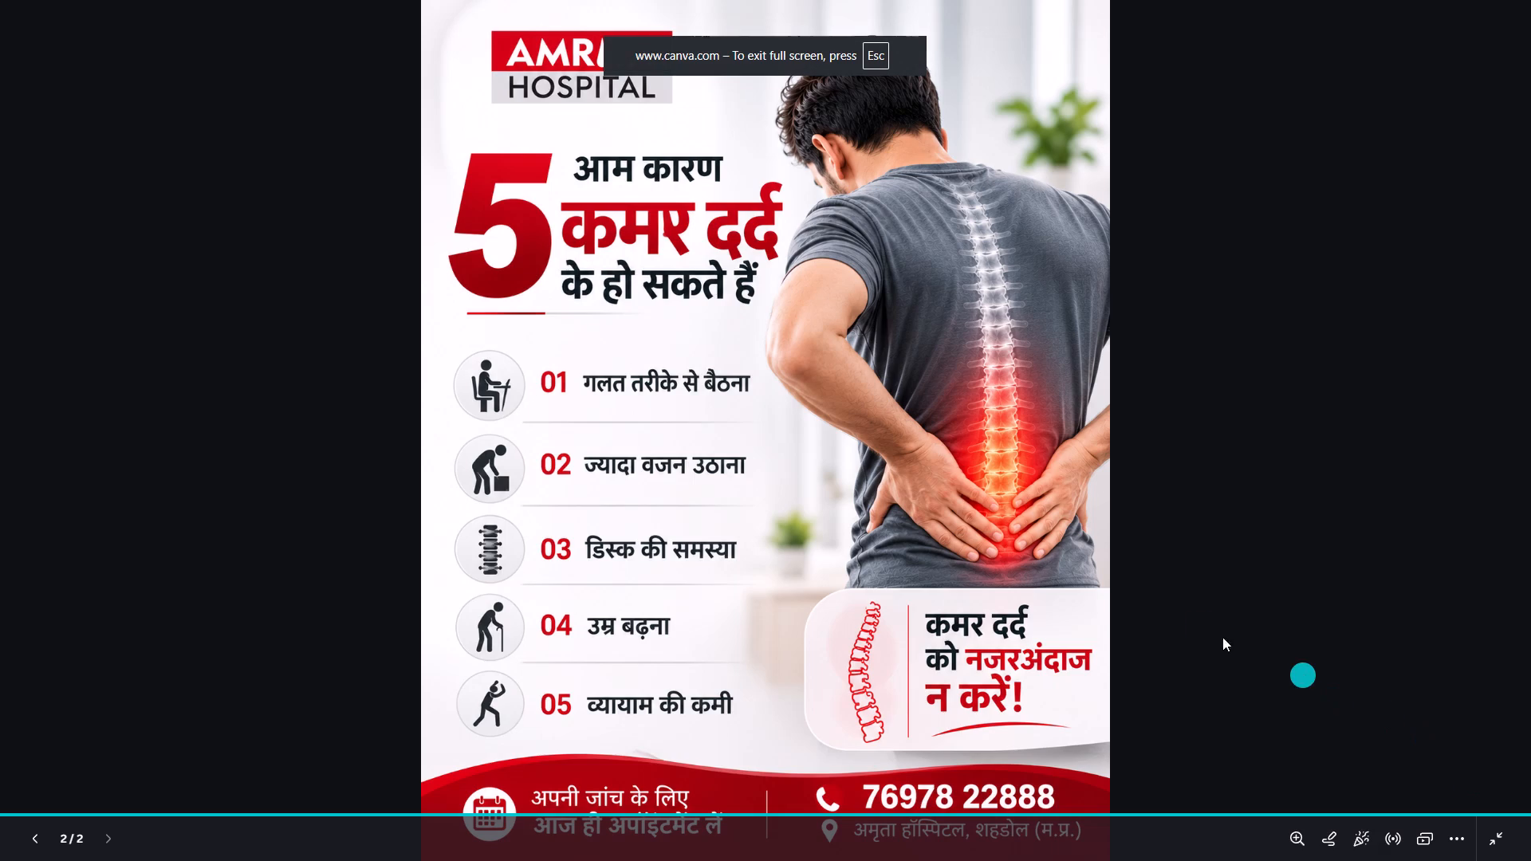
key(Escape)
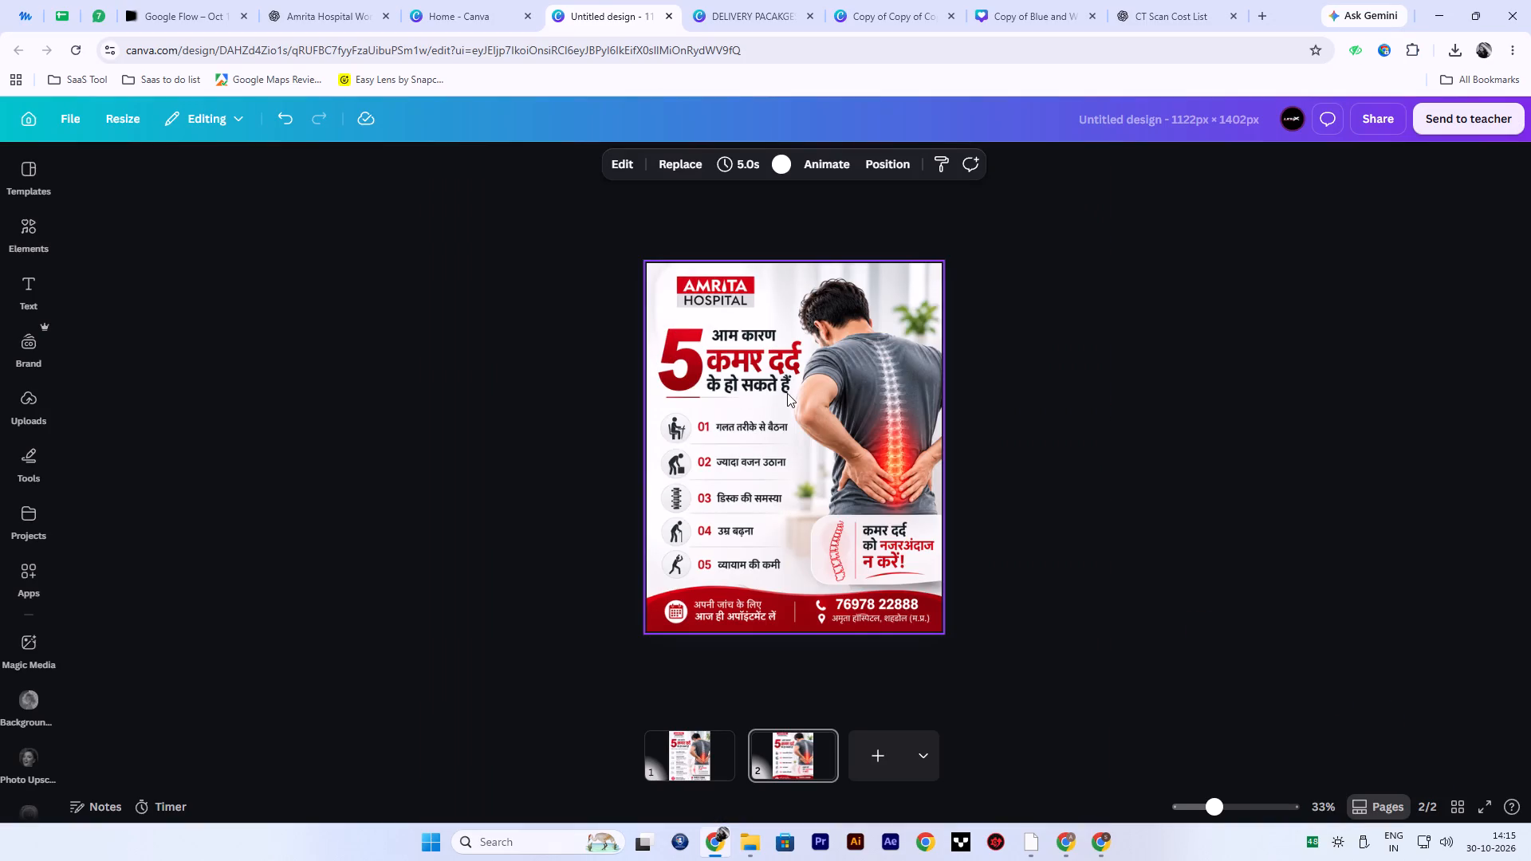
ctrl+scroll(788, 393, up, 4)
scroll(767, 437, up, 2)
scroll(767, 437, down, 5)
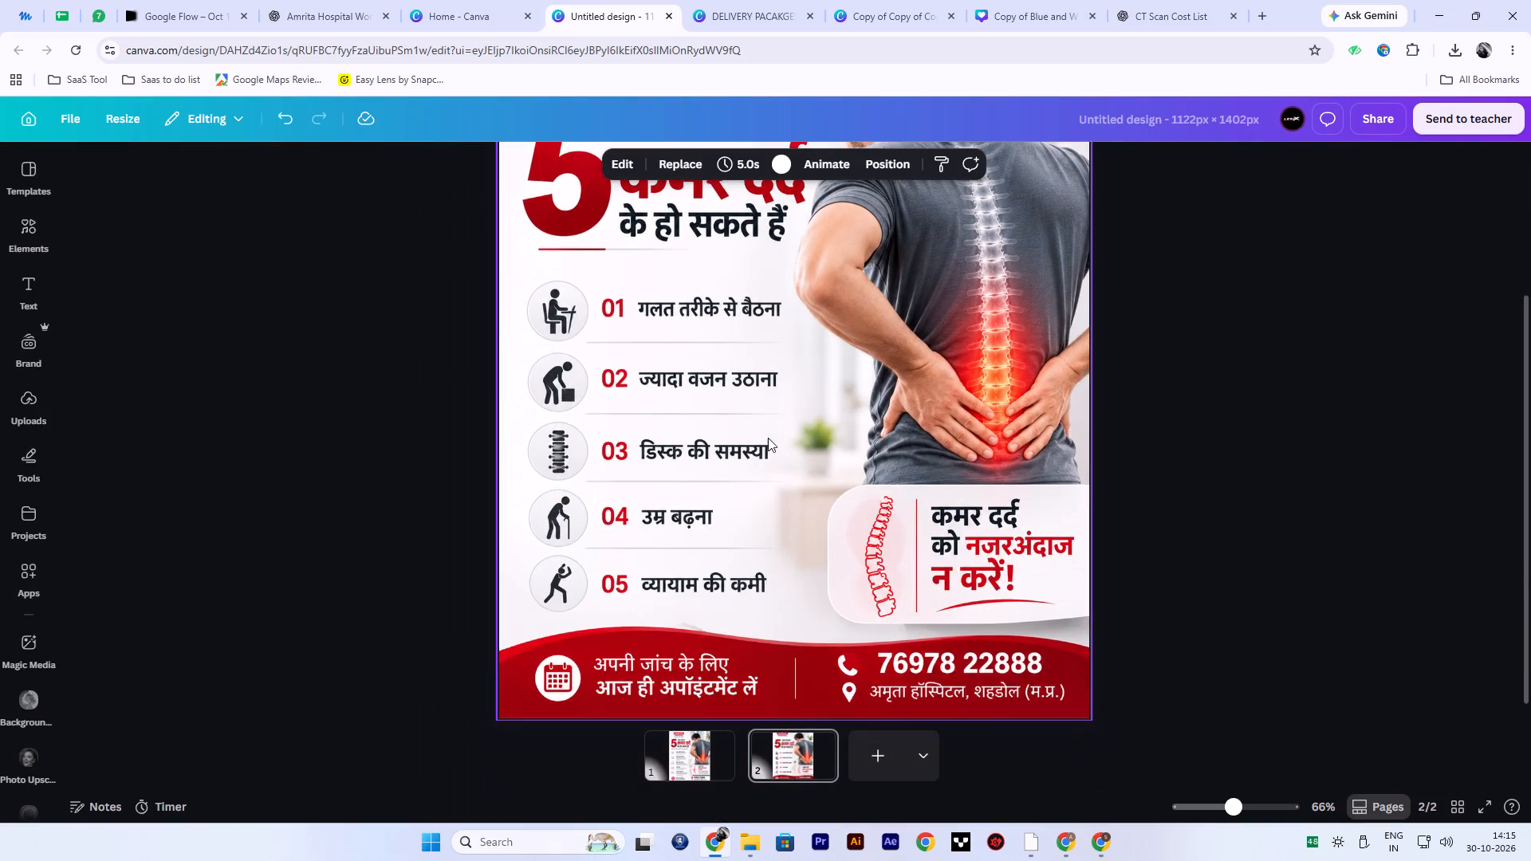
scroll(768, 442, up, 7)
With the Magic Eraser at brush size 40, mark the whole headline "5 आम कारण कमर दर्द के हो सकते हैं" on page 2.
click(701, 448)
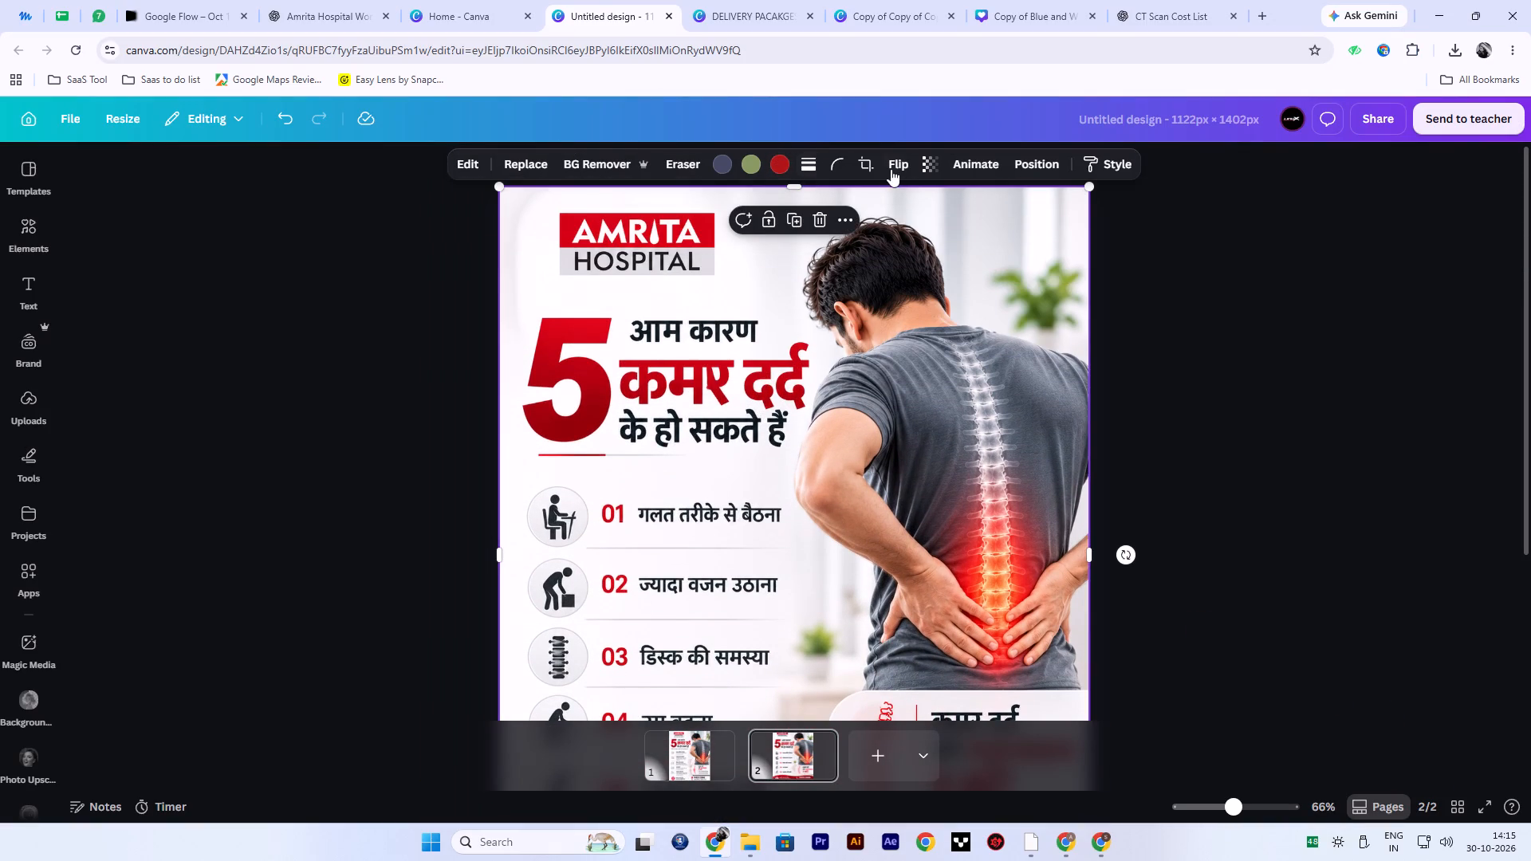
click(679, 163)
click(702, 201)
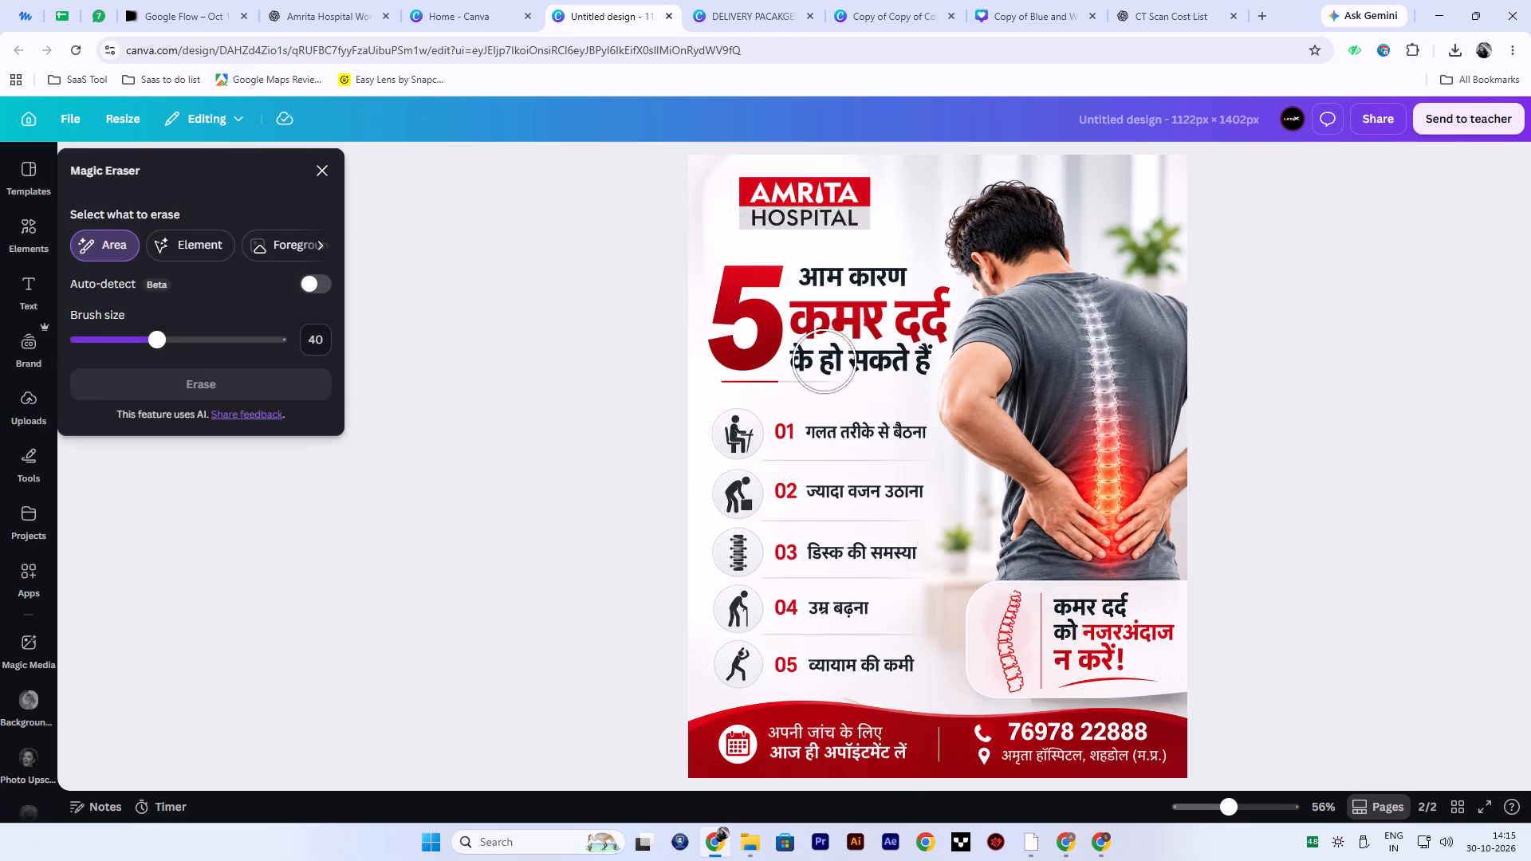
click(746, 290)
click(737, 289)
click(730, 315)
double_click(729, 330)
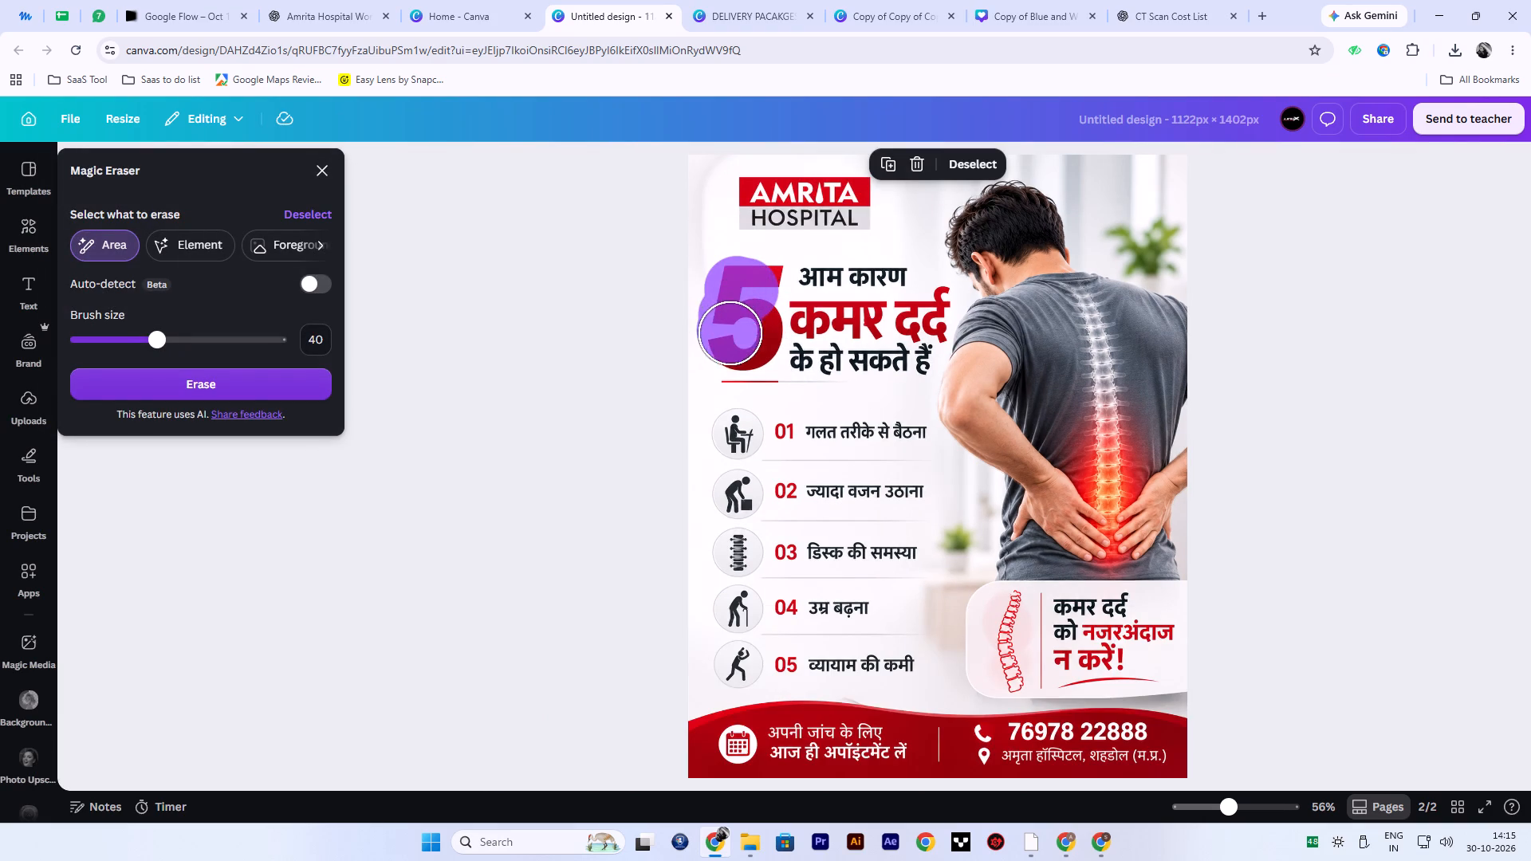
click(738, 340)
drag(741, 343, 750, 347)
click(766, 348)
click(778, 347)
click(796, 345)
click(819, 345)
click(834, 345)
click(864, 345)
click(886, 345)
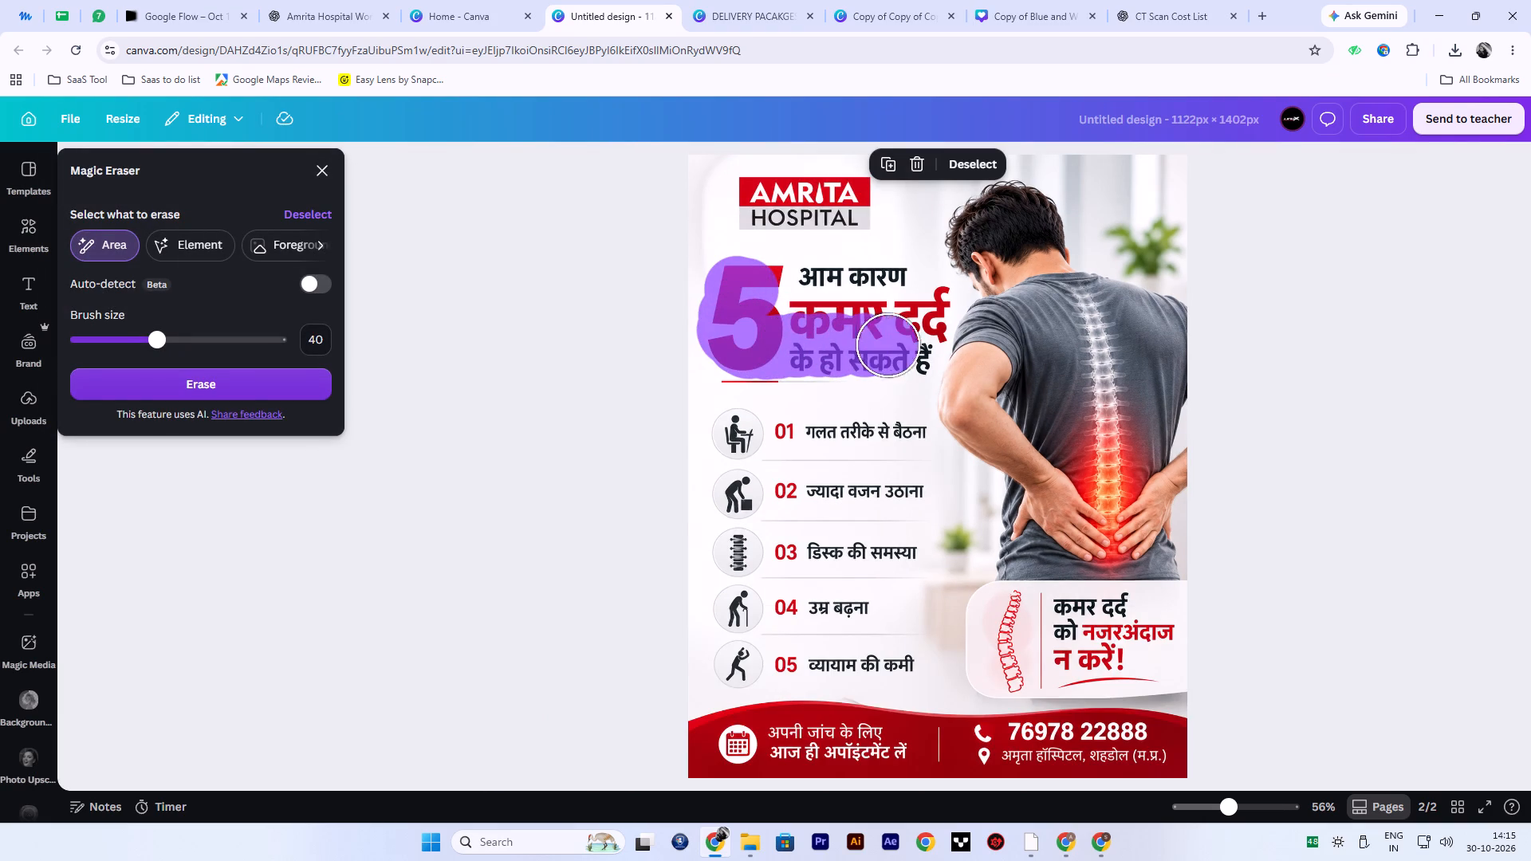
click(902, 345)
click(910, 350)
click(918, 328)
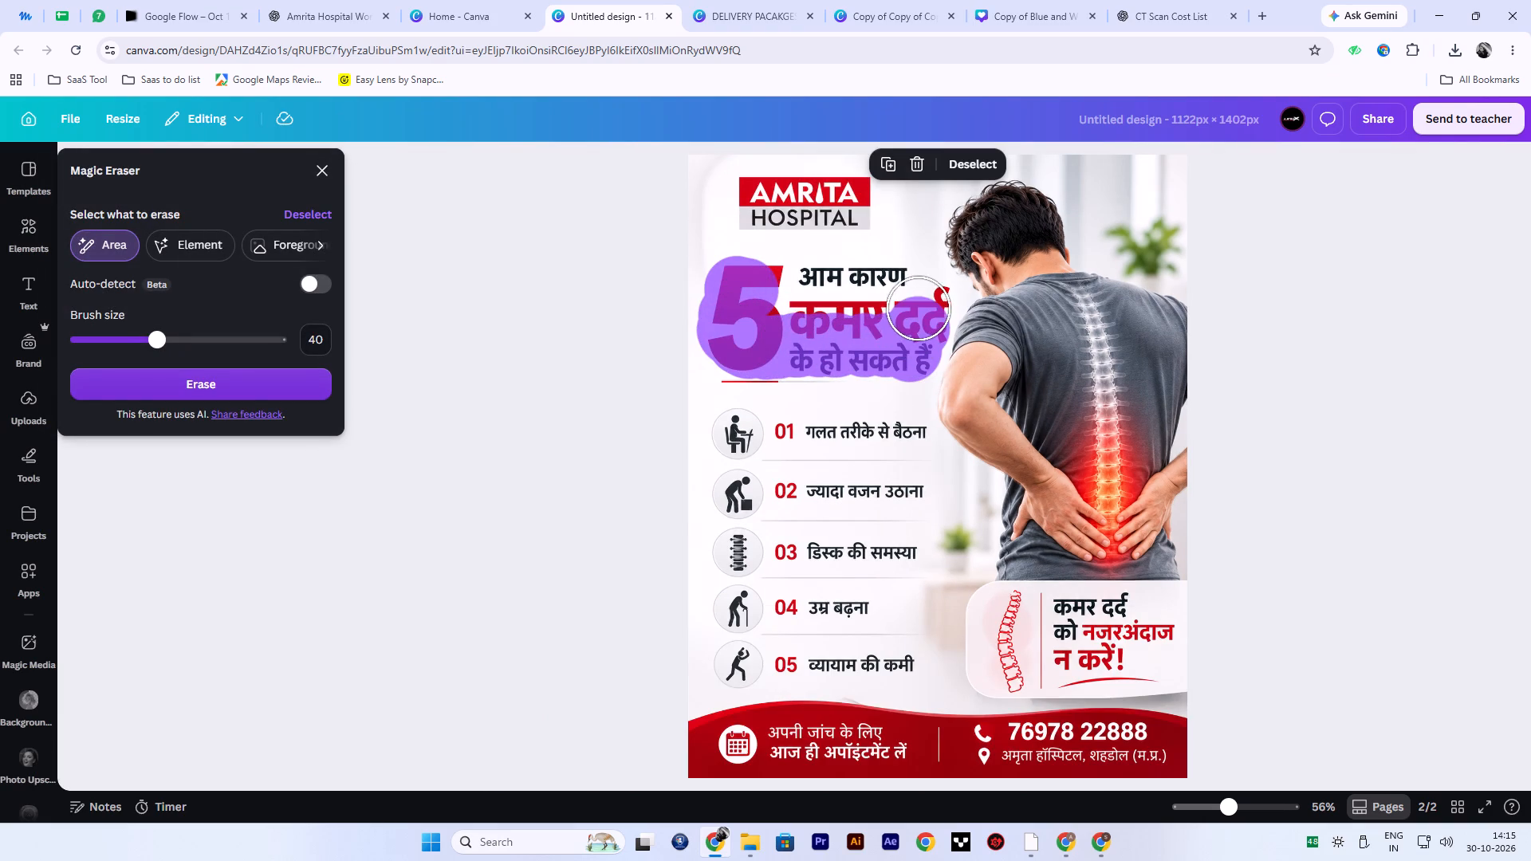
click(919, 309)
click(922, 301)
click(903, 285)
drag(862, 291, 853, 293)
click(813, 296)
click(795, 296)
click(785, 287)
click(782, 292)
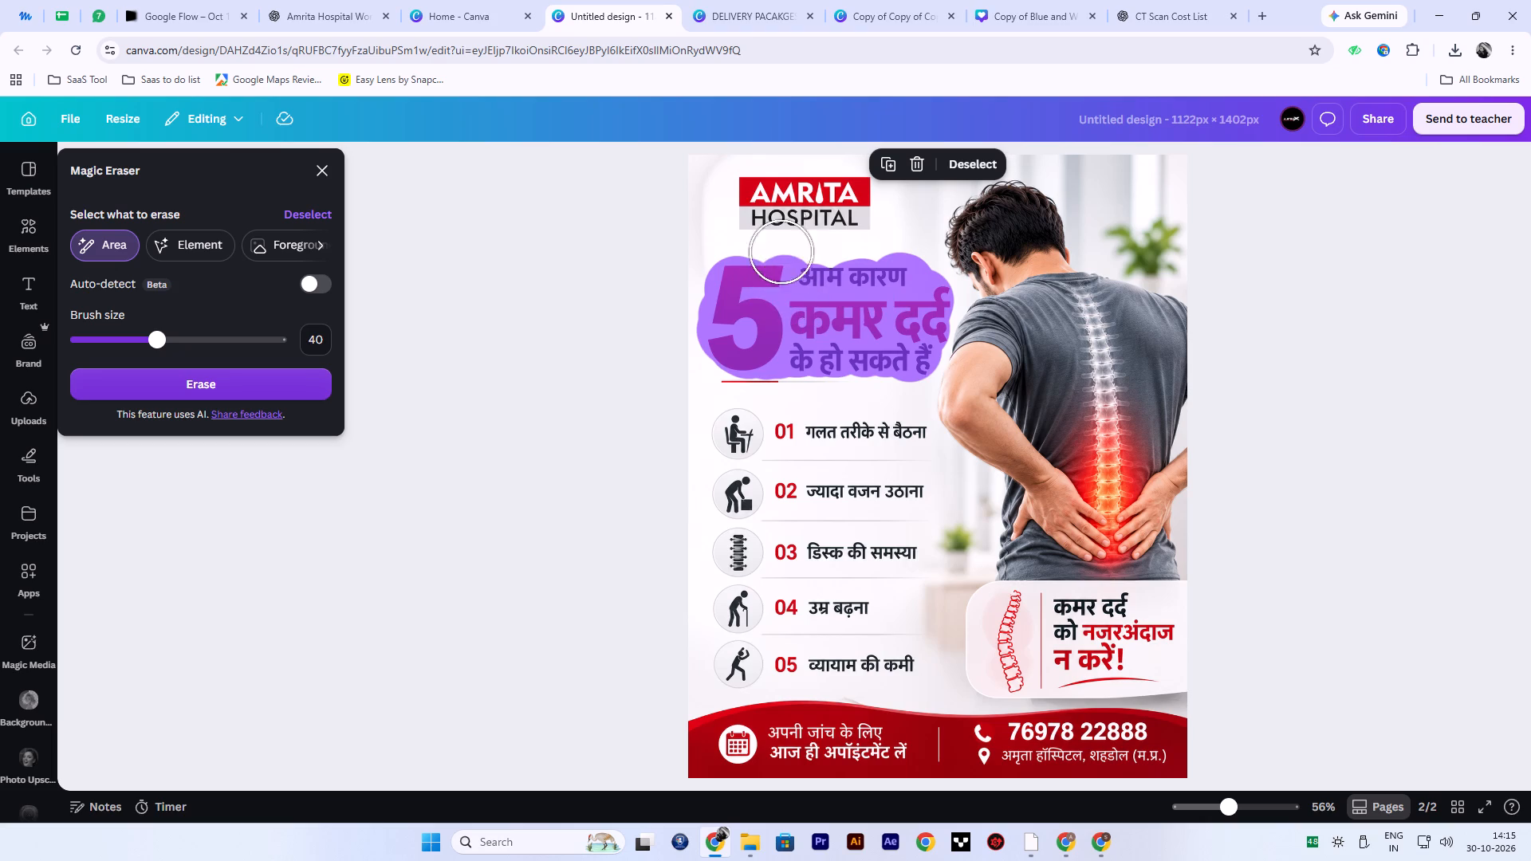
Mark the AMRITA HOSPITAL logo above the headline as well and erase all marked areas from the image.
click(759, 195)
click(762, 221)
click(780, 211)
click(807, 198)
click(821, 198)
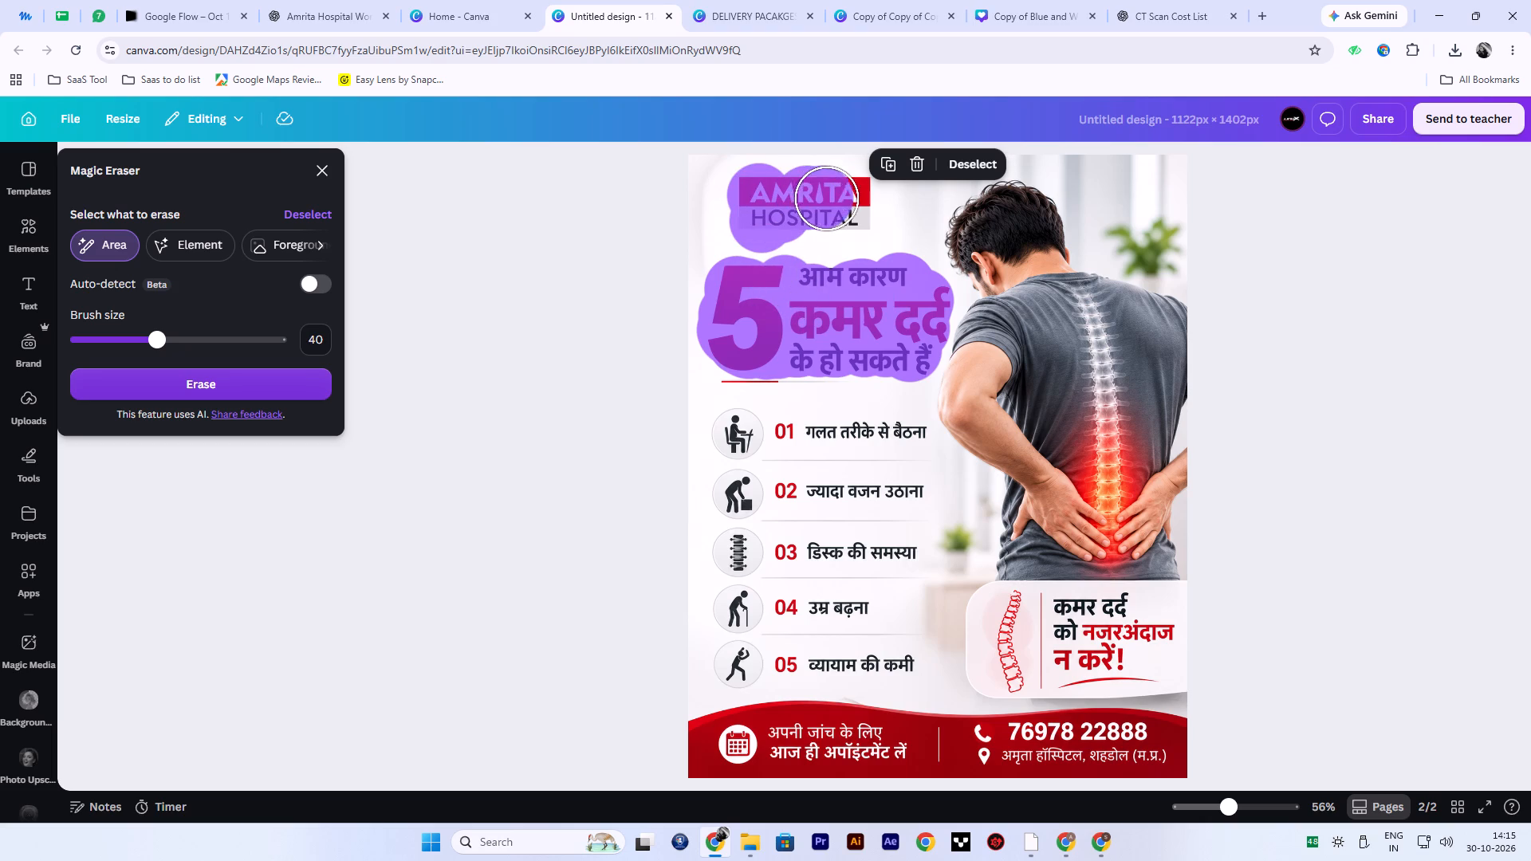
click(832, 199)
click(843, 199)
click(854, 198)
click(850, 227)
click(844, 226)
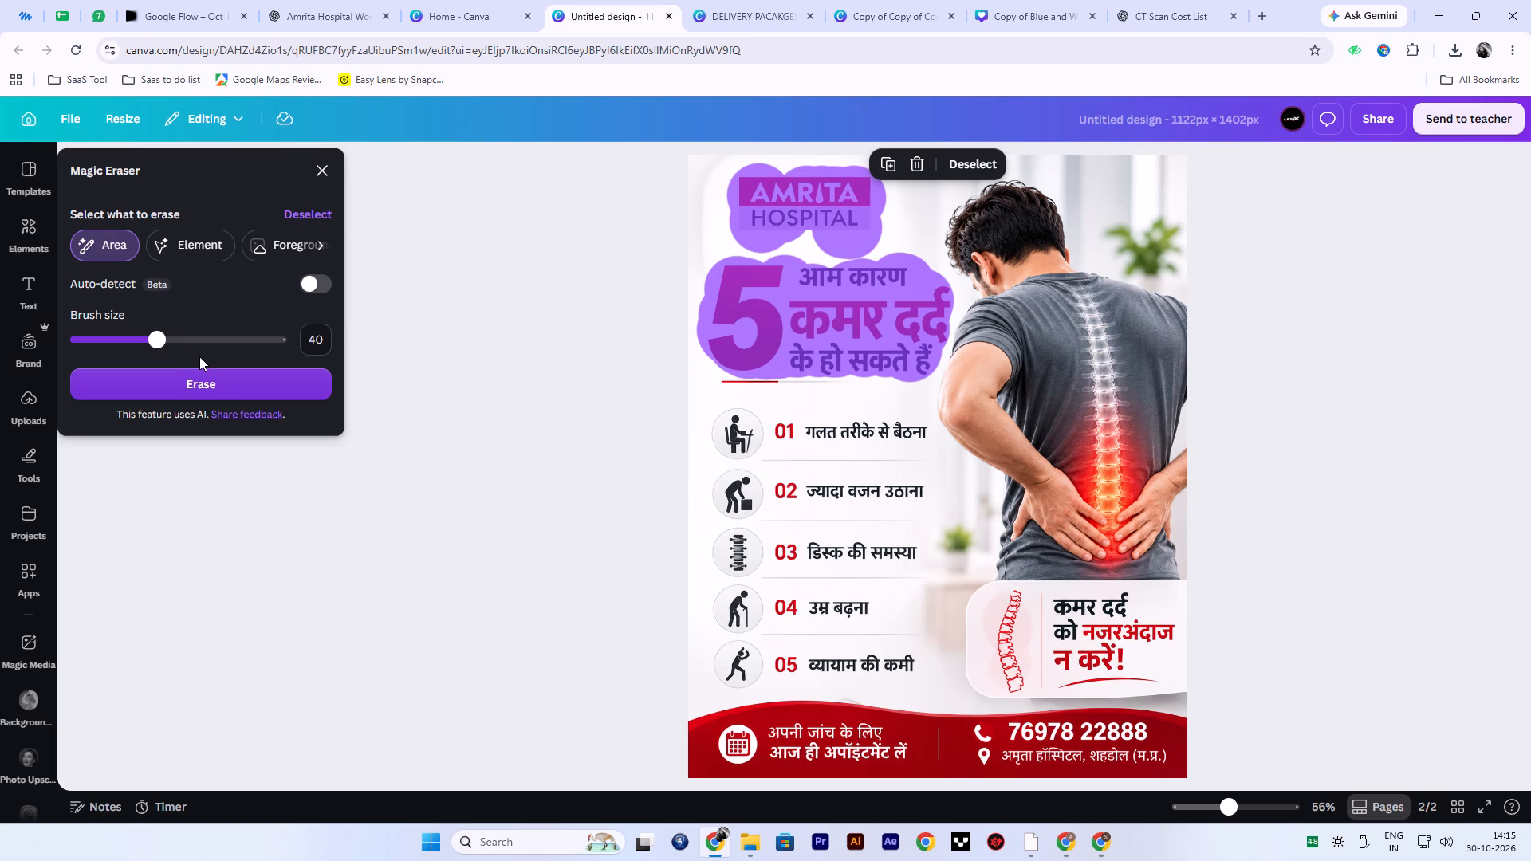
click(281, 383)
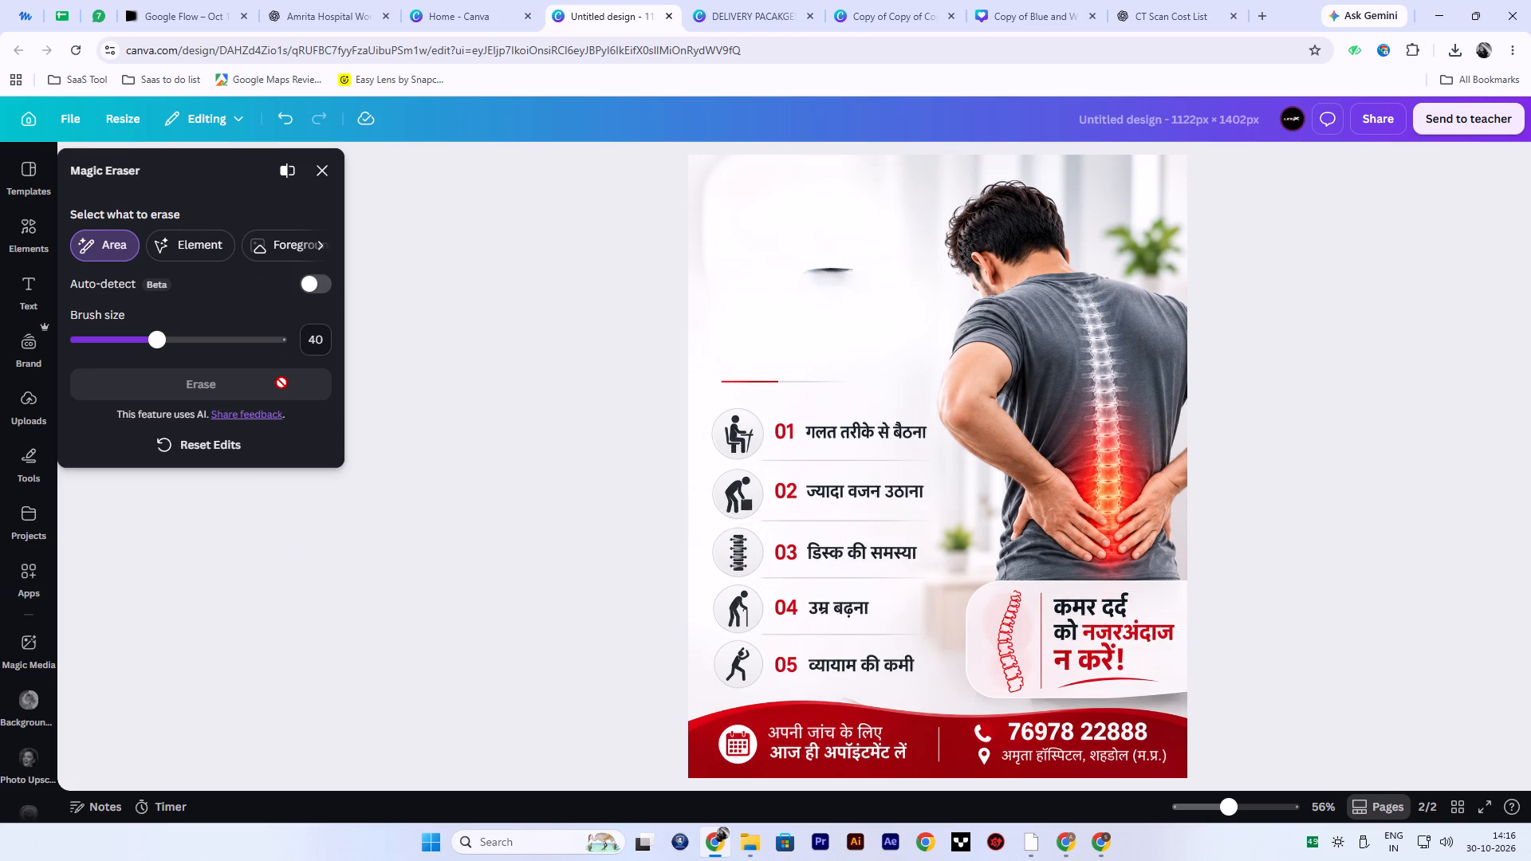
Erase the leftover dark smudge and the faint edge along the poster's upper-left corner, then leave the Magic Eraser.
click(835, 276)
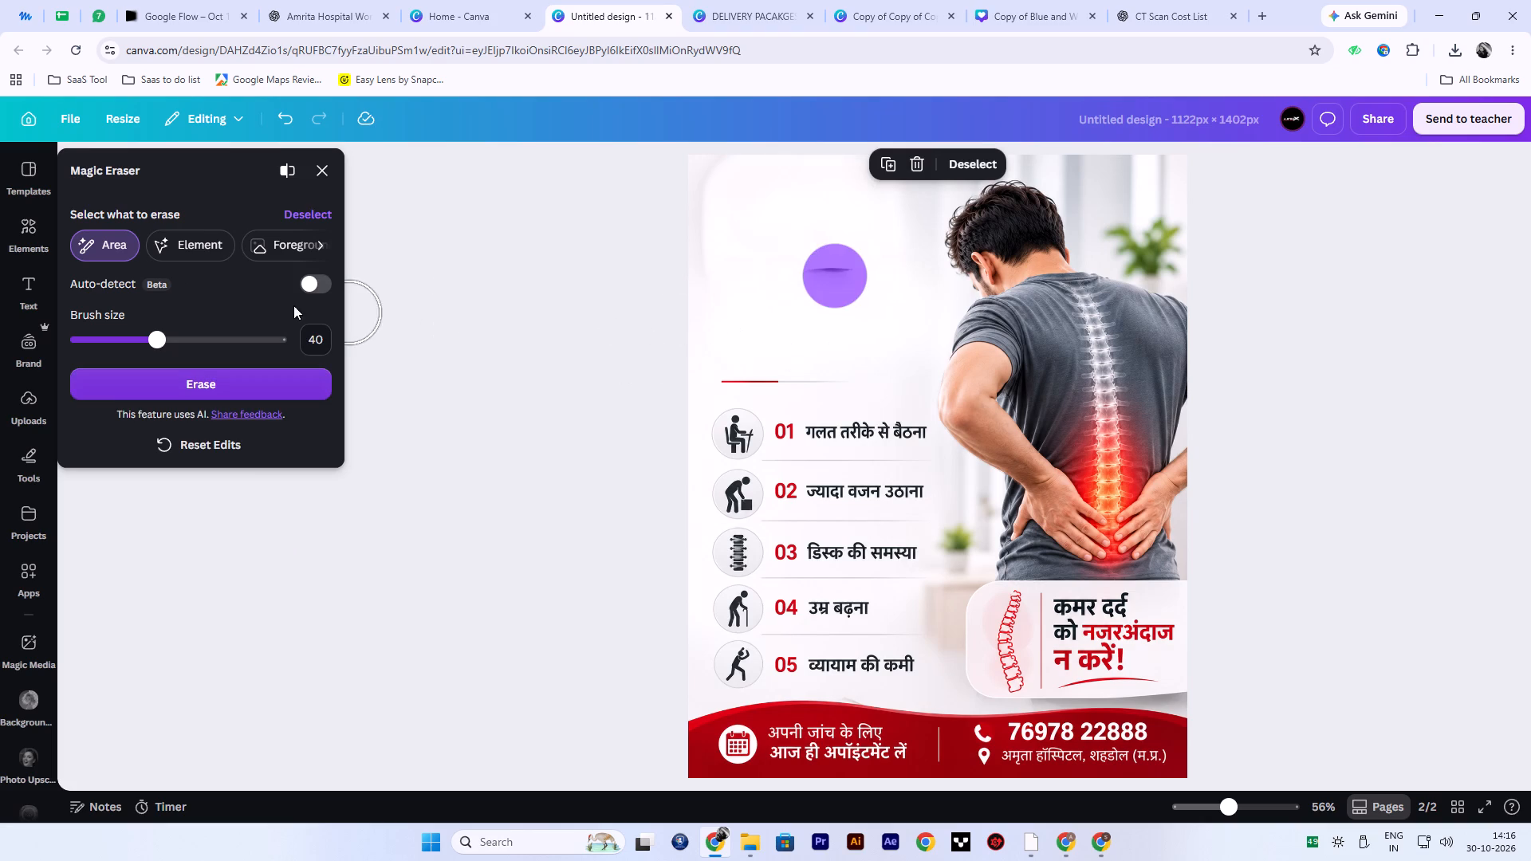
click(799, 281)
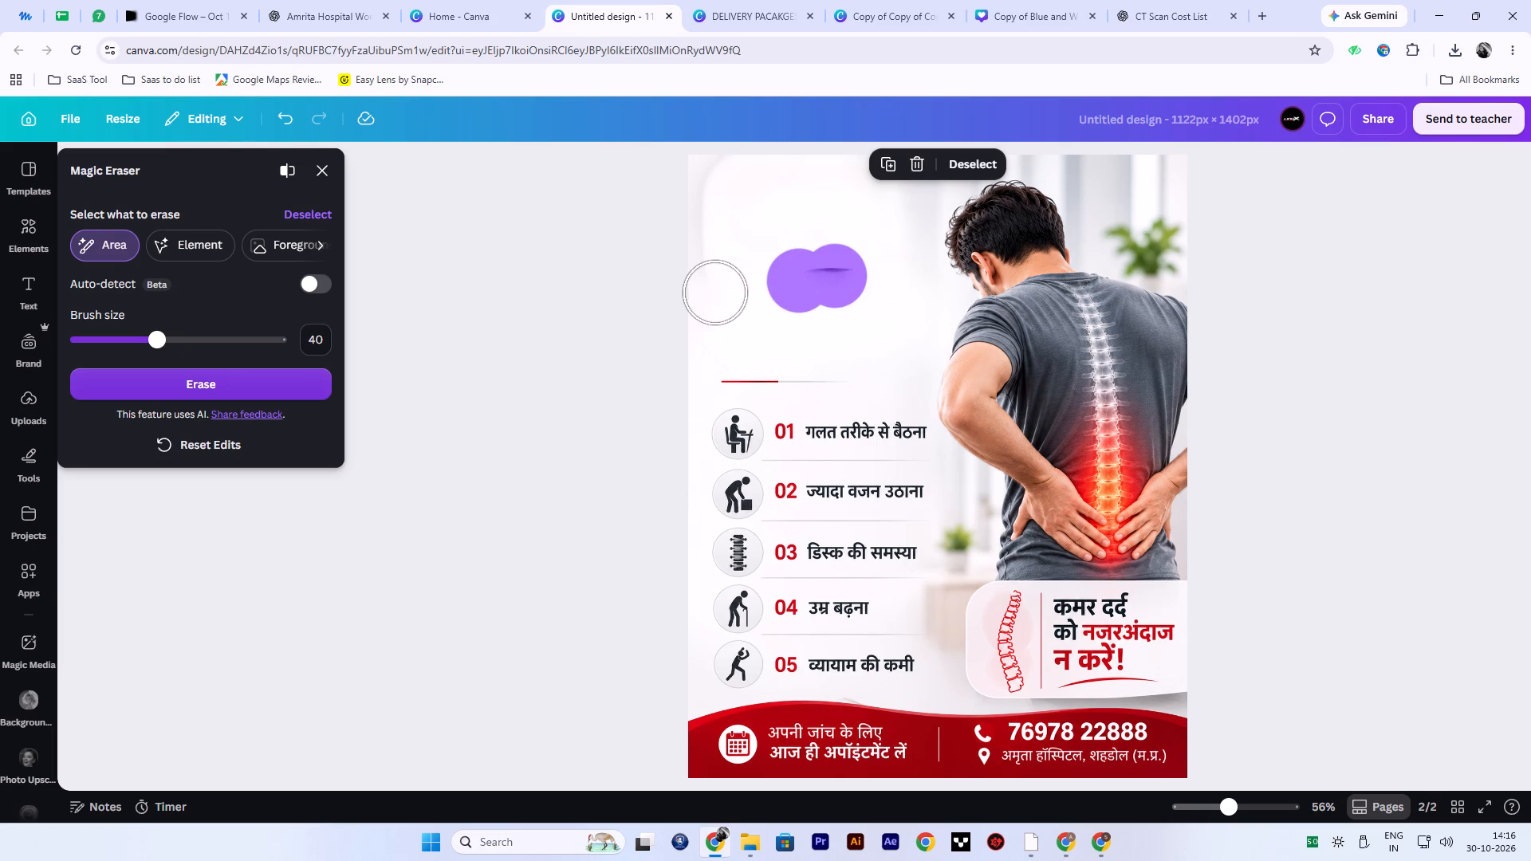
drag(711, 273, 697, 161)
click(257, 368)
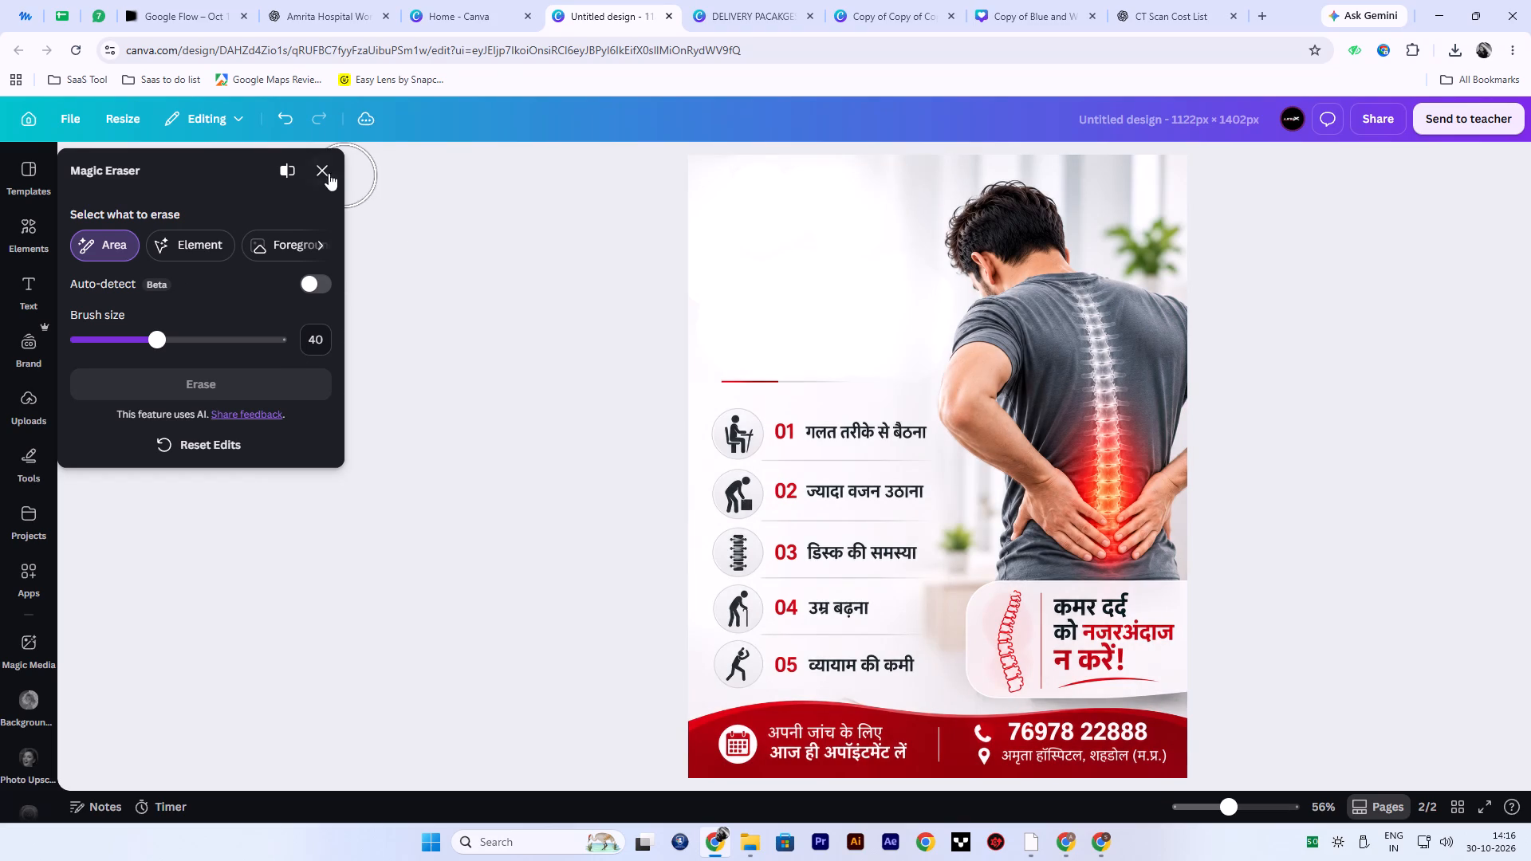
click(328, 171)
ctrl+scroll(1225, 376, down, 3)
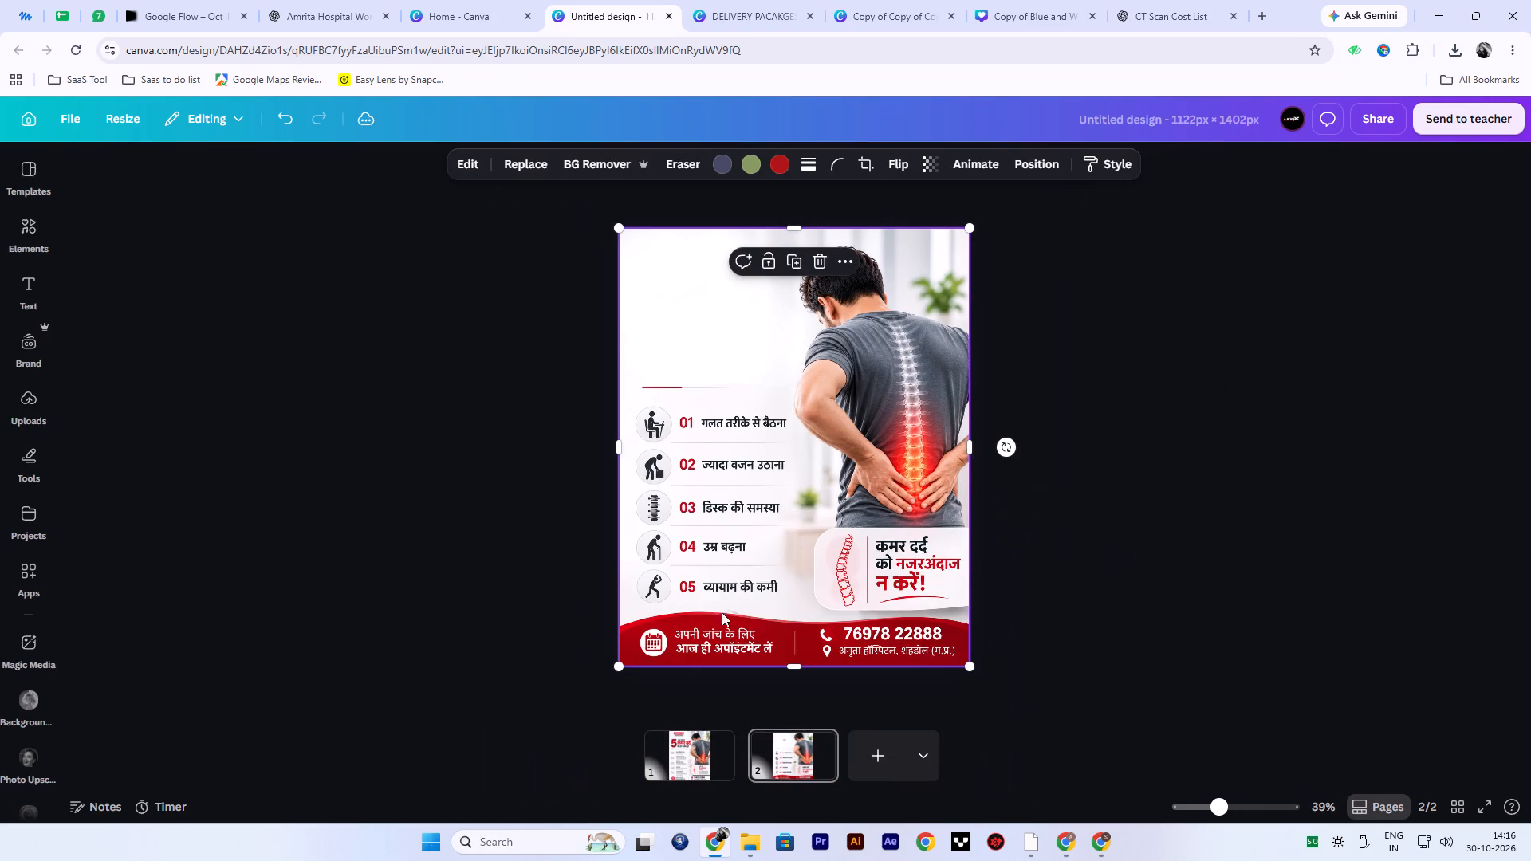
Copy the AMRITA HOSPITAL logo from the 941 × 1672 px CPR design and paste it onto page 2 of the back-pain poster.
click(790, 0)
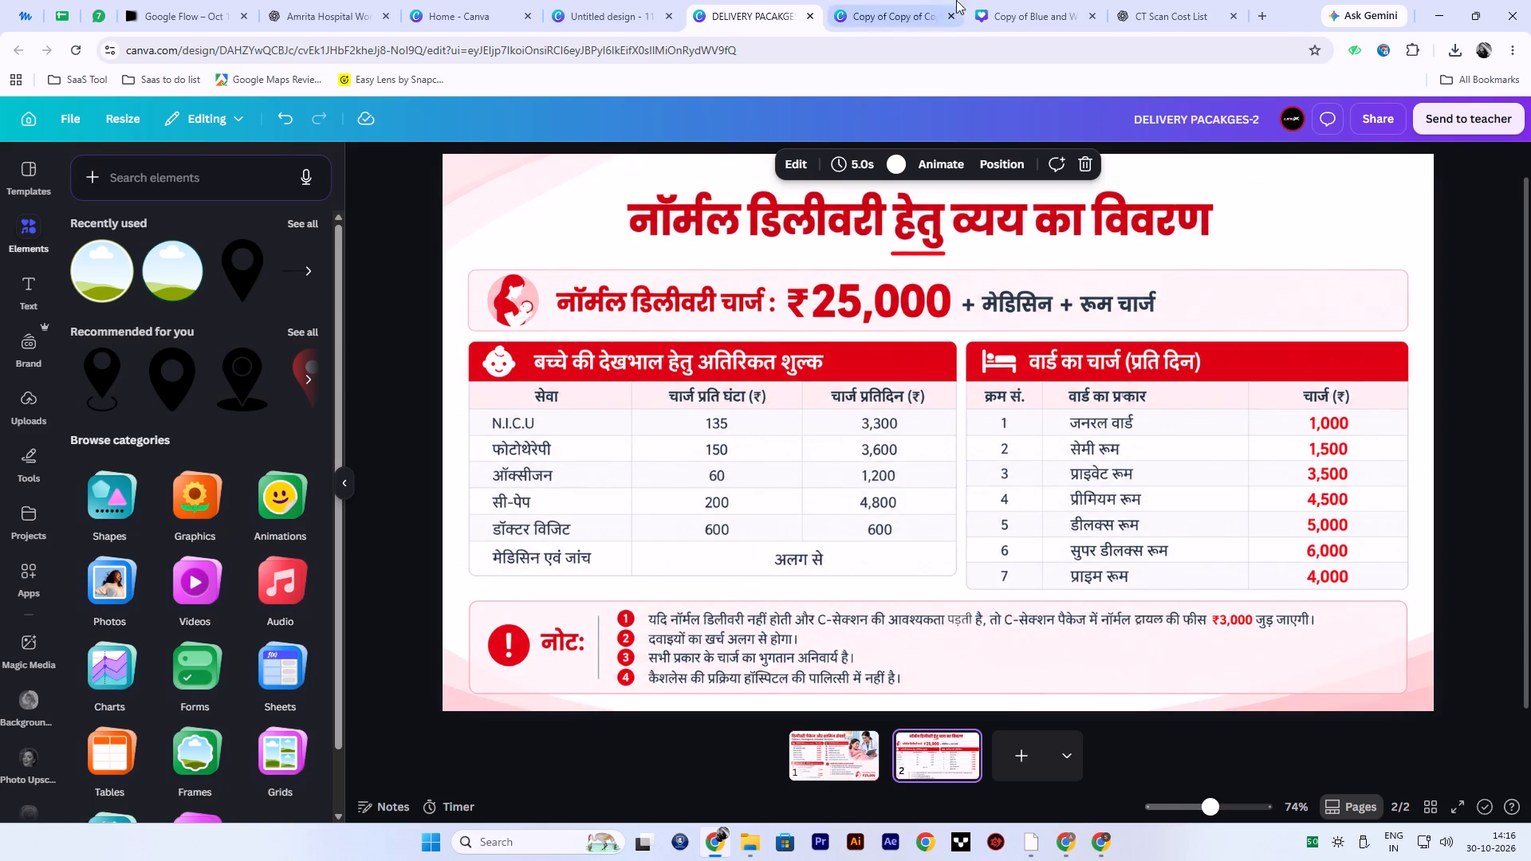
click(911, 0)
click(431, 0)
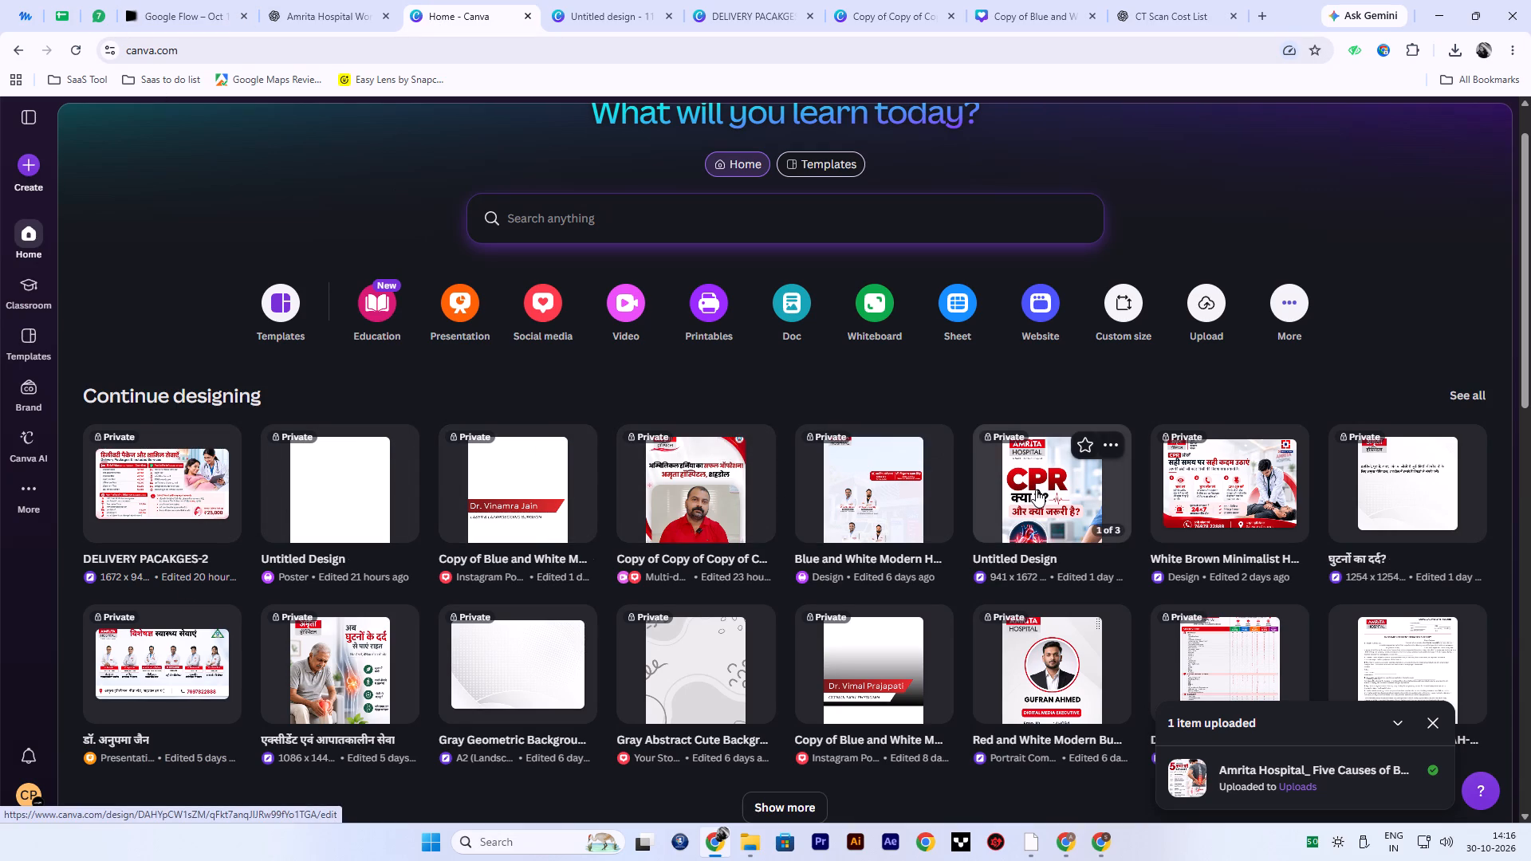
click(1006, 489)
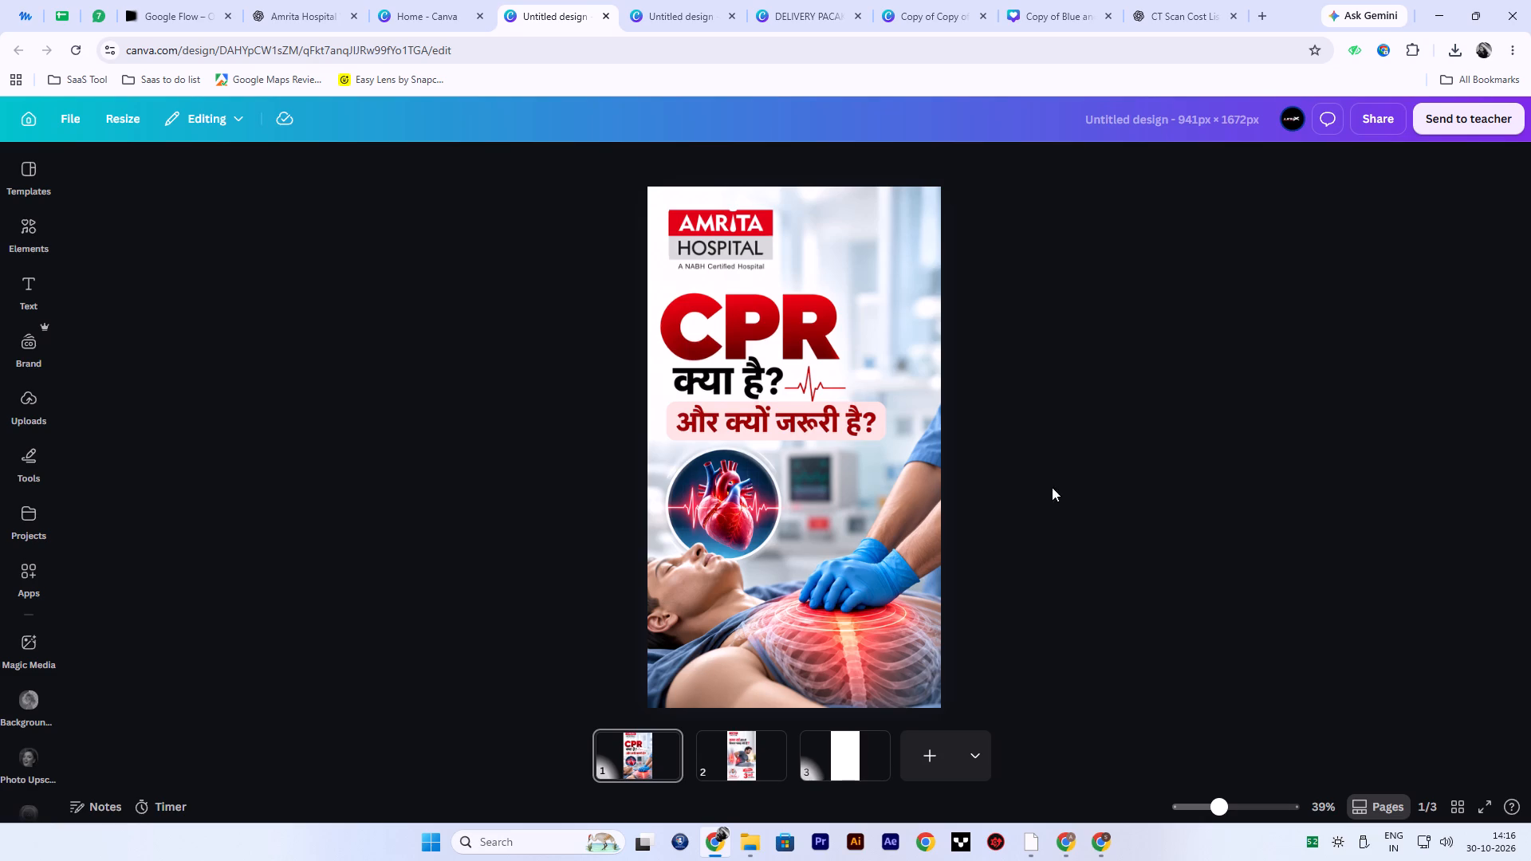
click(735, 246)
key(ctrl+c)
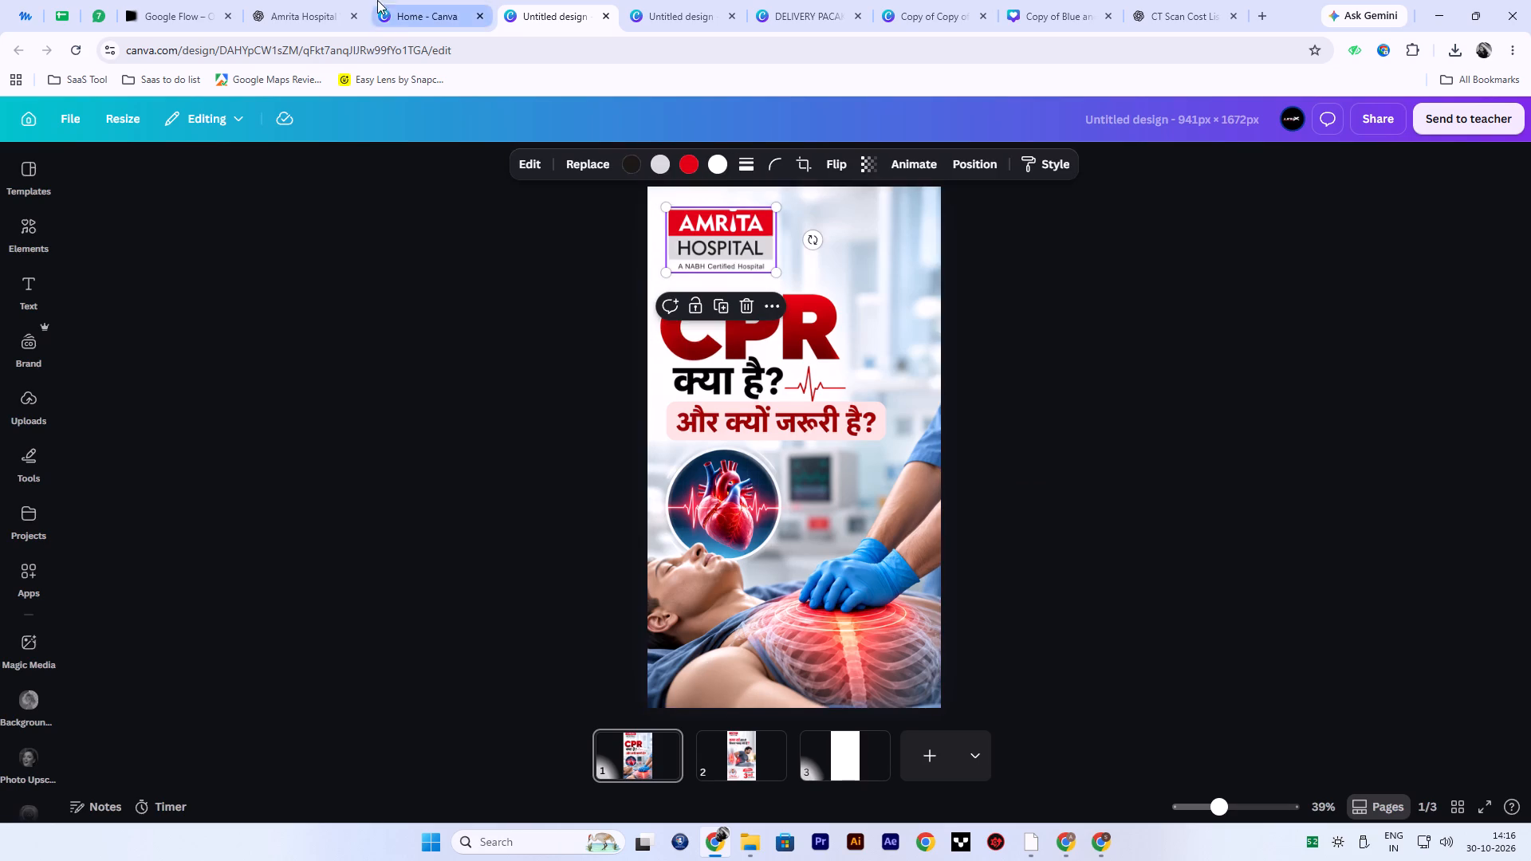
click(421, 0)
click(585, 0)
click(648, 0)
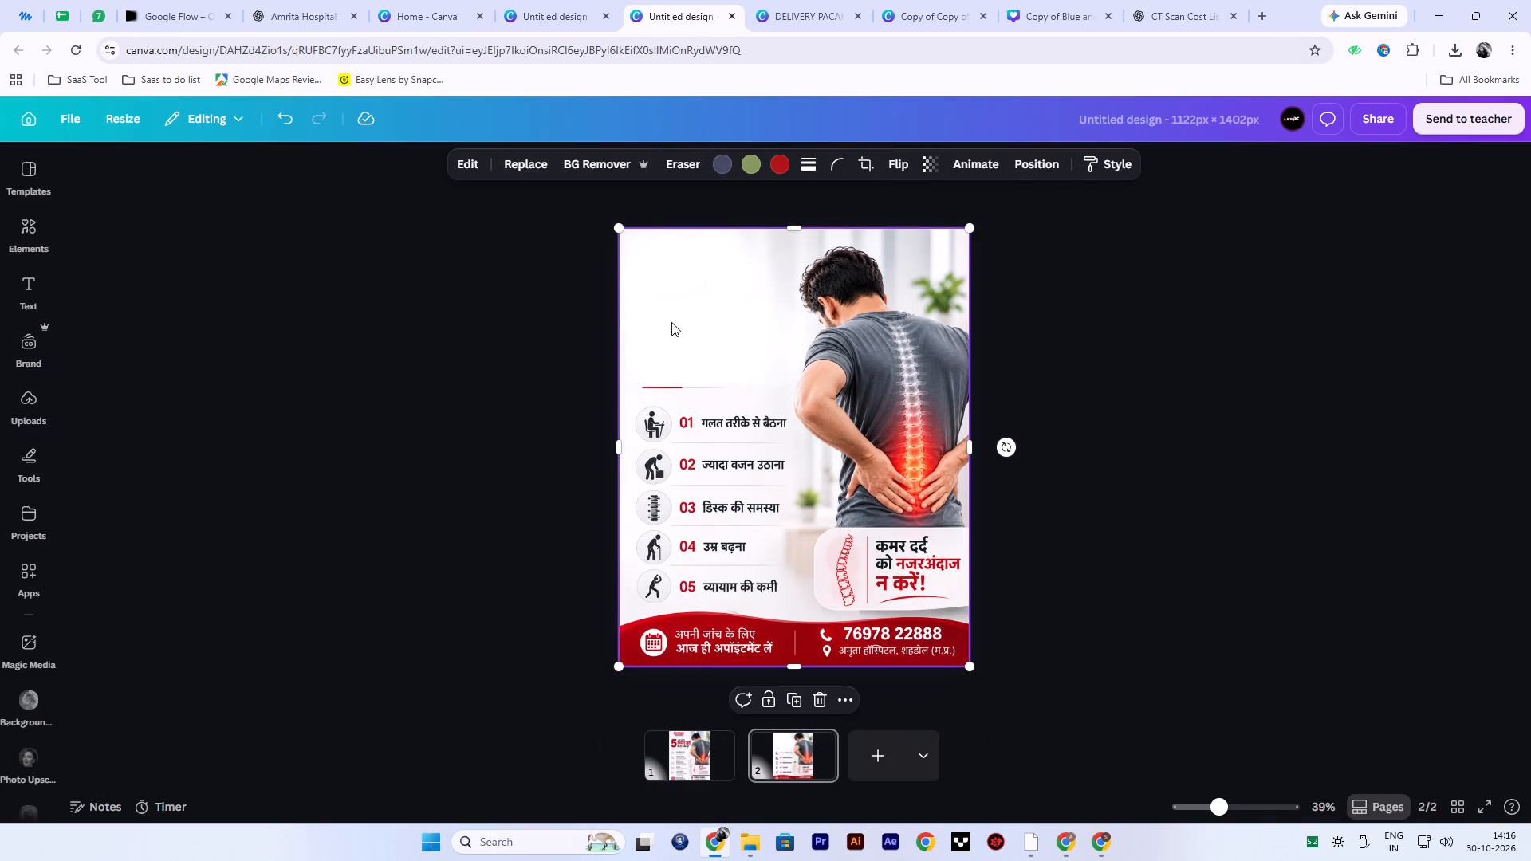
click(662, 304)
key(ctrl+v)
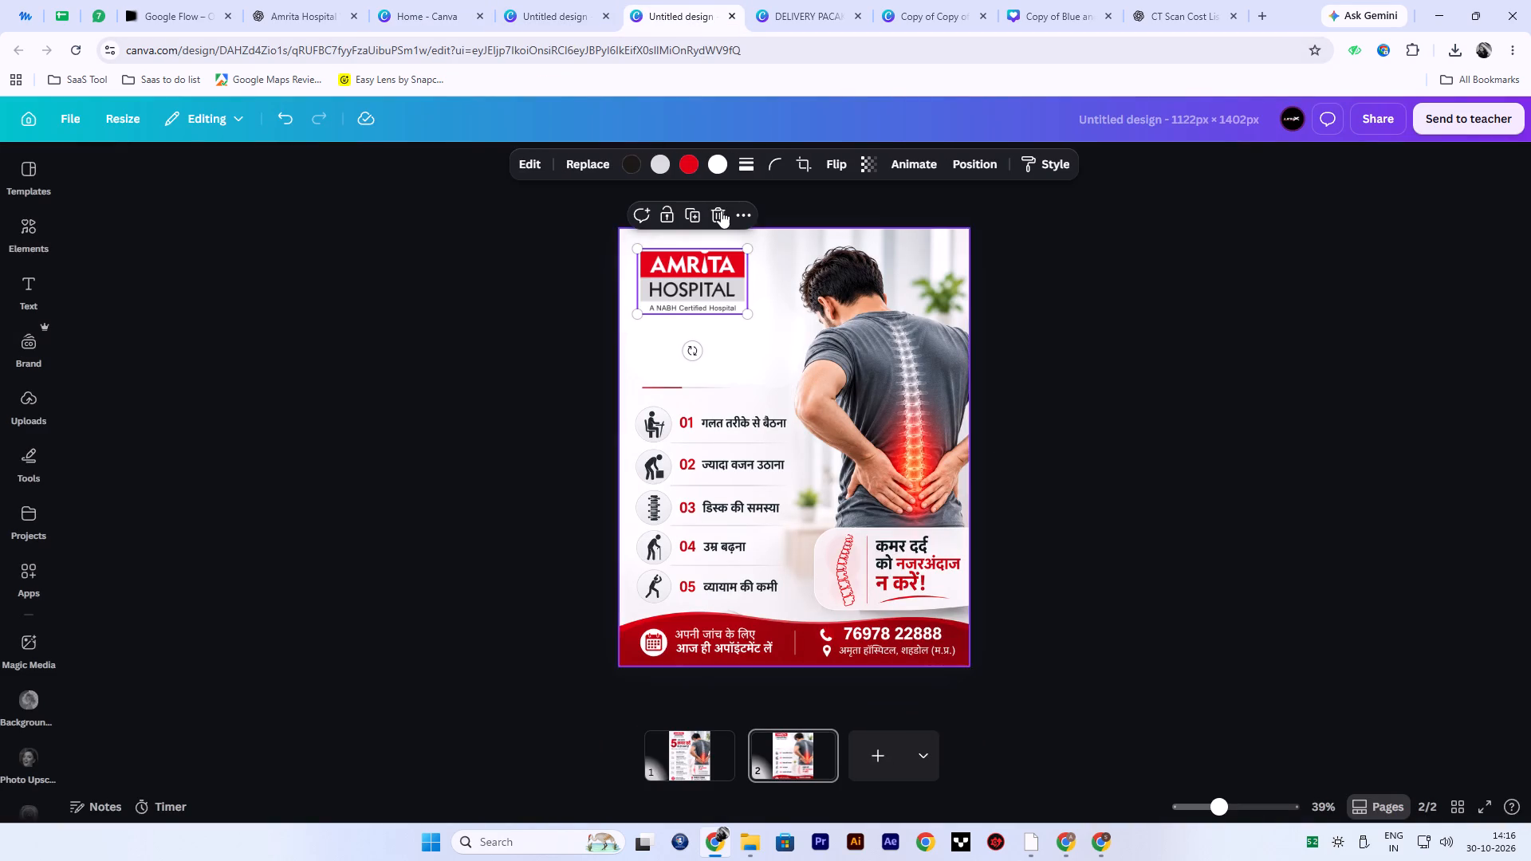
Add a third page and place the uploaded AMRITA LOGO copy design on it.
click(869, 750)
click(22, 402)
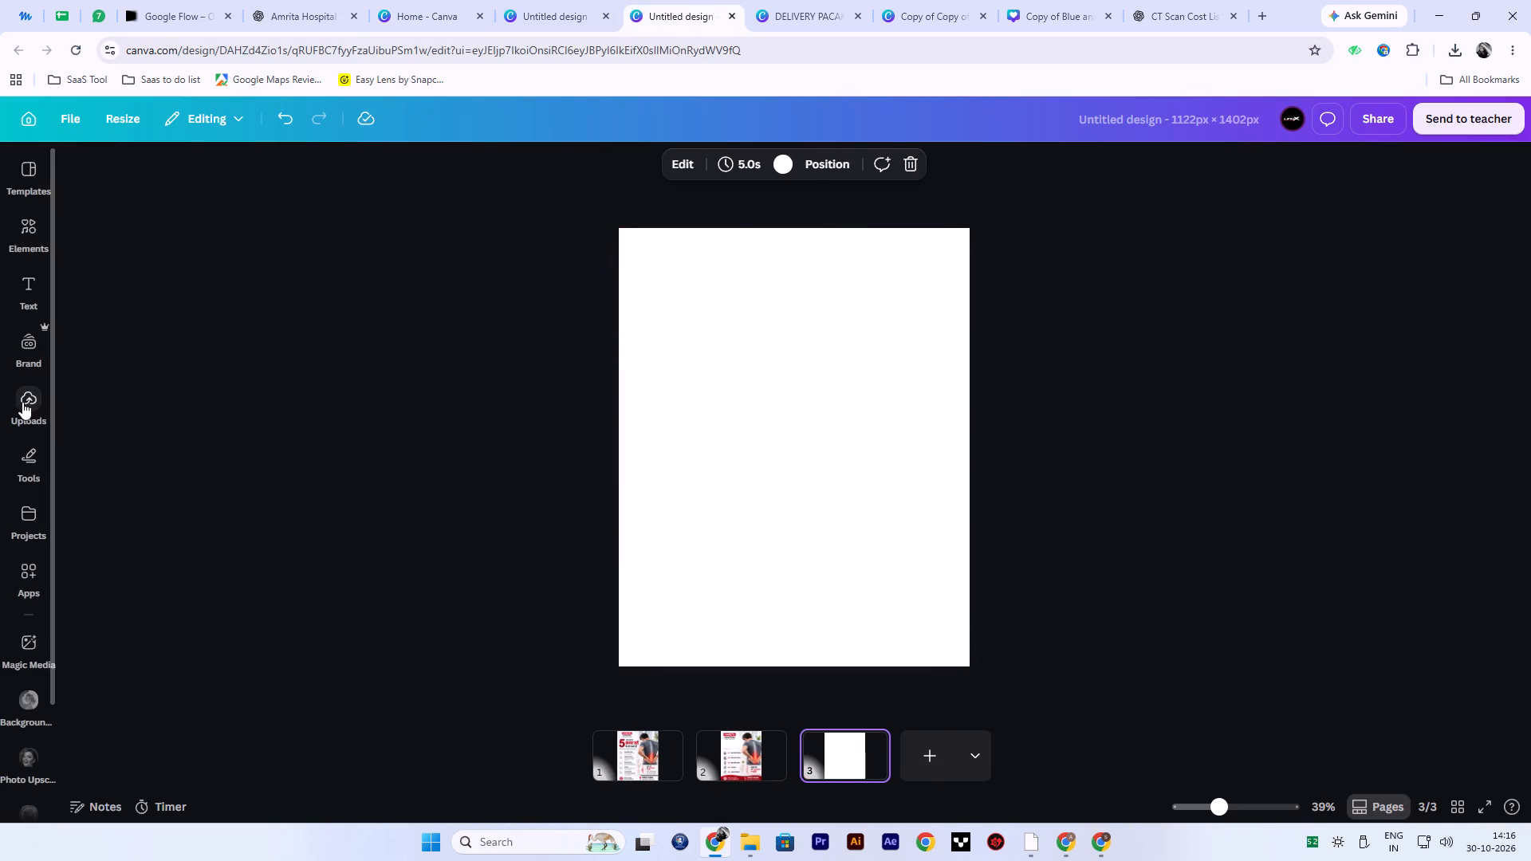
click(254, 305)
click(195, 301)
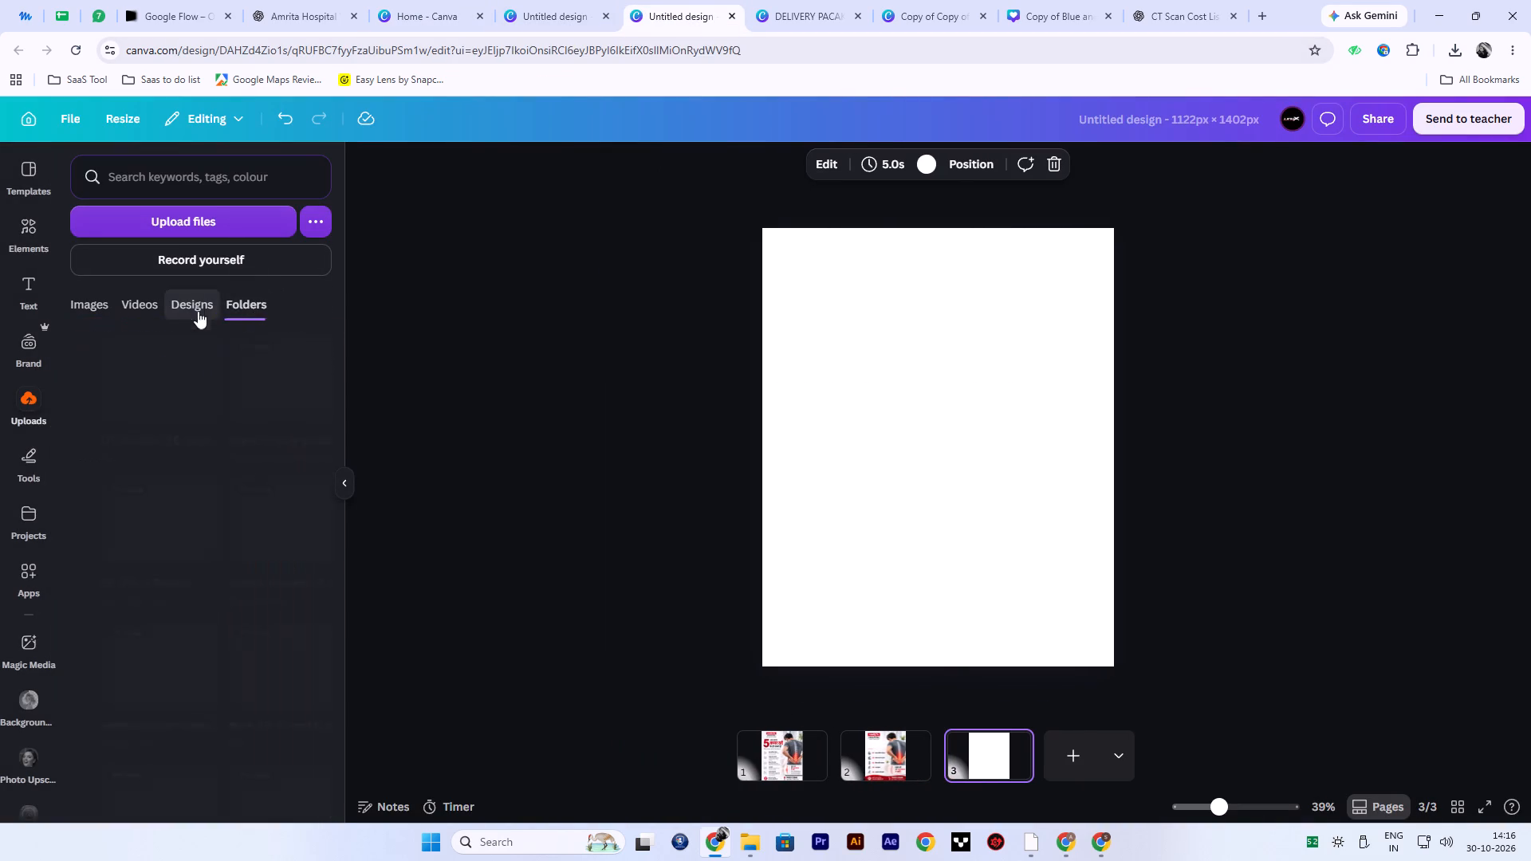
scroll(209, 523, down, 20)
scroll(209, 523, down, 16)
scroll(199, 610, down, 10)
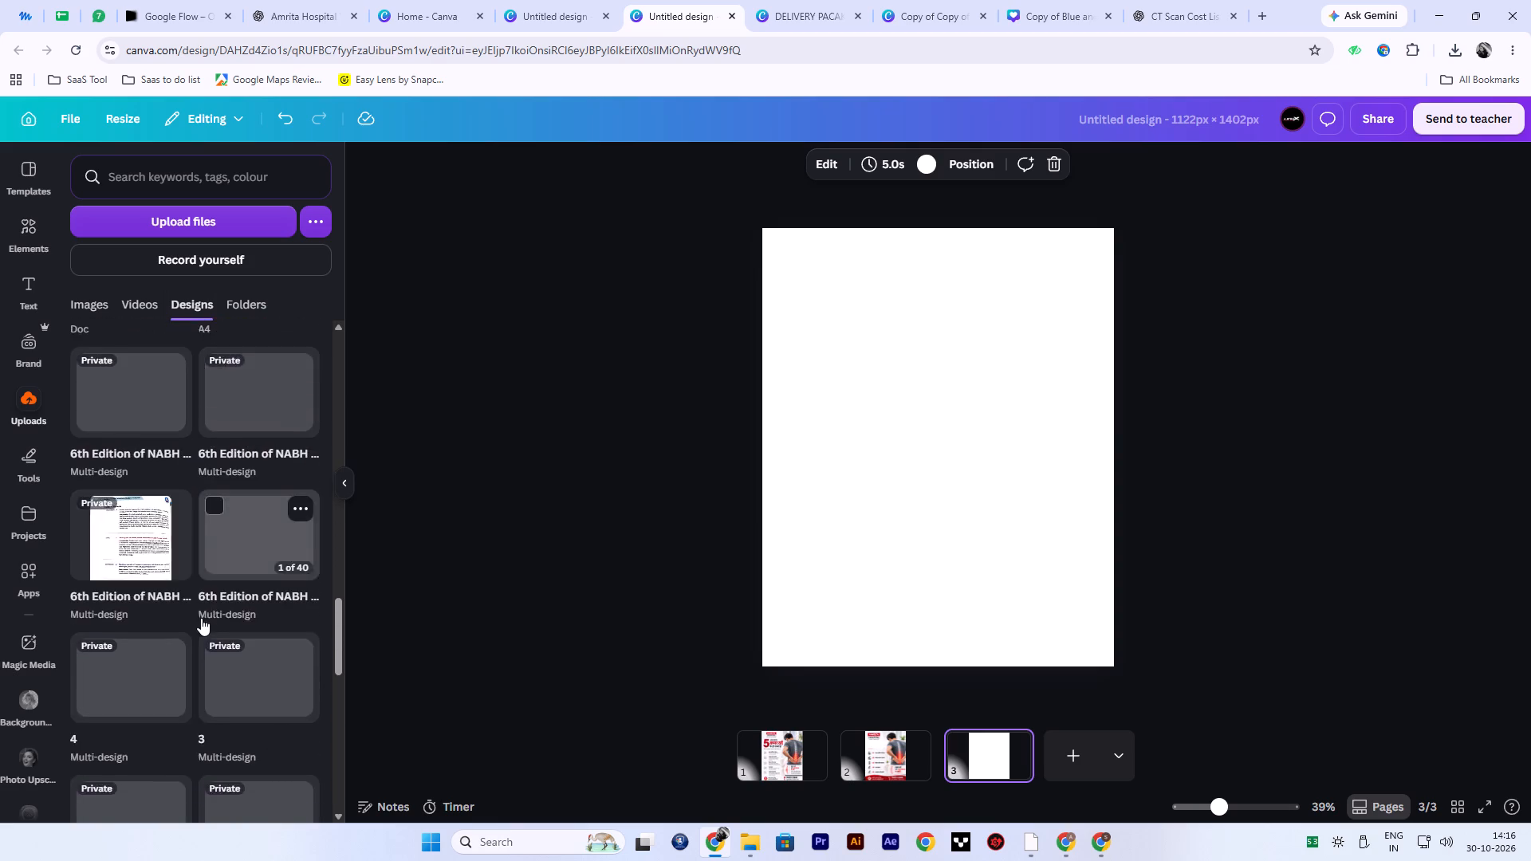
scroll(201, 618, down, 20)
scroll(201, 618, down, 3)
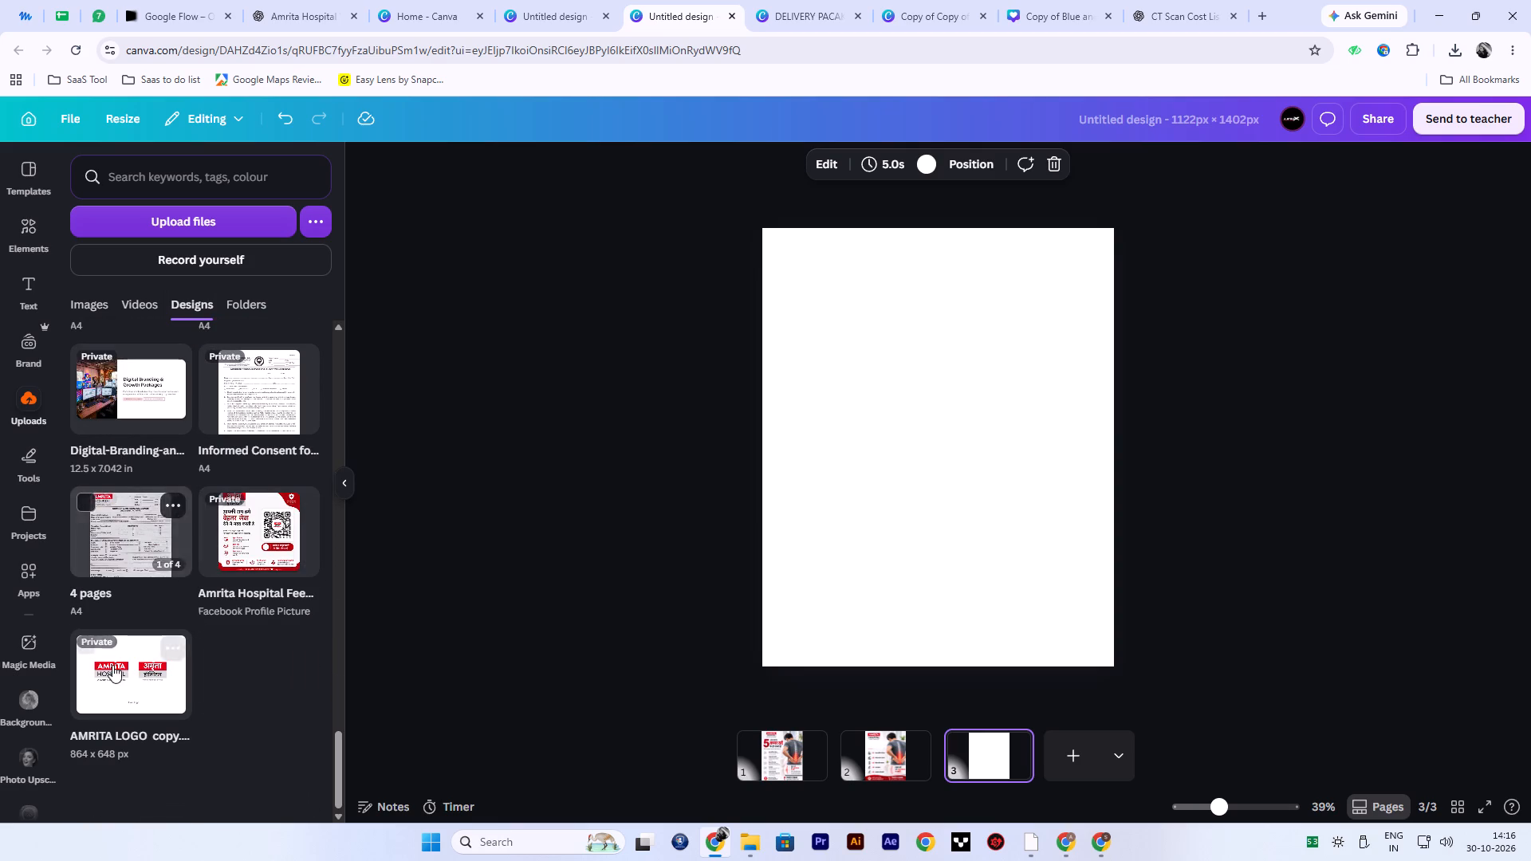
click(114, 666)
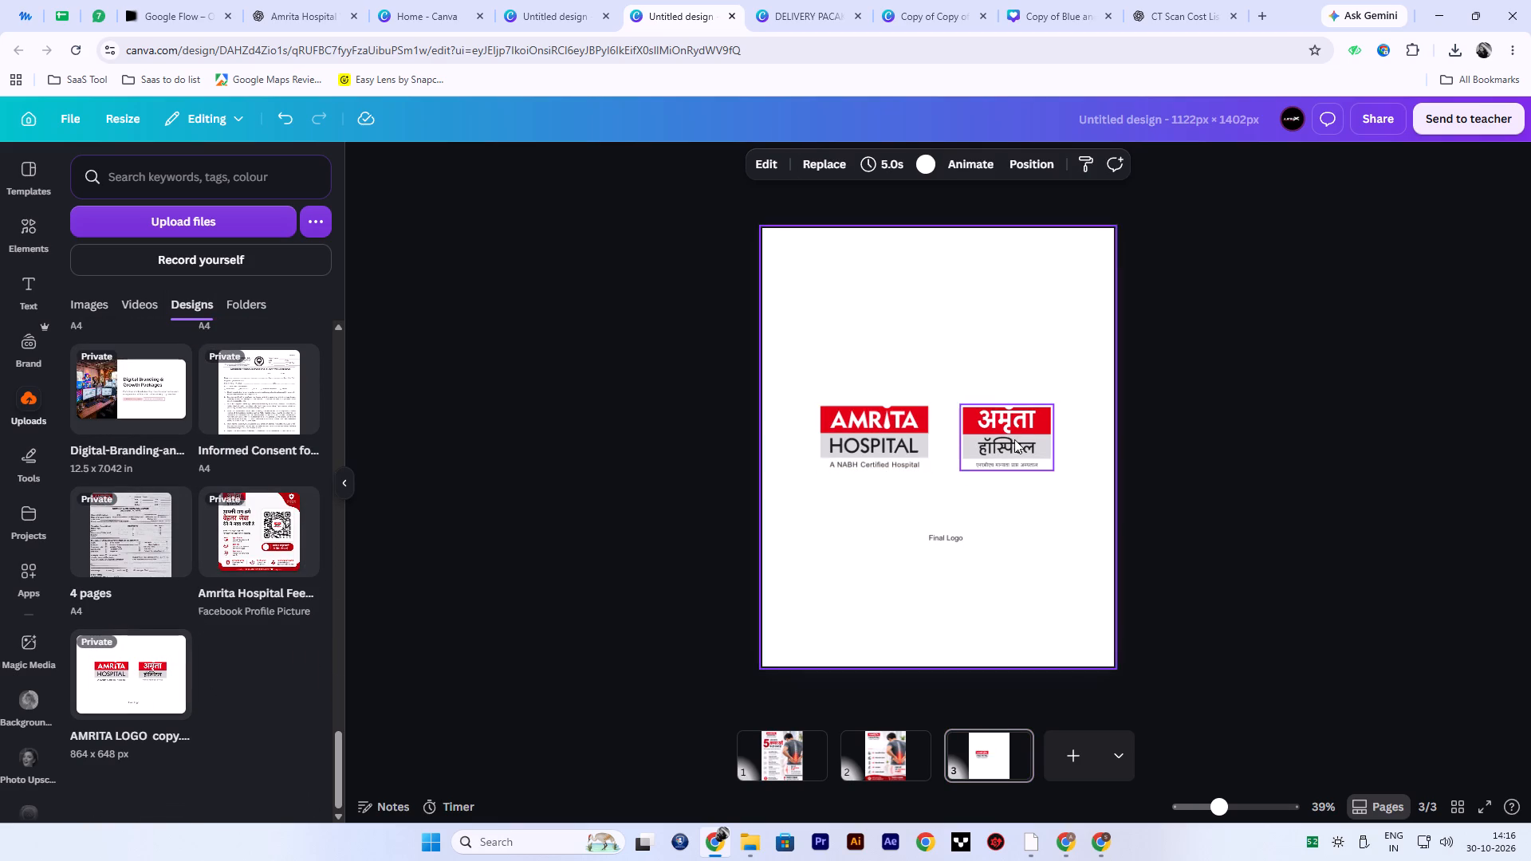
click(1020, 439)
key(ctrl+c)
click(862, 754)
click(844, 300)
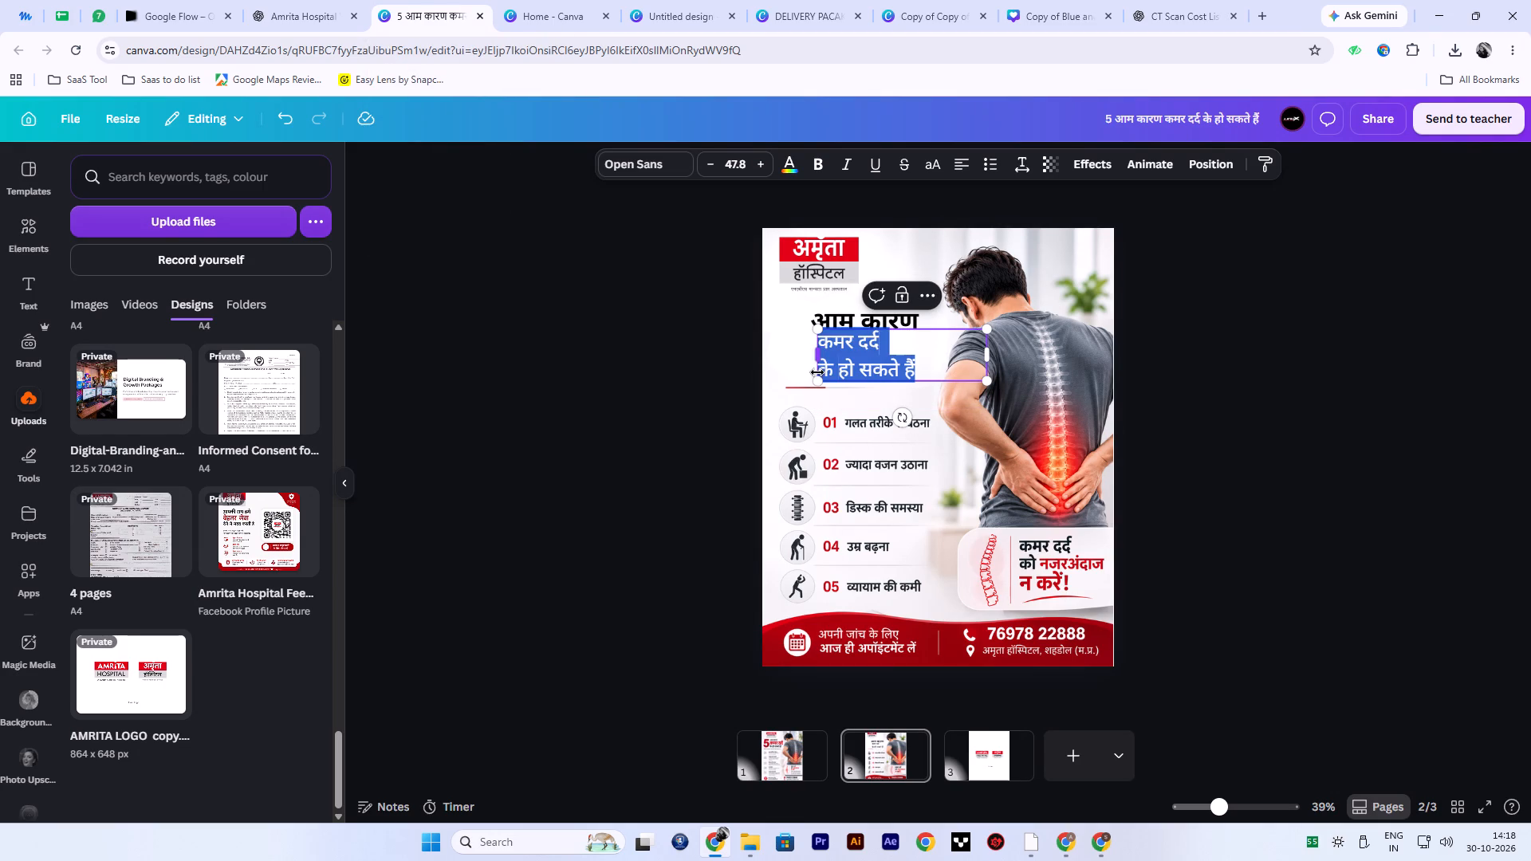
drag(817, 372, 822, 375)
key(ctrl+x)
key(BackSpace)
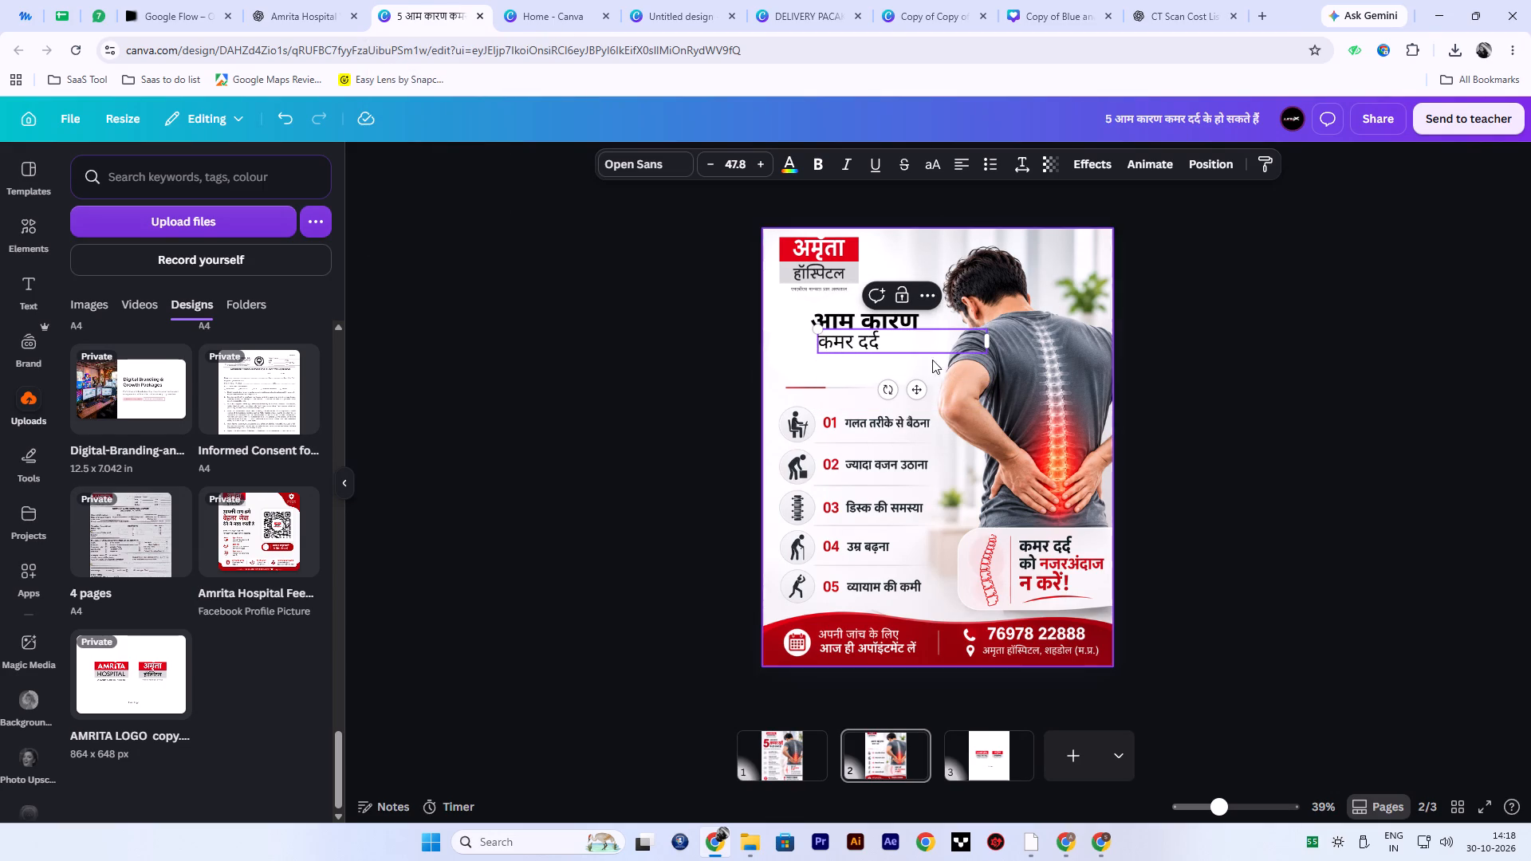
click(943, 346)
drag(988, 343, 886, 339)
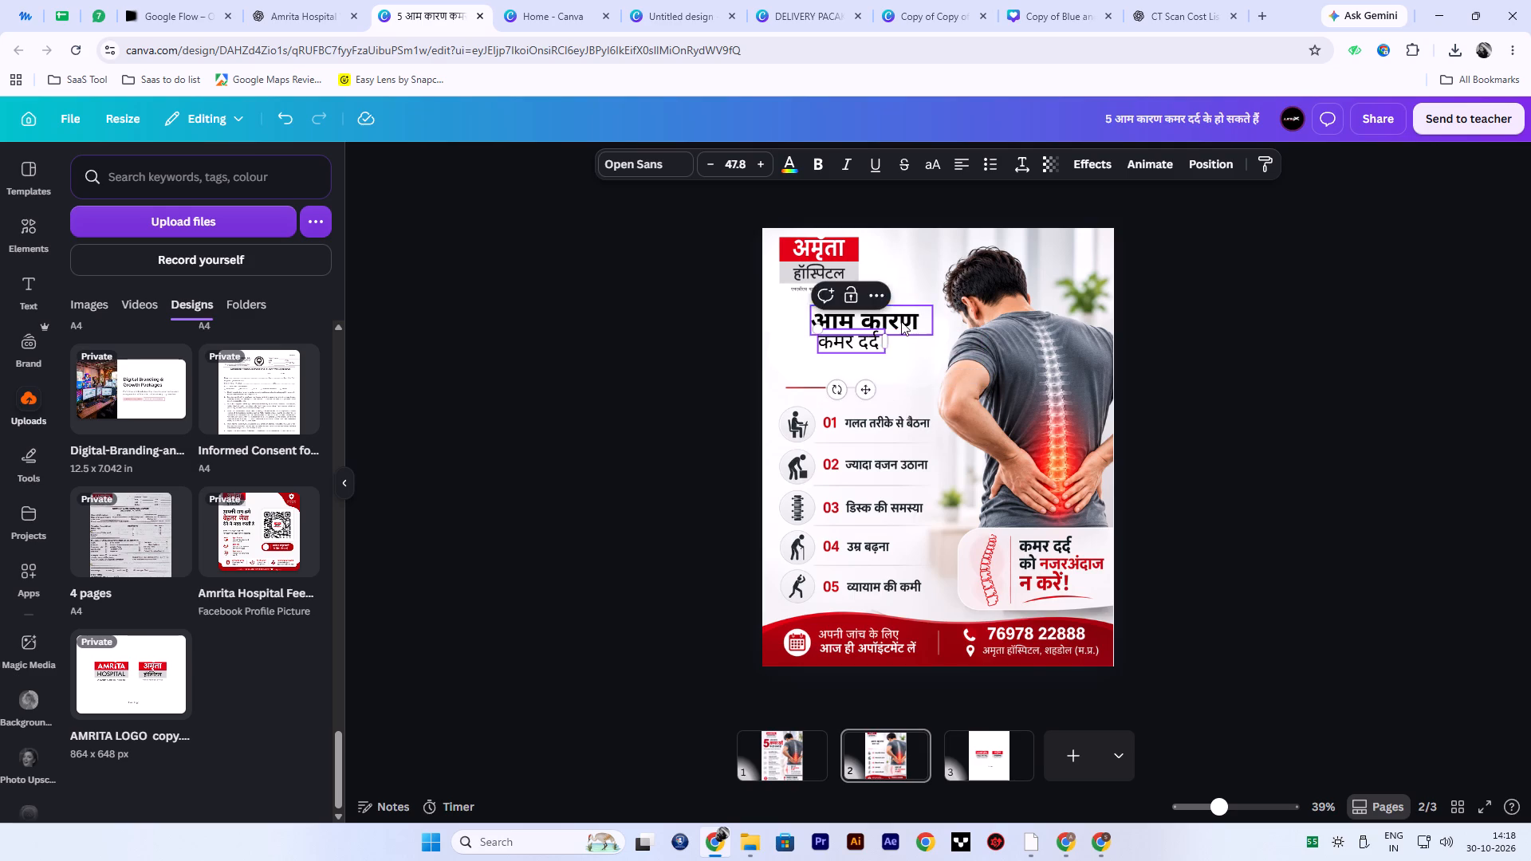
Duplicate "आम कारण" below "कमर दर्द" and replace the copy's text with the cut "के हो सकते हैं".
click(902, 321)
click(877, 268)
drag(884, 327, 883, 365)
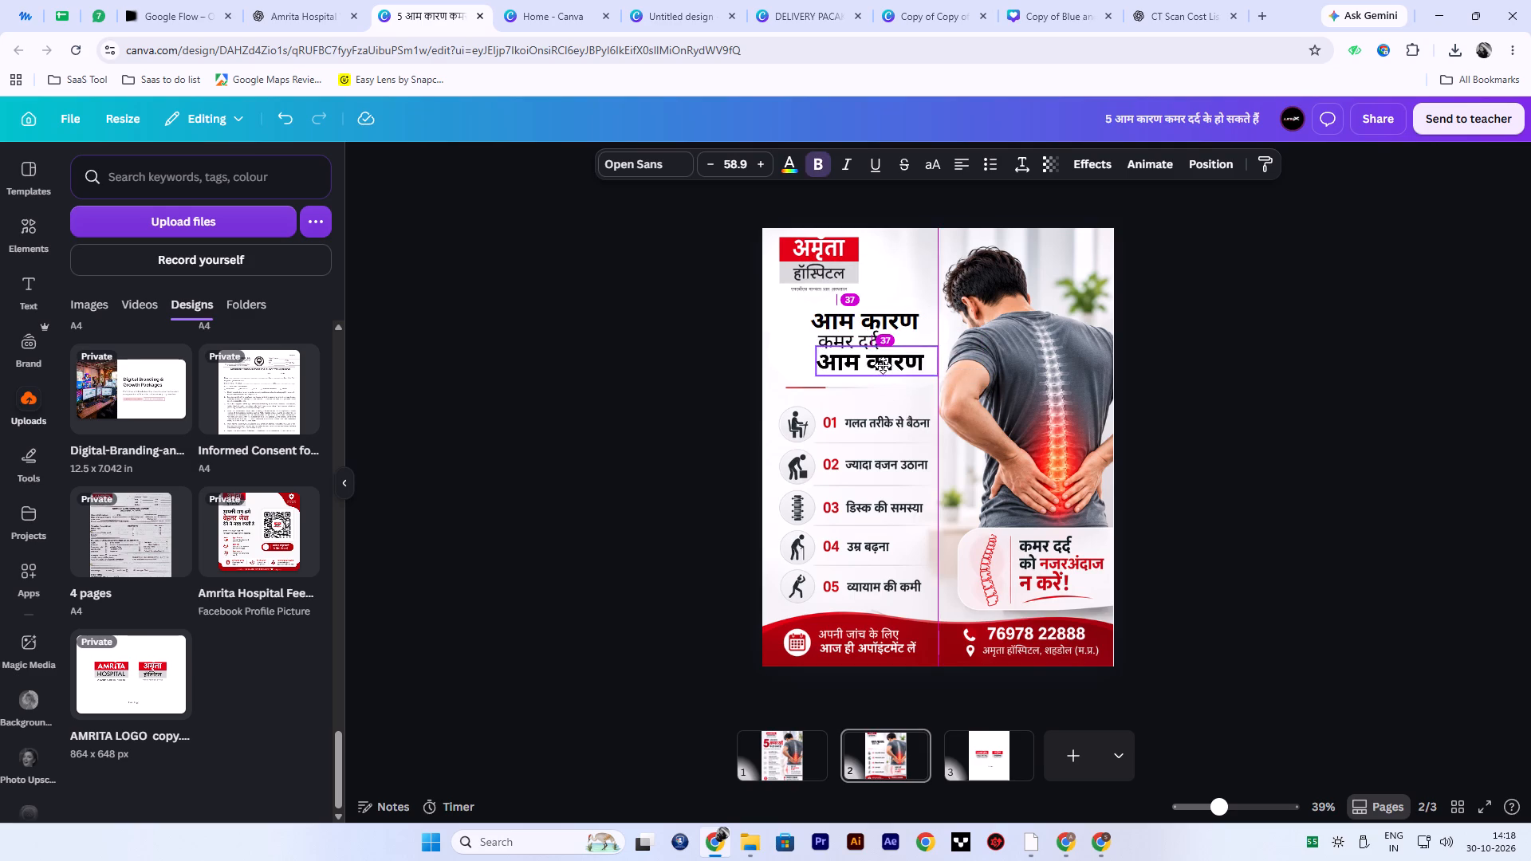
drag(883, 365, 882, 365)
double_click(882, 365)
key(ctrl+v)
click(1056, 375)
click(852, 363)
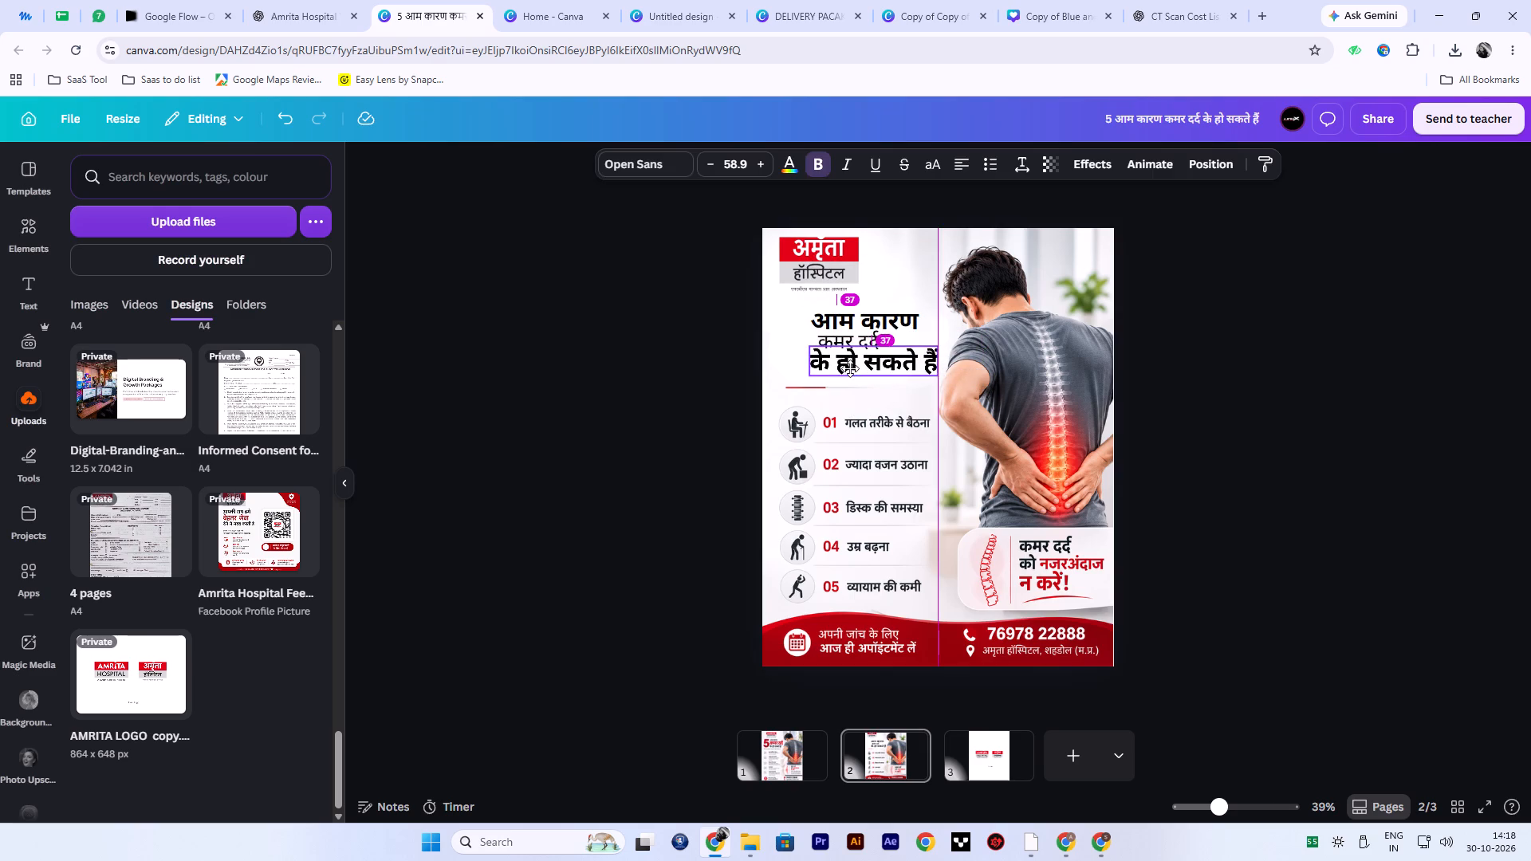
click(1198, 372)
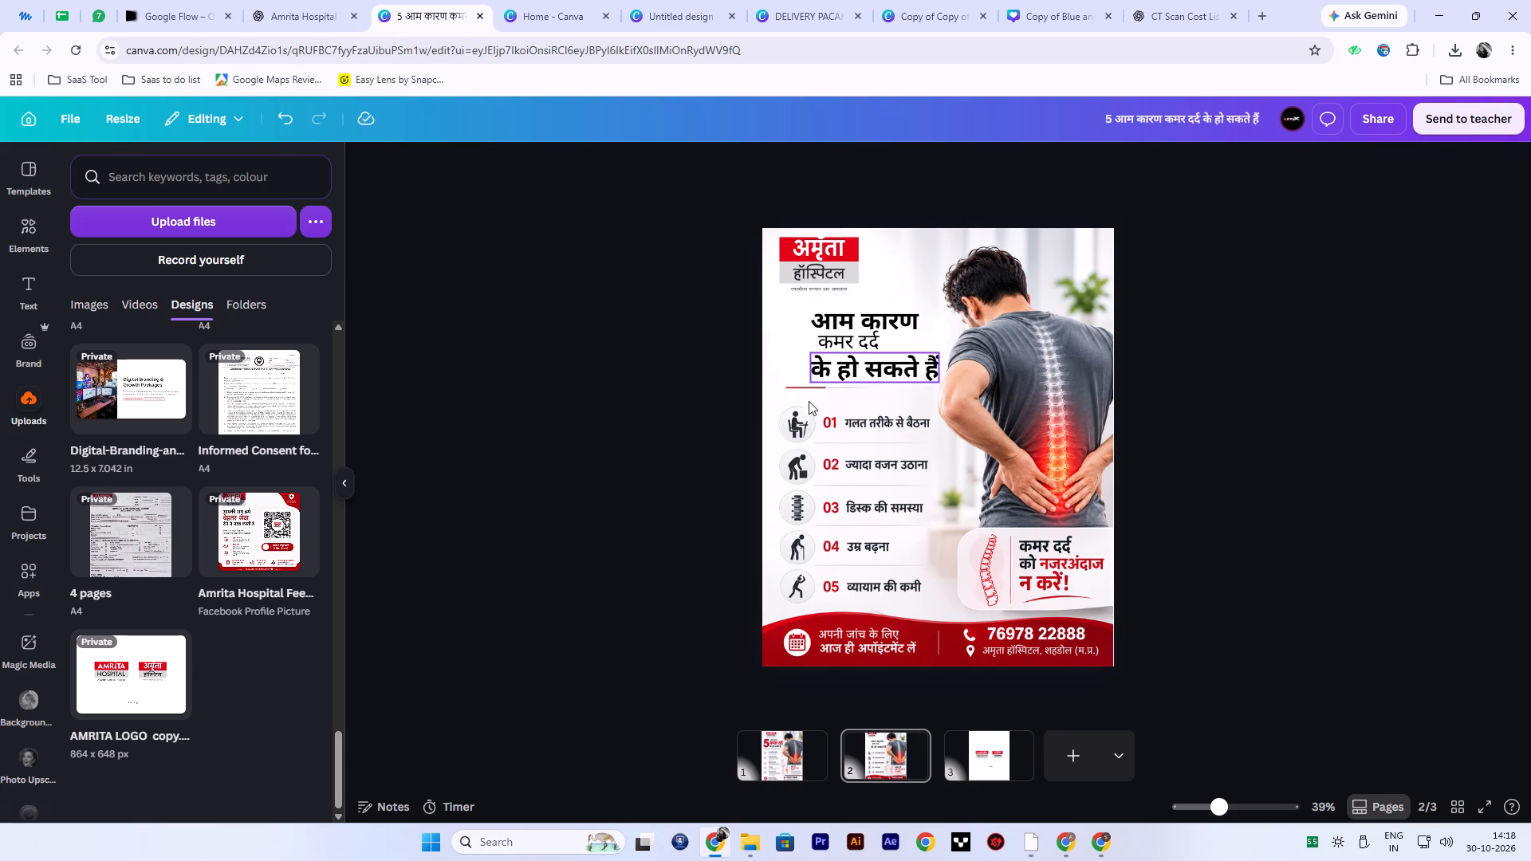
Duplicate the "के हो सकते हैं" line over the first list item and replace the copy's text with "5".
click(835, 369)
click(869, 314)
drag(901, 417, 907, 430)
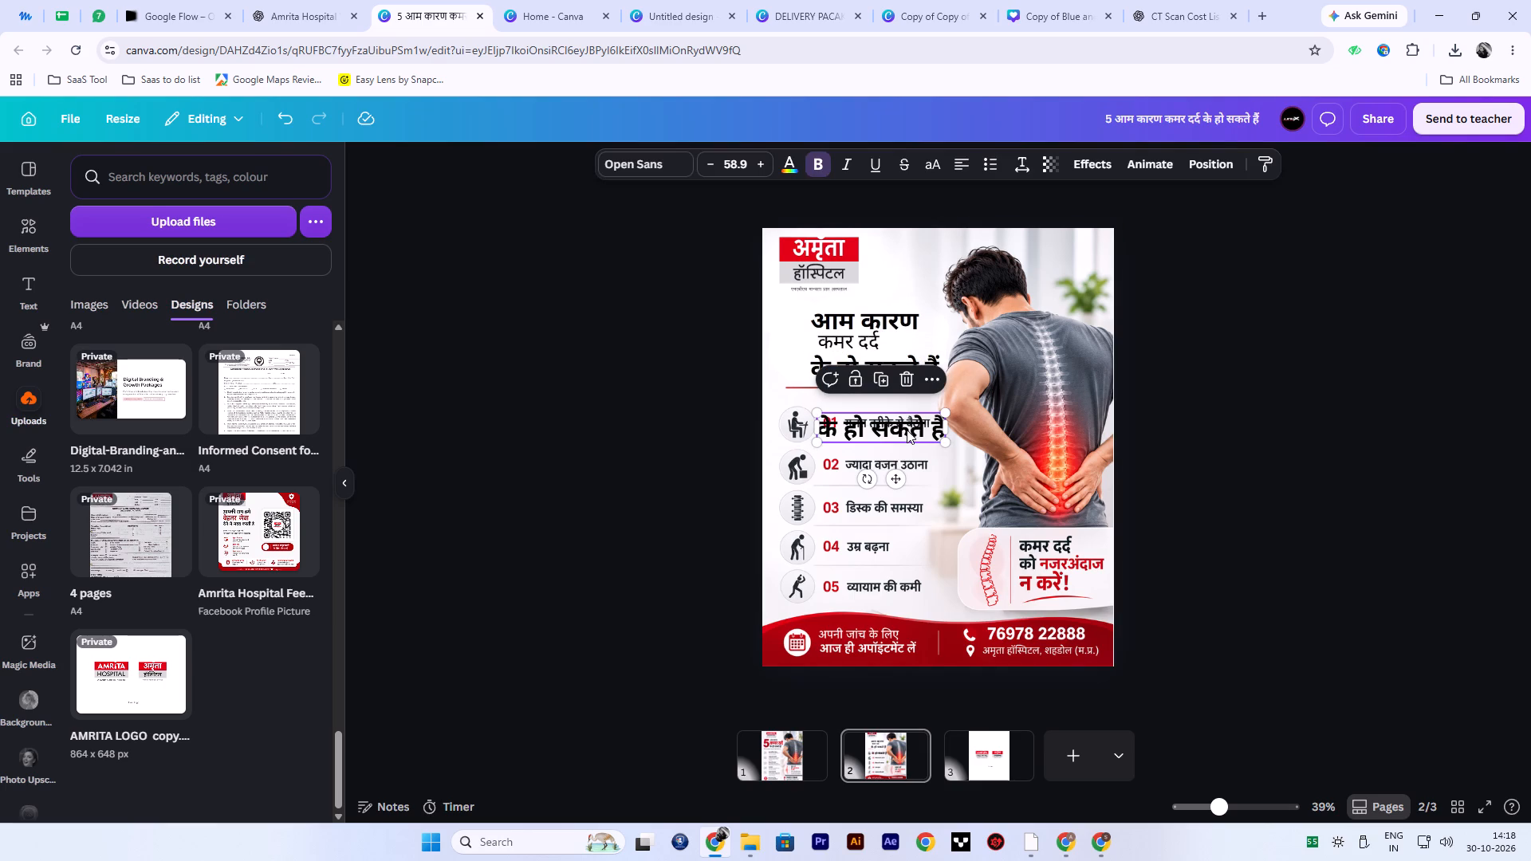
key(ctrl+a)
ctrl+double_click(906, 428)
key(ctrl+a)
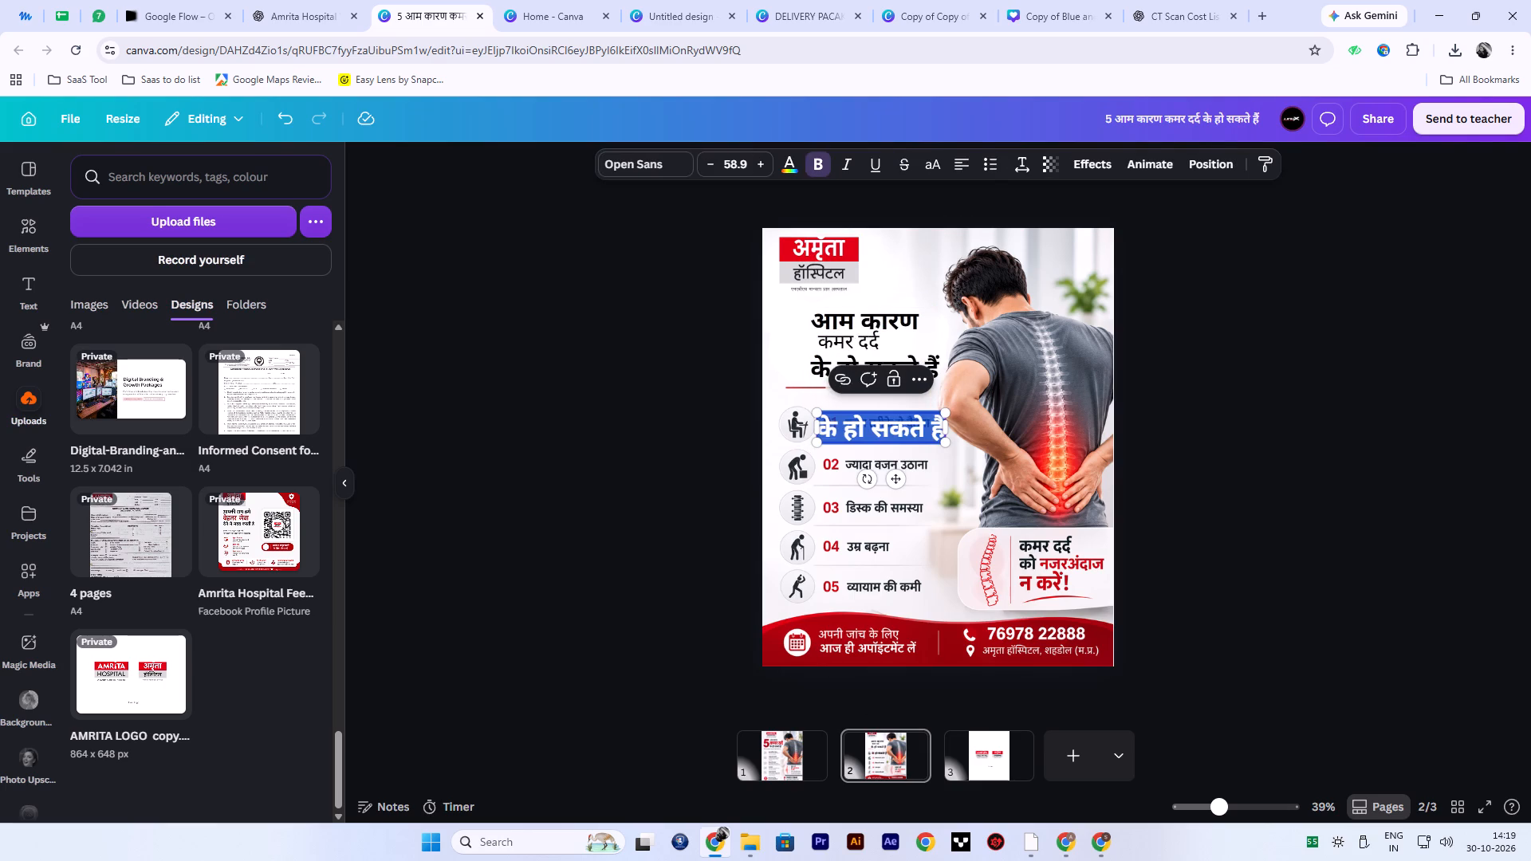
key(5)
click(1288, 440)
Enlarge the "5" to size 180 and place it beside the headline lines, near the poster's left edge.
double_click(832, 430)
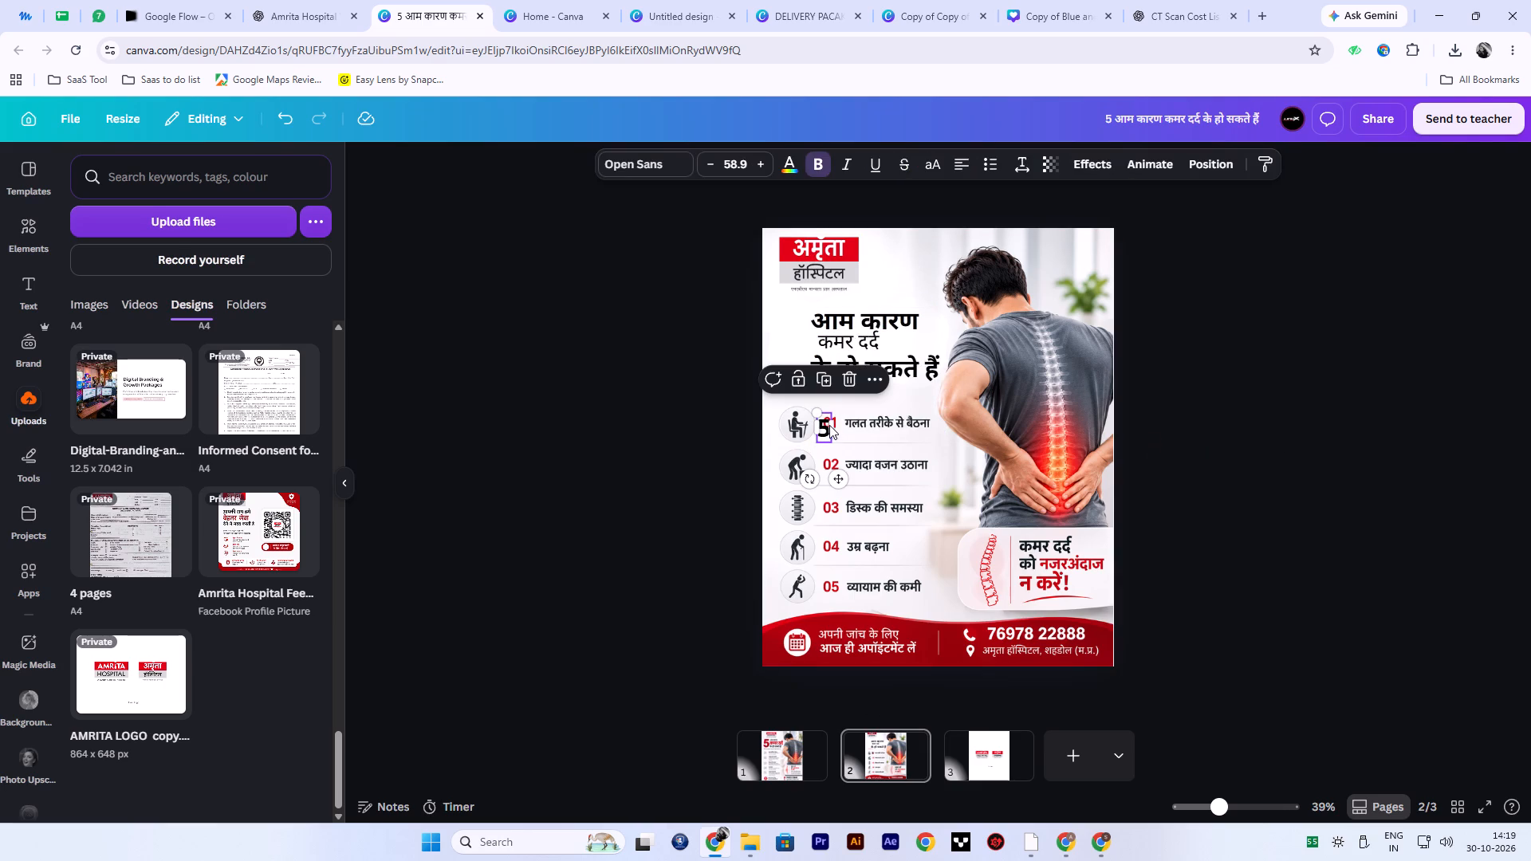
click(833, 414)
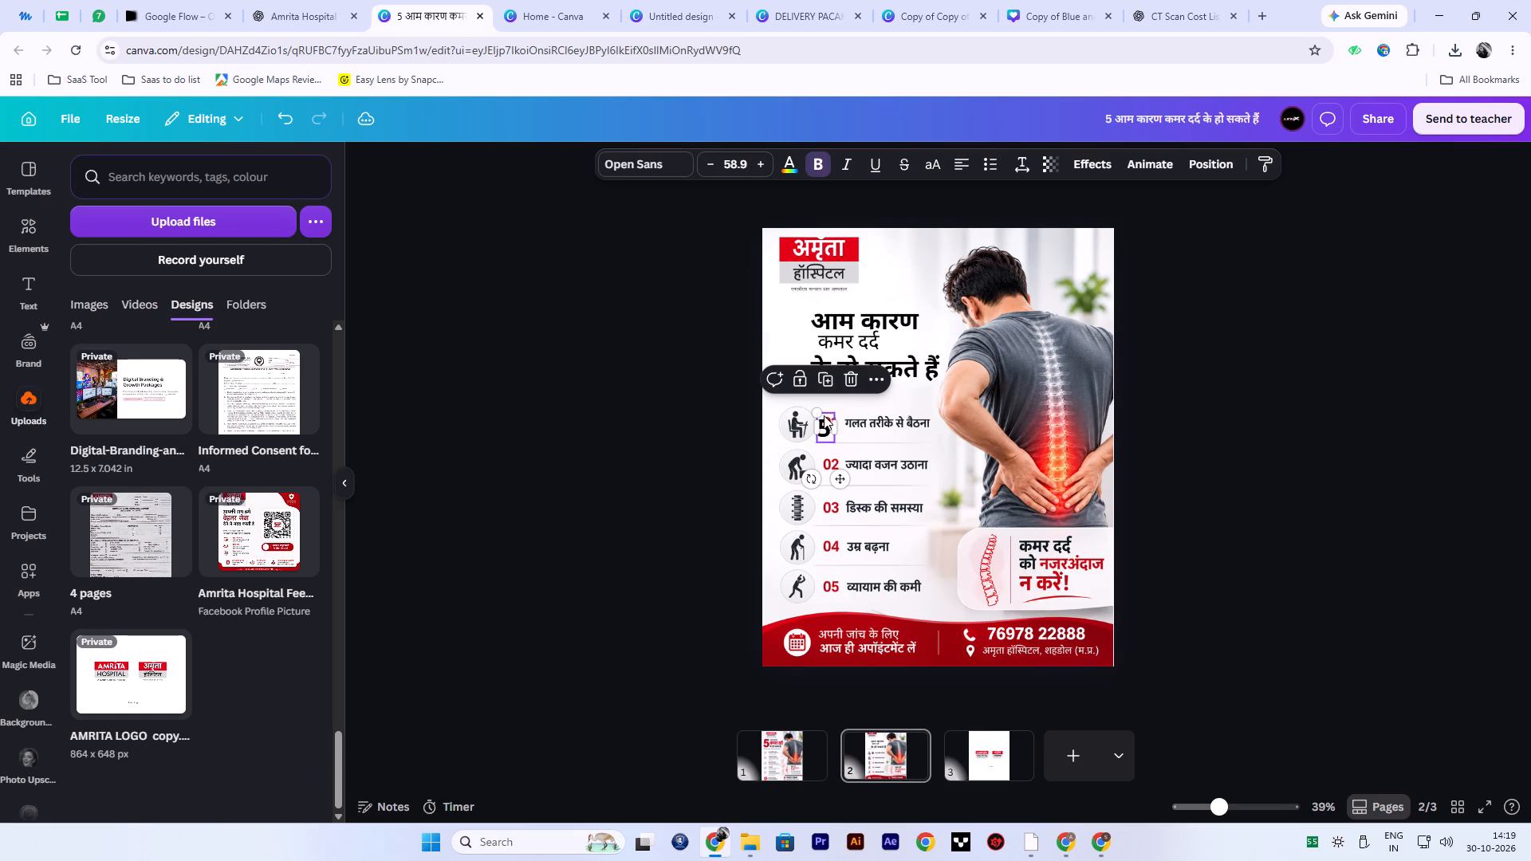
drag(820, 412, 758, 368)
click(695, 426)
drag(813, 415, 802, 356)
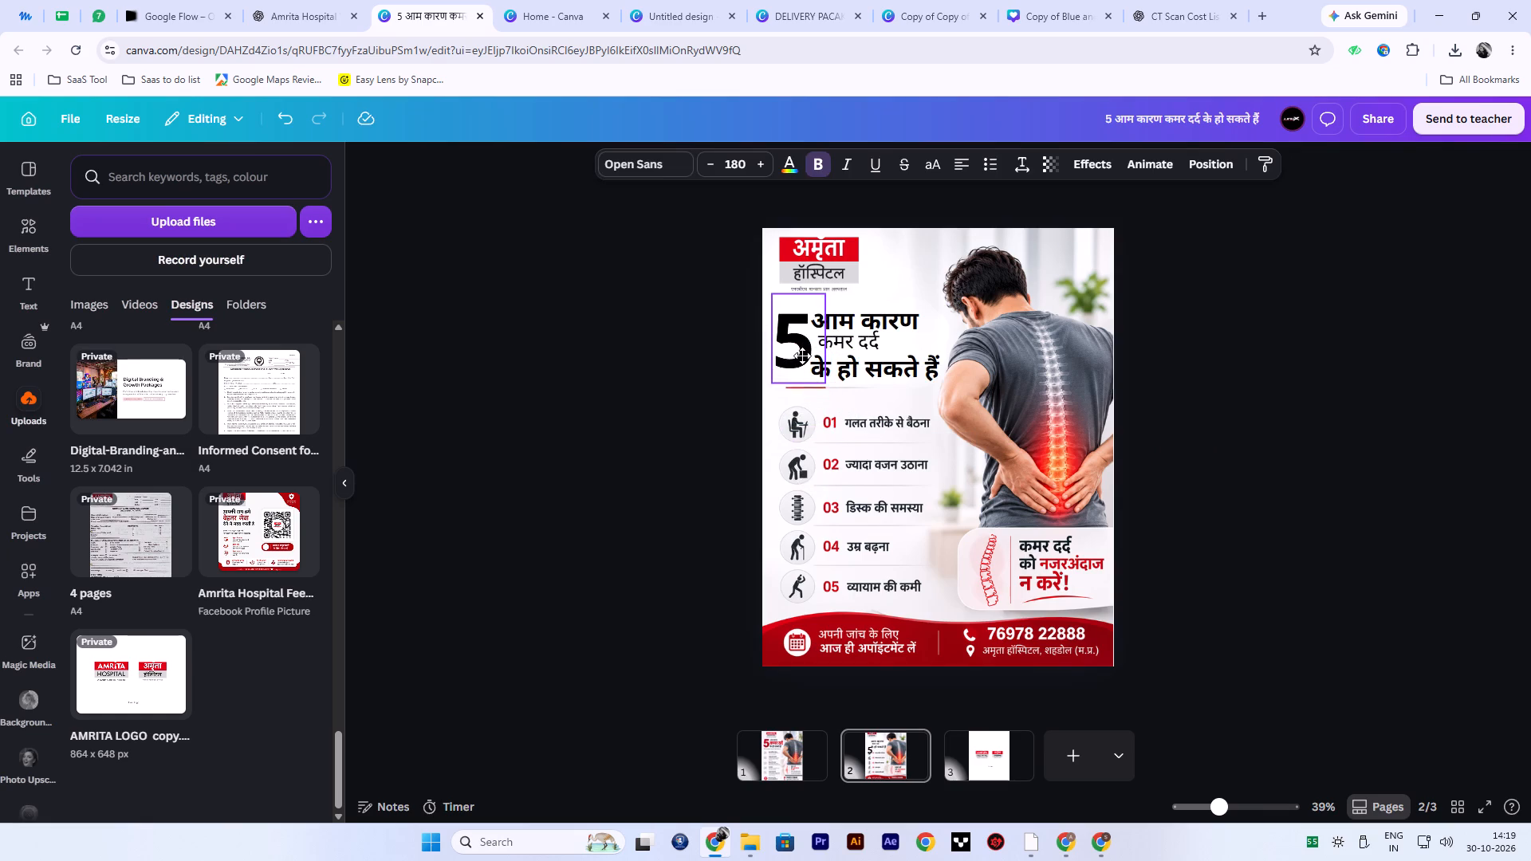
drag(802, 356, 801, 354)
drag(680, 379, 668, 379)
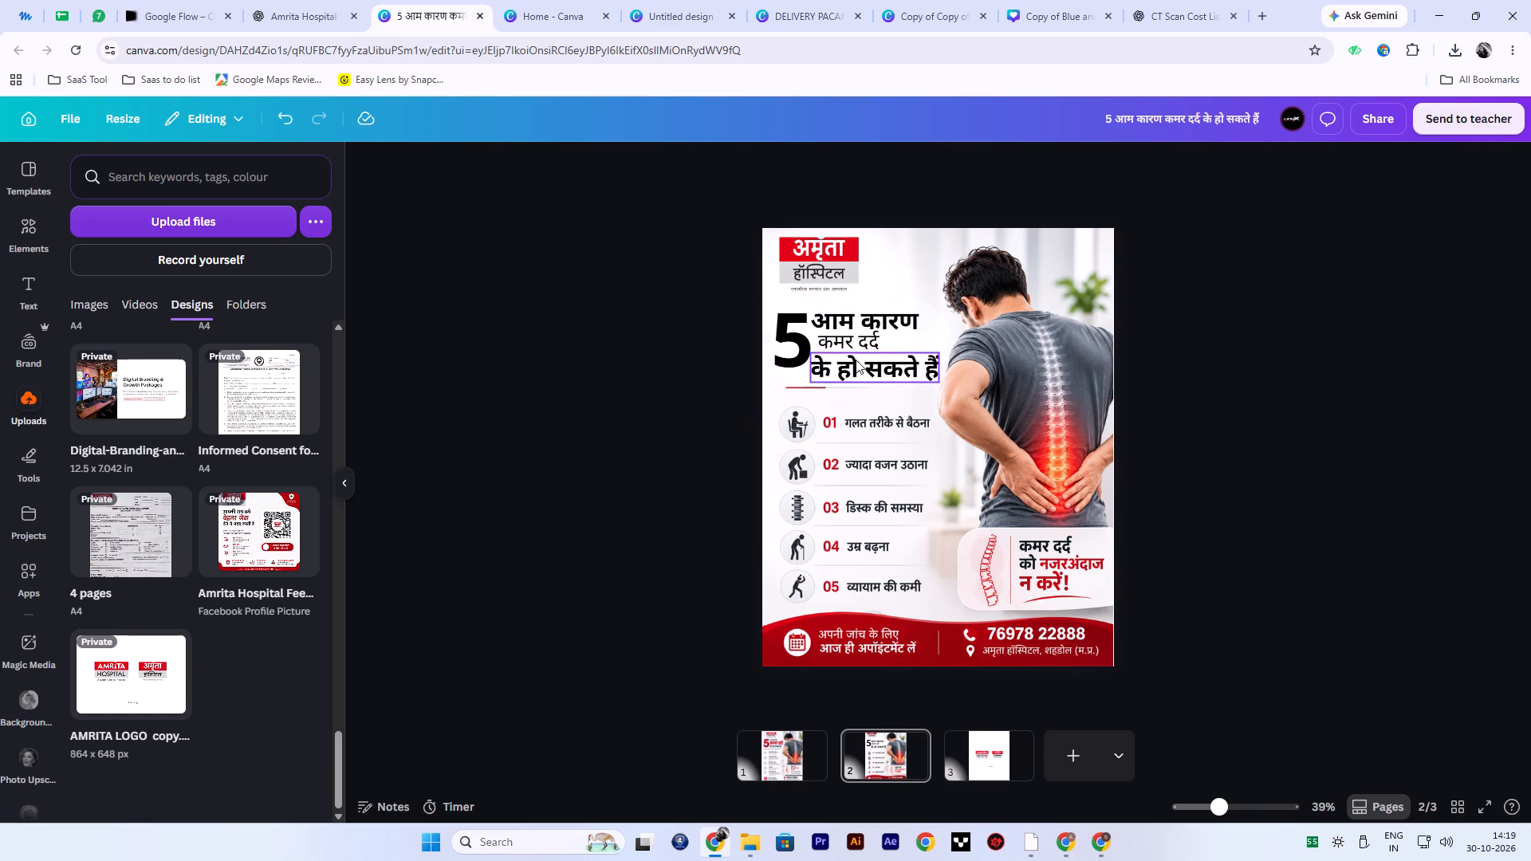
Move "आम कारण" slightly up and away from the large "5", and nudge the "5" a little to the right.
drag(851, 310, 859, 308)
click(792, 348)
key(Right)
key(Right)
key(Right)
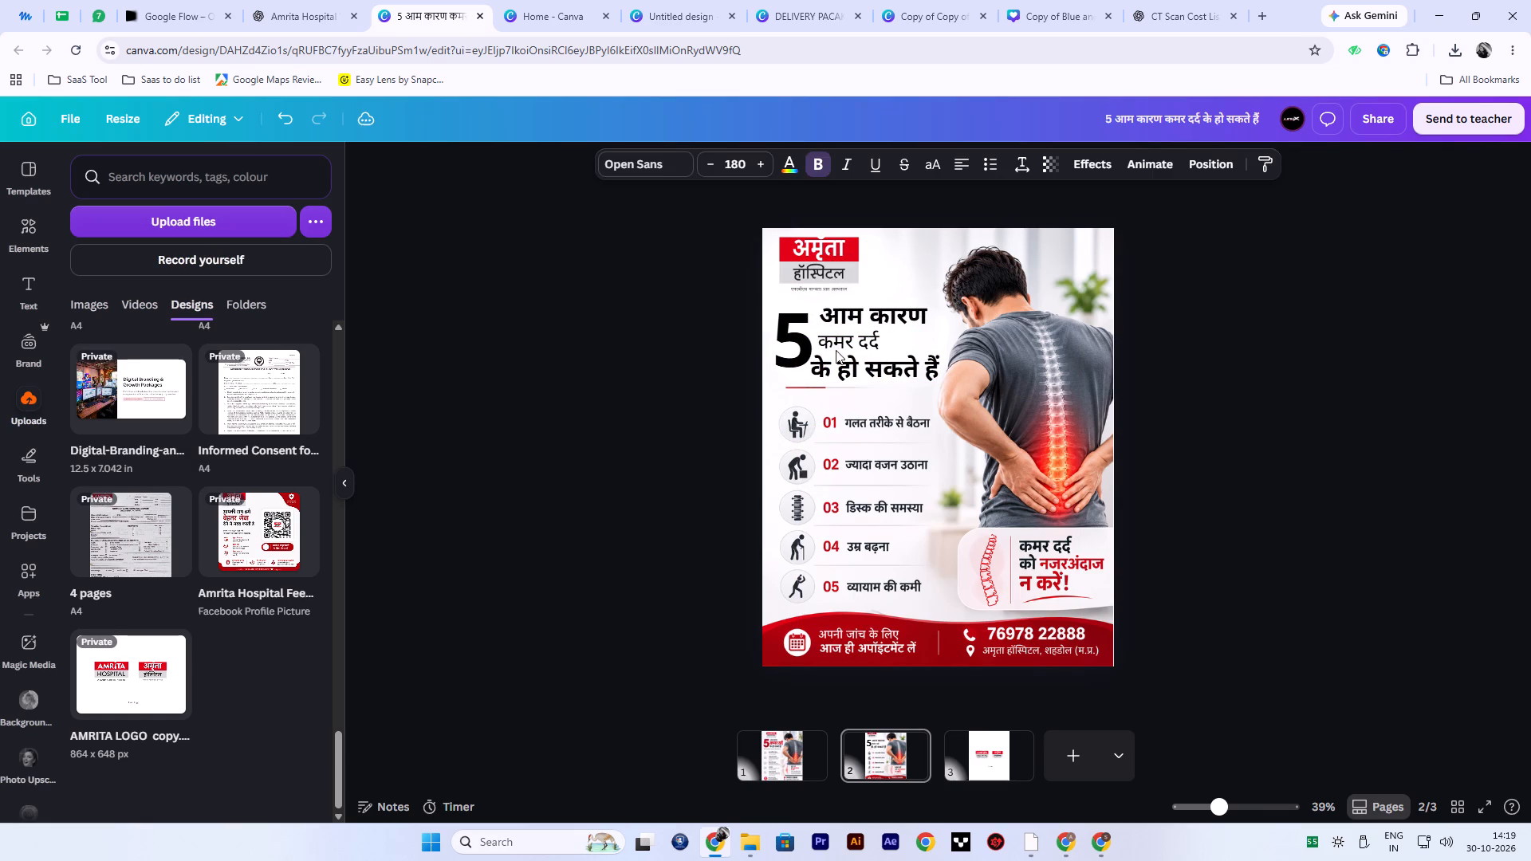
key(Right)
click(860, 316)
key(Return)
Scale "आम कारण" and "के हो सकते हैं" down together to size 41.5.
click(907, 357)
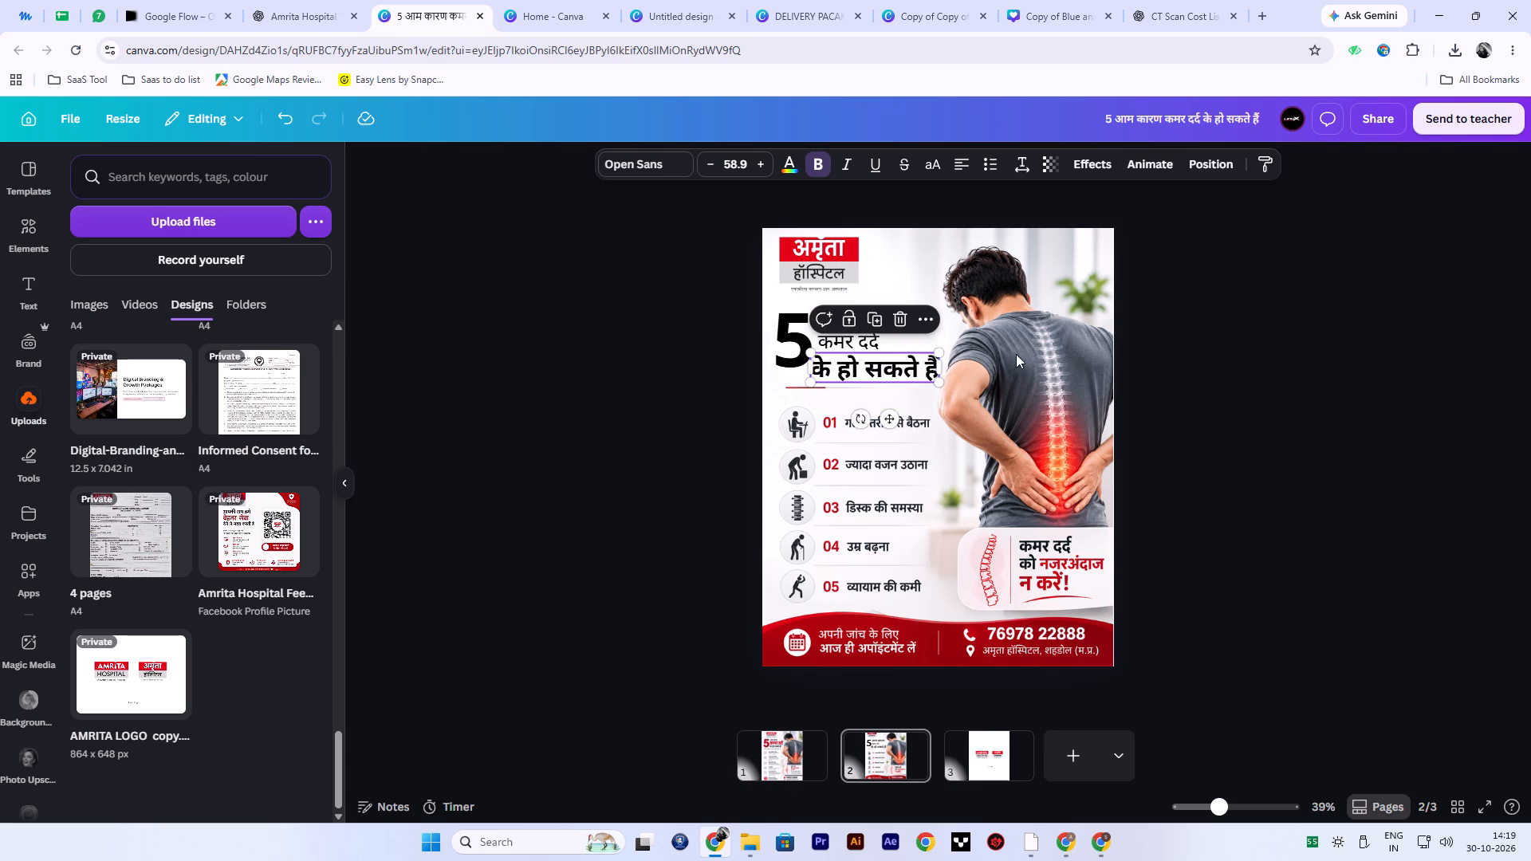
shift+click(1061, 353)
click(911, 321)
shift+click(915, 352)
drag(944, 384, 910, 353)
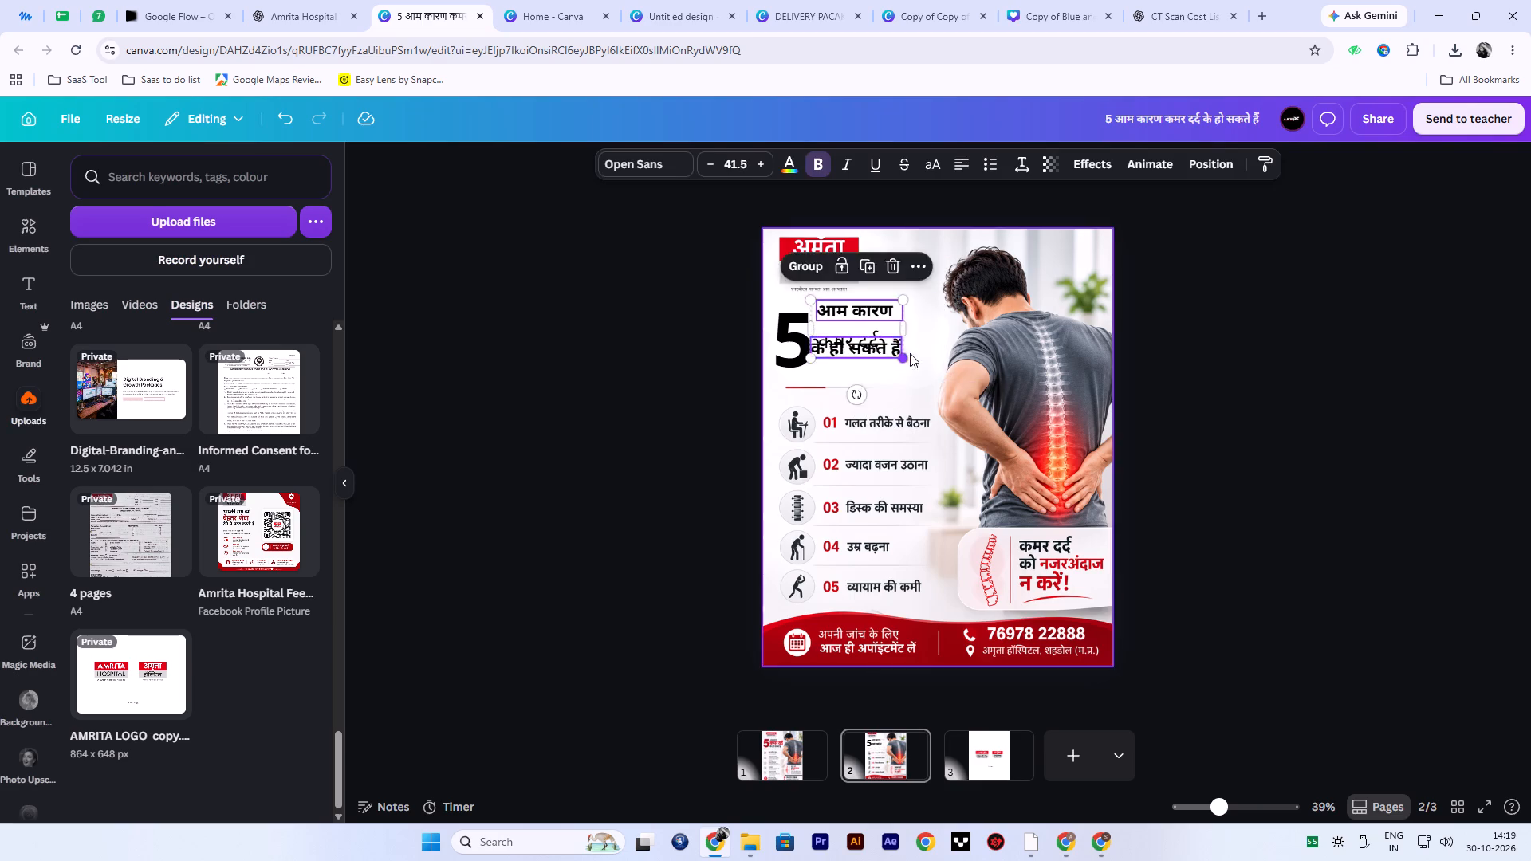
Spread the three headline lines out to the right of the "5" and shift the "5" slightly right.
click(982, 360)
drag(871, 311, 916, 309)
drag(891, 341, 968, 334)
drag(833, 344, 900, 367)
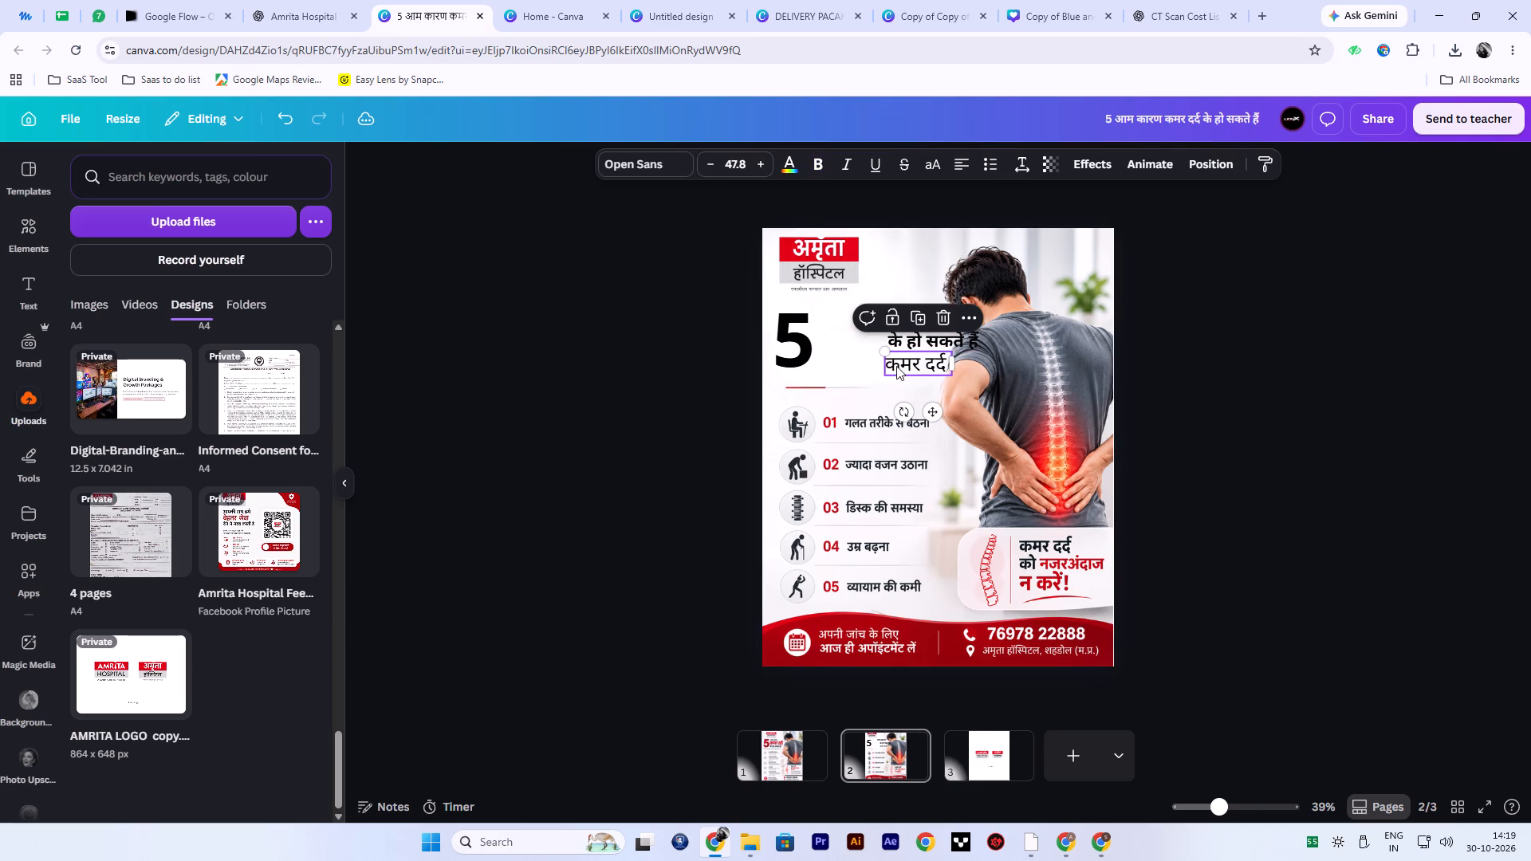
drag(789, 342, 797, 342)
click(954, 414)
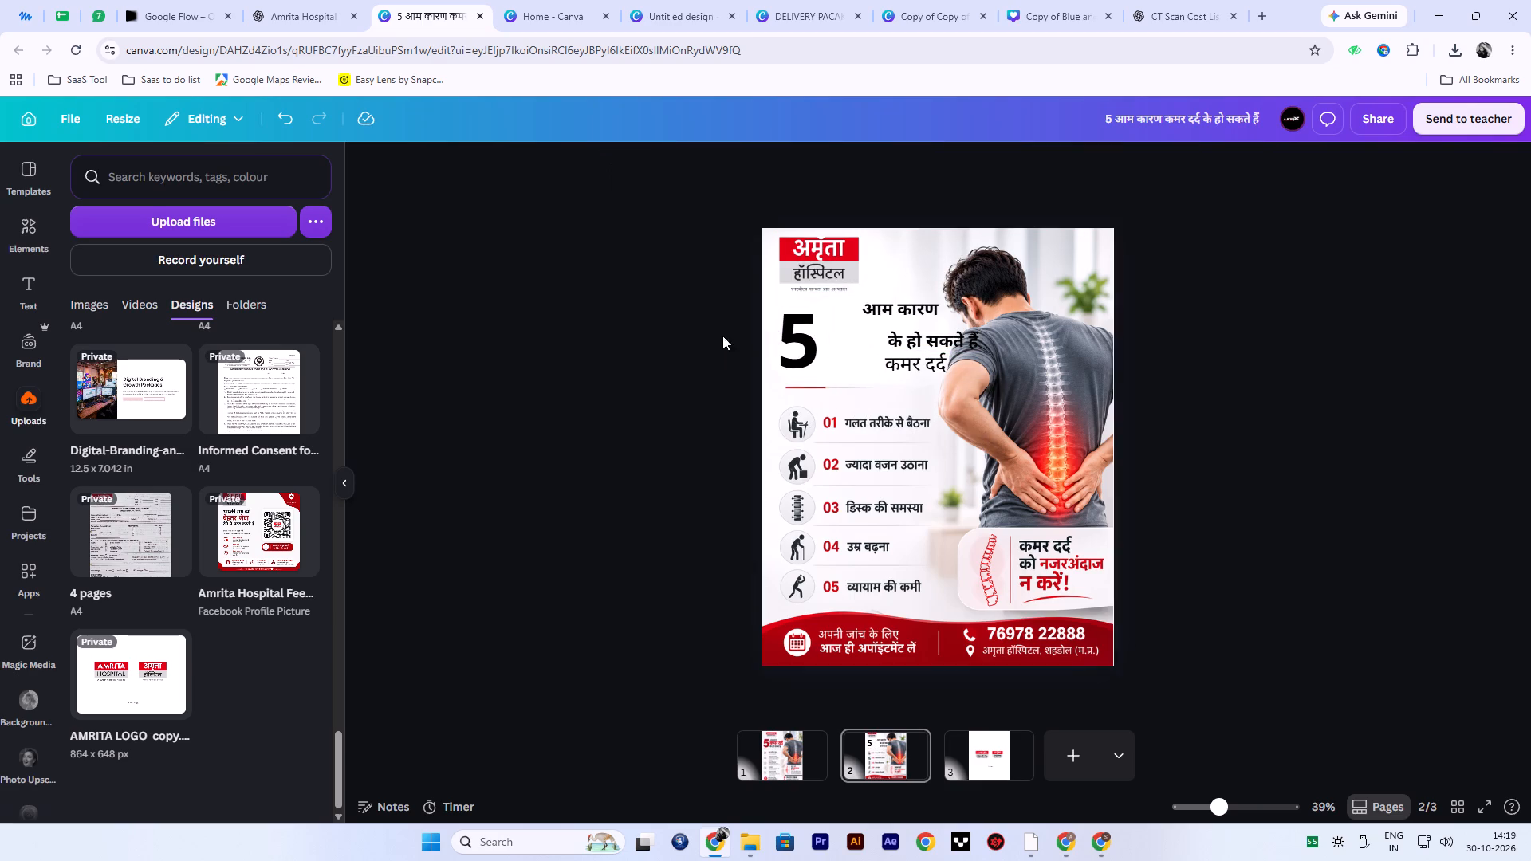
Colour the large "5" with the red sampled from the Hindi logo.
click(810, 331)
click(797, 161)
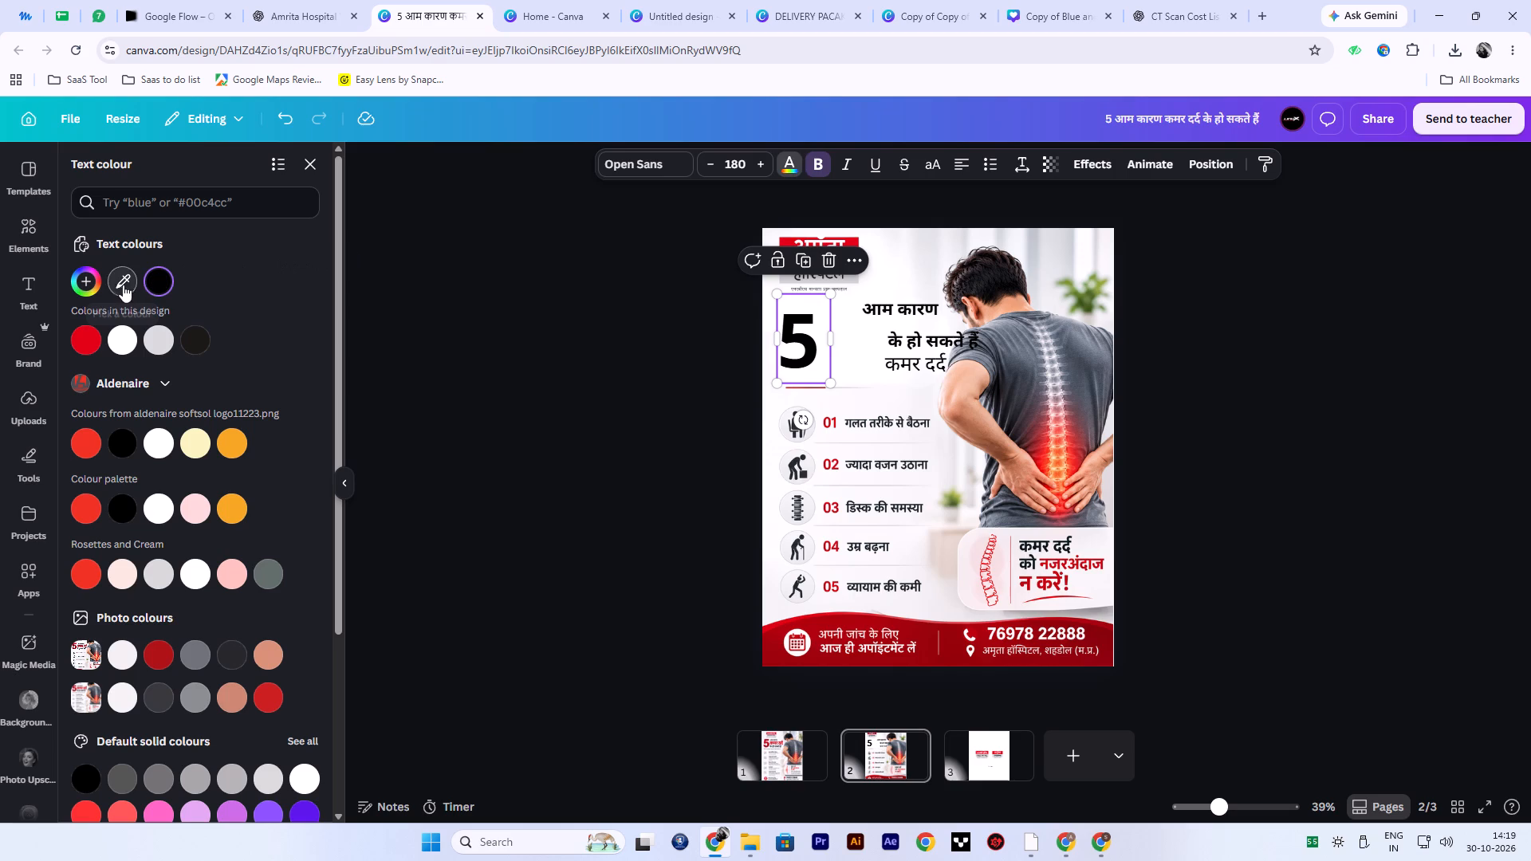
click(126, 281)
click(788, 244)
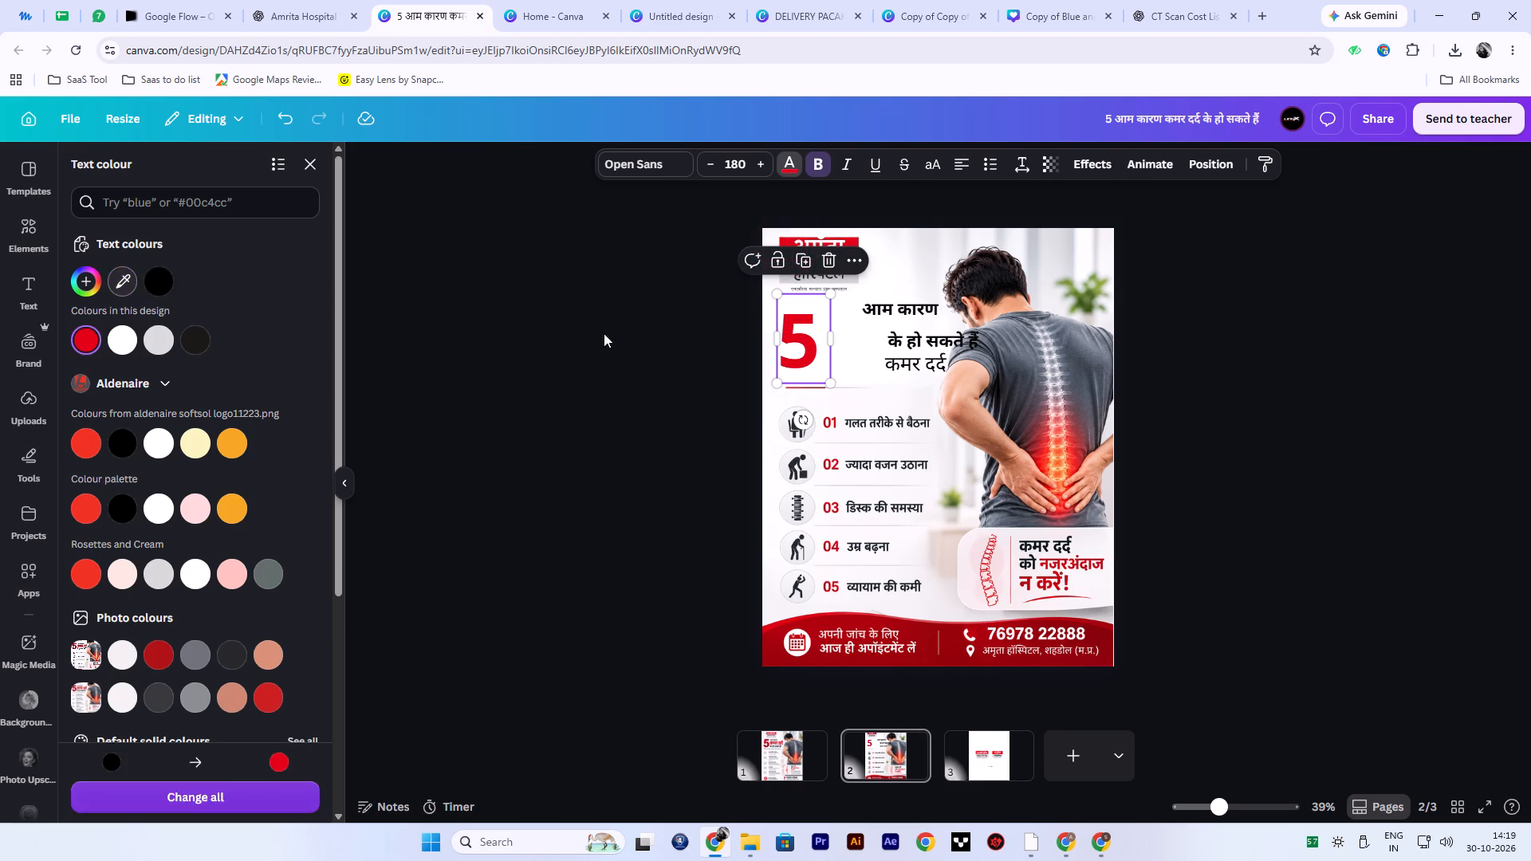
click(604, 333)
click(459, 510)
Stack the headline beside the "5": "आम कारण" on top, "कमर दर्द" in the middle, "के हो सकते हैं" below.
drag(899, 305, 866, 315)
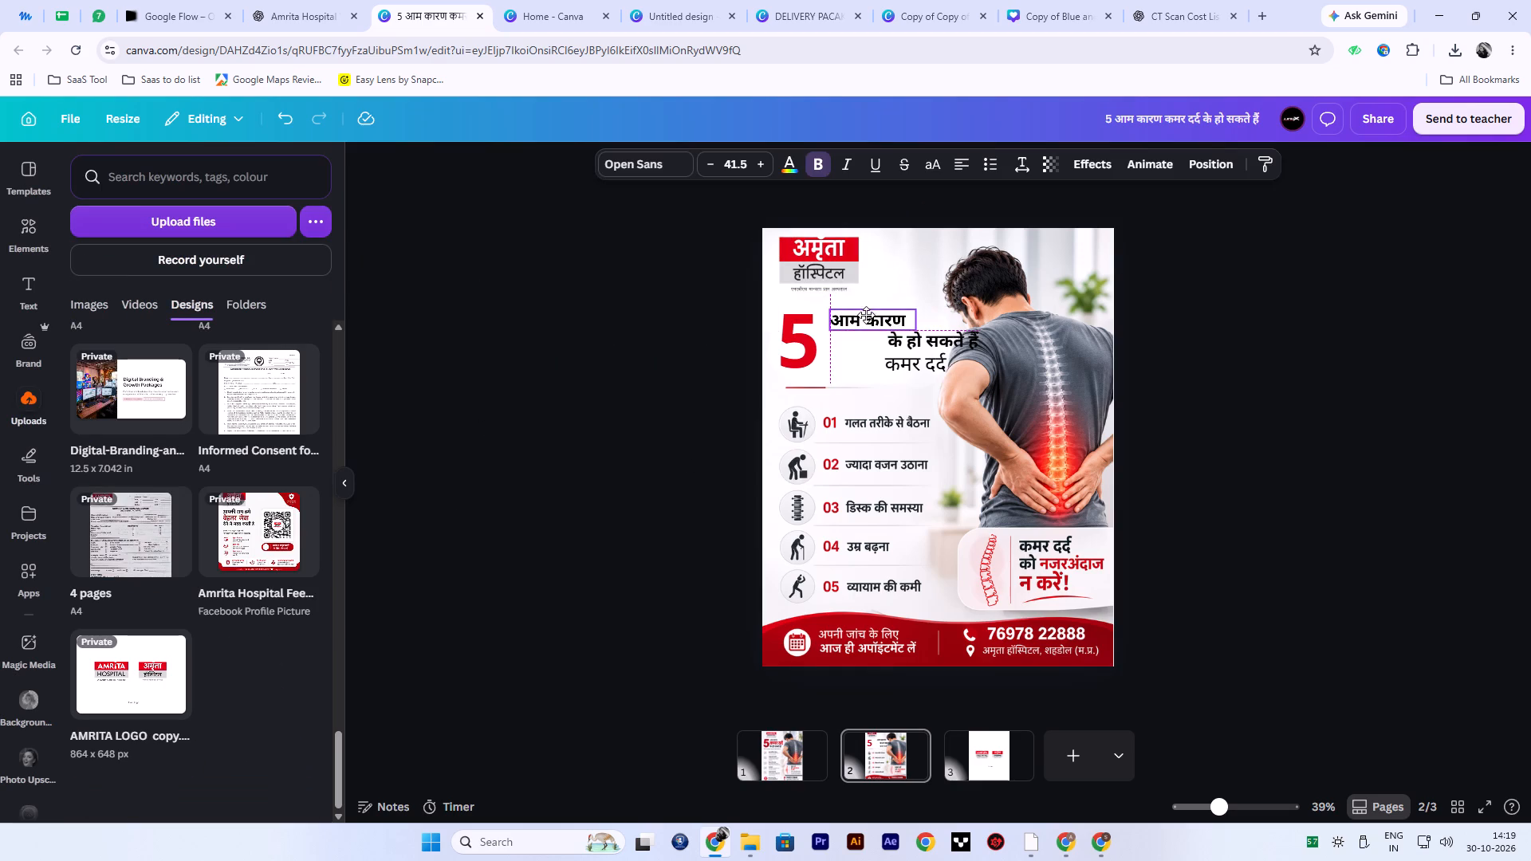
drag(866, 315, 860, 316)
drag(929, 344, 870, 387)
drag(927, 363, 864, 339)
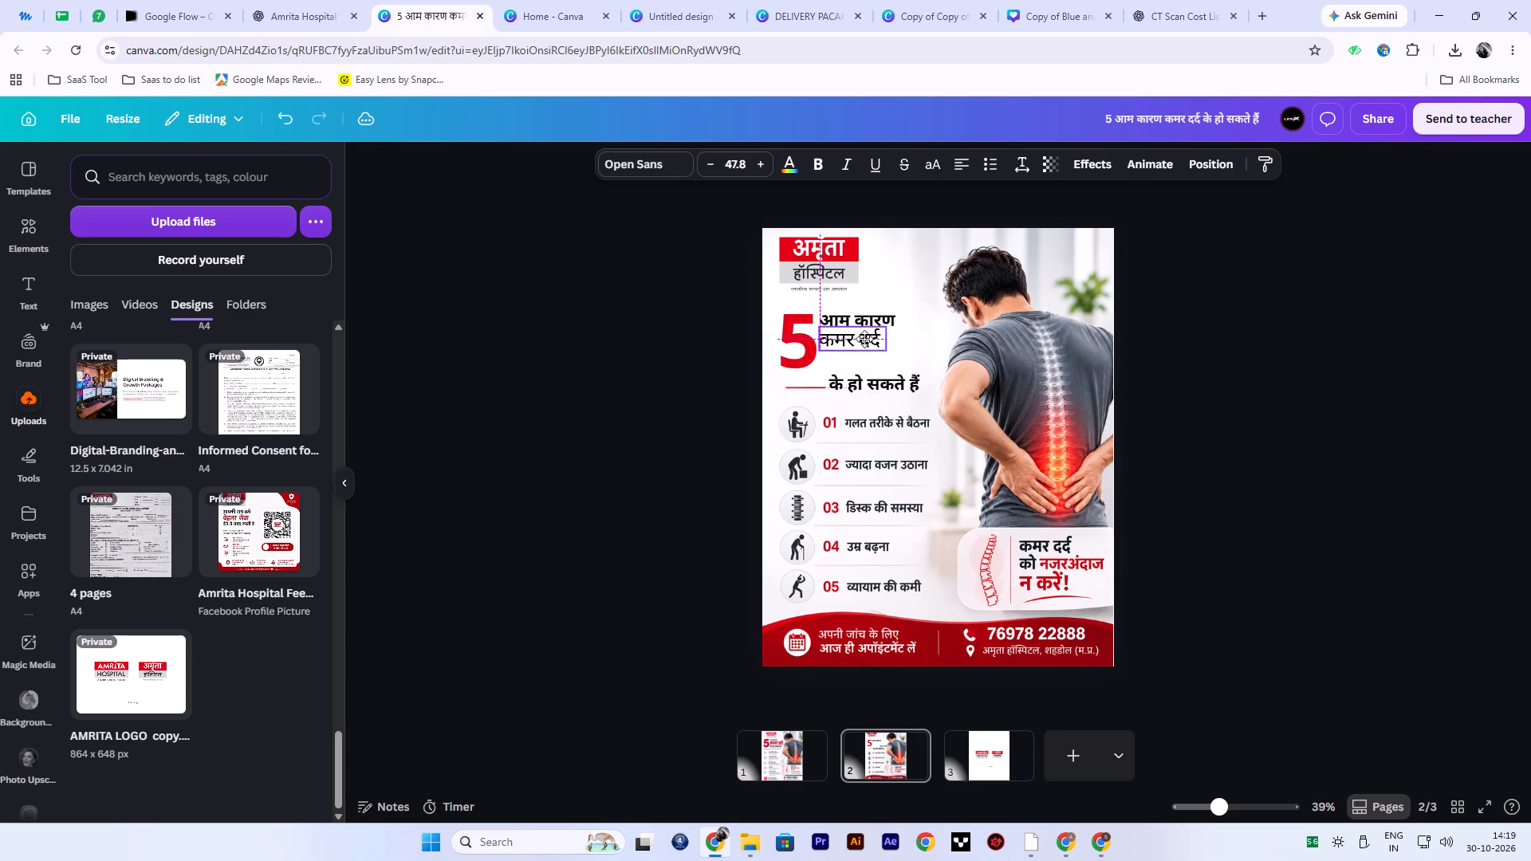
drag(864, 339, 866, 340)
drag(886, 380, 881, 360)
click(1240, 346)
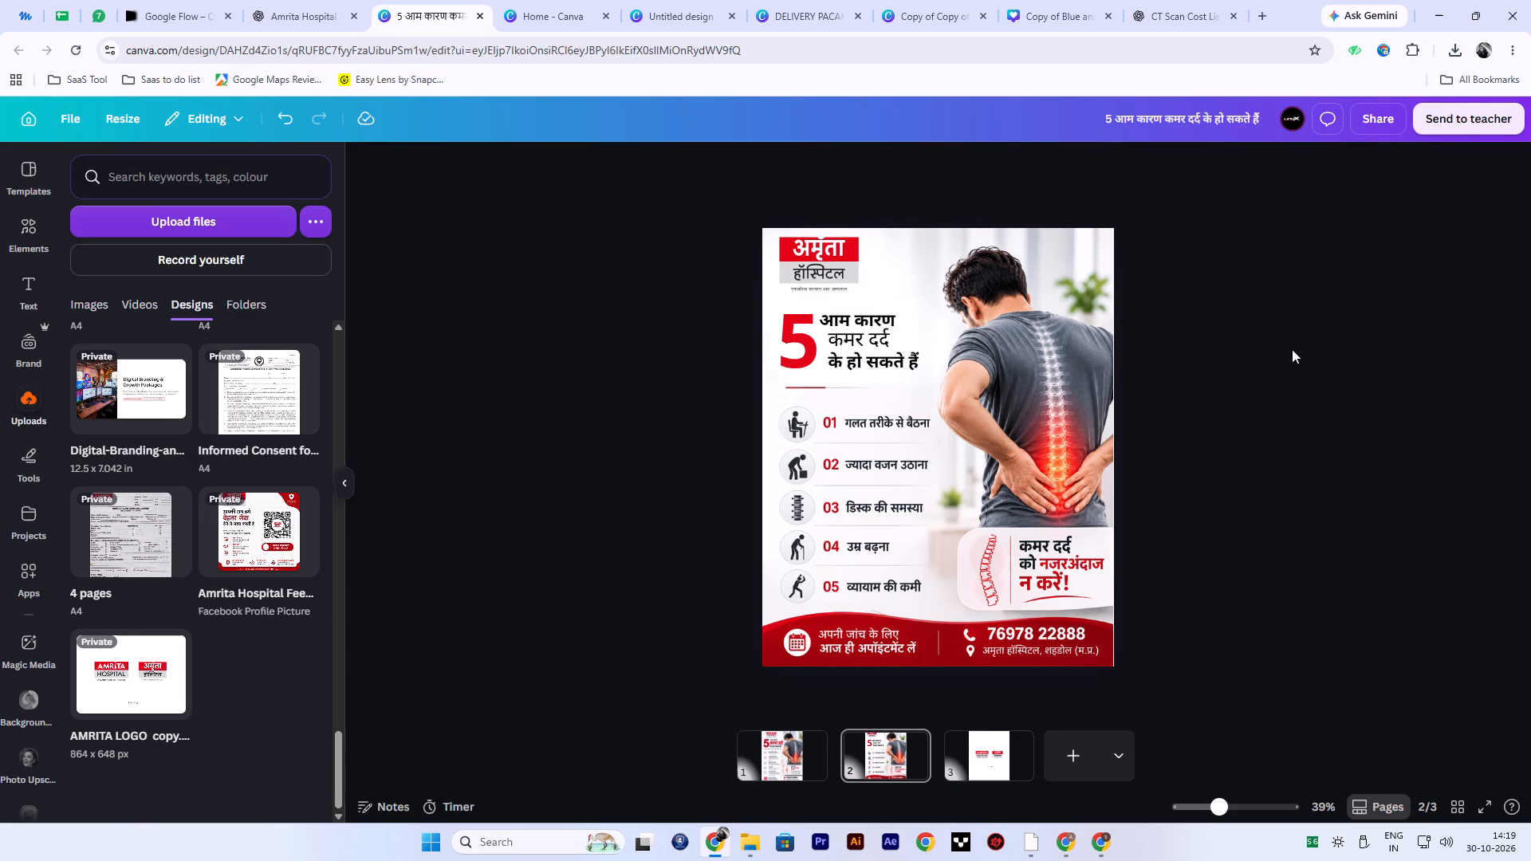
Nudge "के हो सकते हैं" left in small steps, closer to the "5".
click(880, 364)
key(Left)
key(Left)
key(Left)
key(Left)
key(Left)
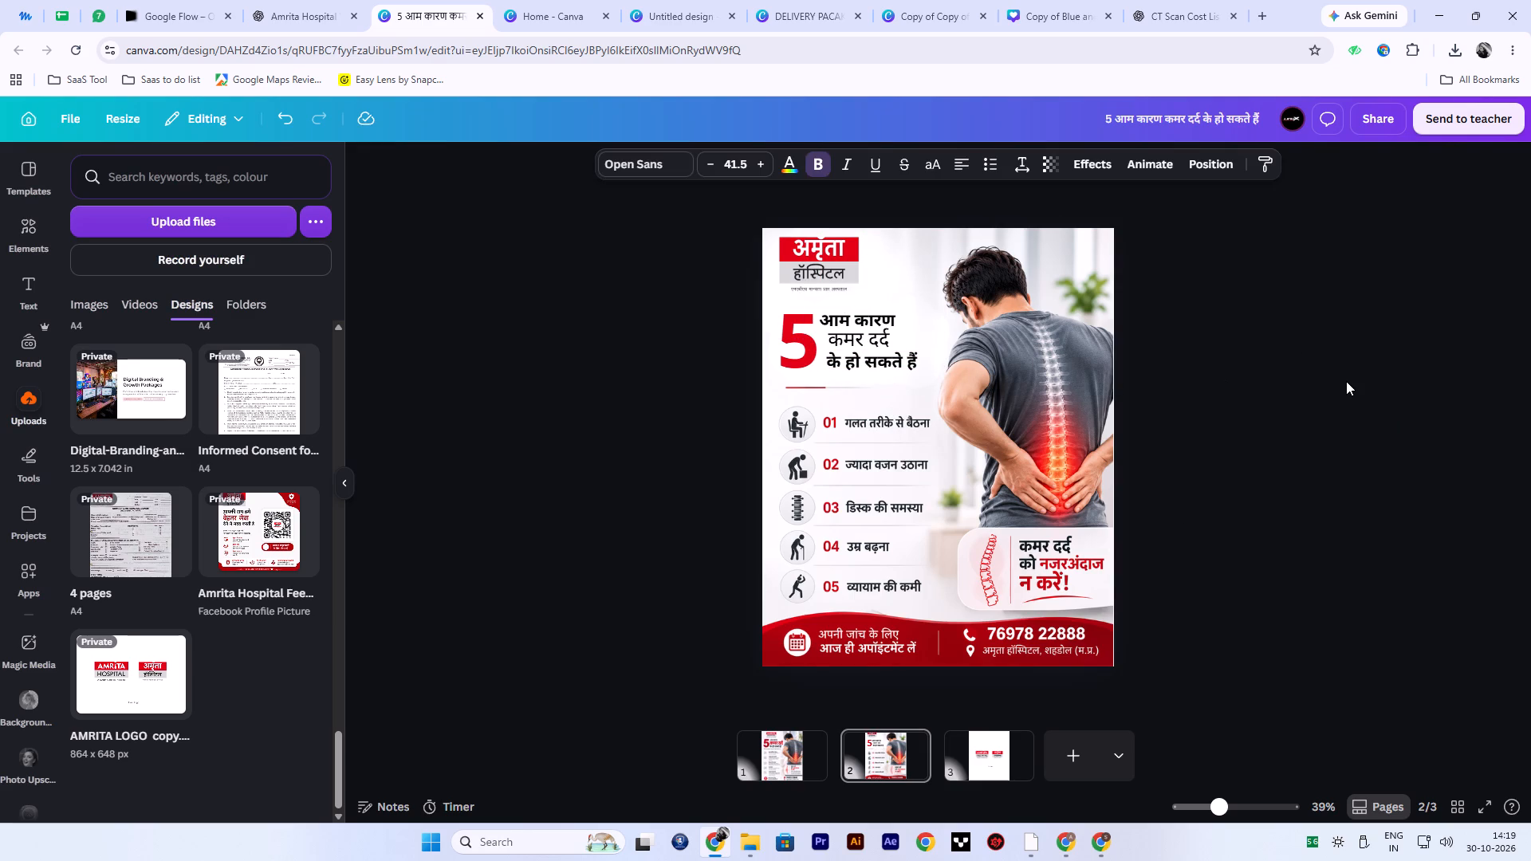
key(Left)
key(Left)
key(Left)
key(Left)
key(Left)
key(Left)
key(Left)
key(Left)
key(Left)
key(Left)
key(Left)
click(846, 338)
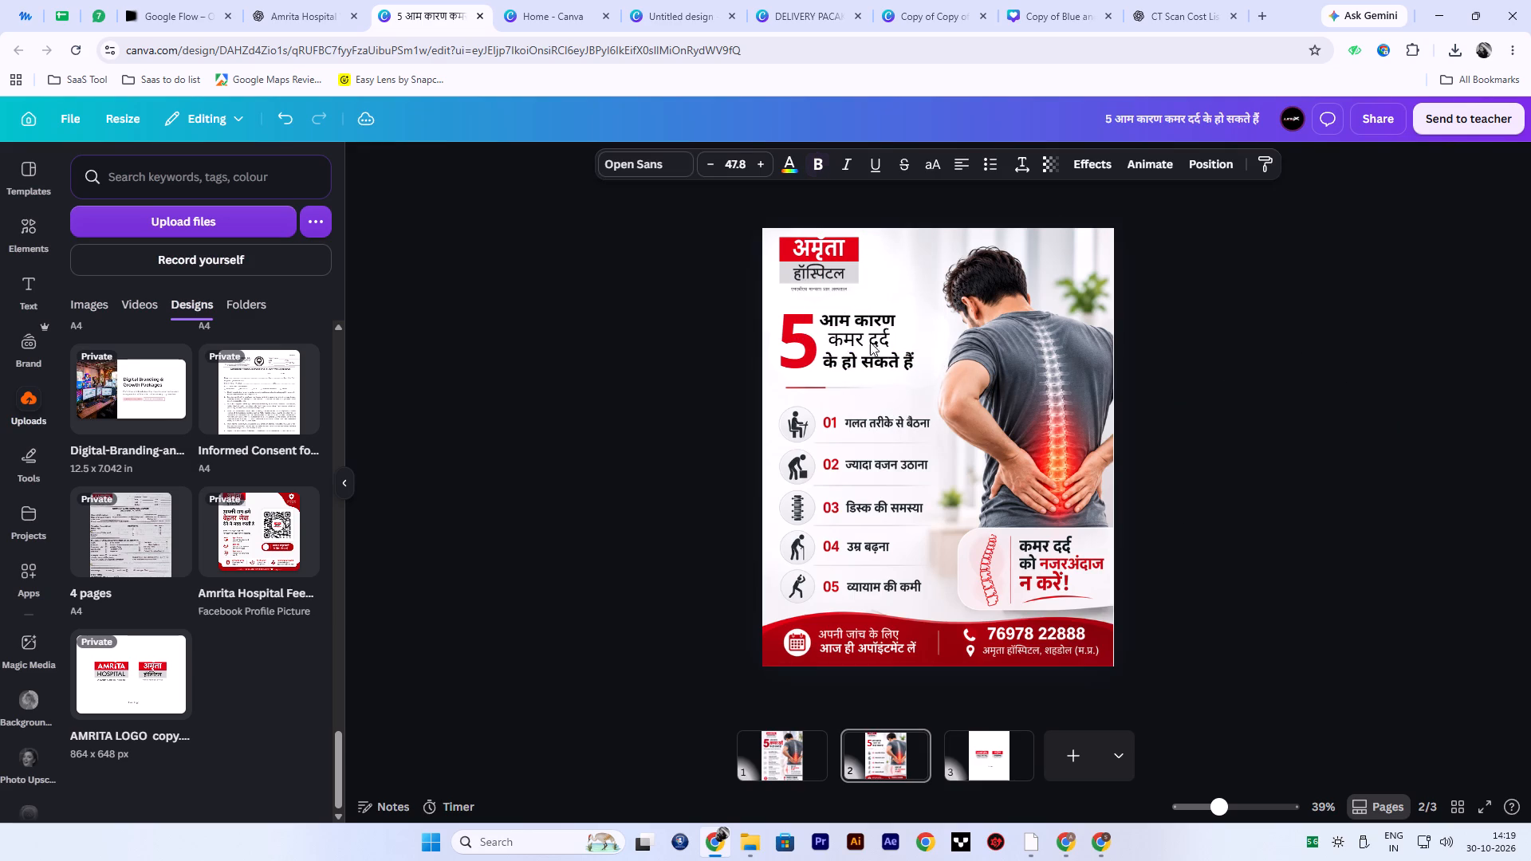
Remove the bold formatting from "के हो सकते हैं".
click(888, 367)
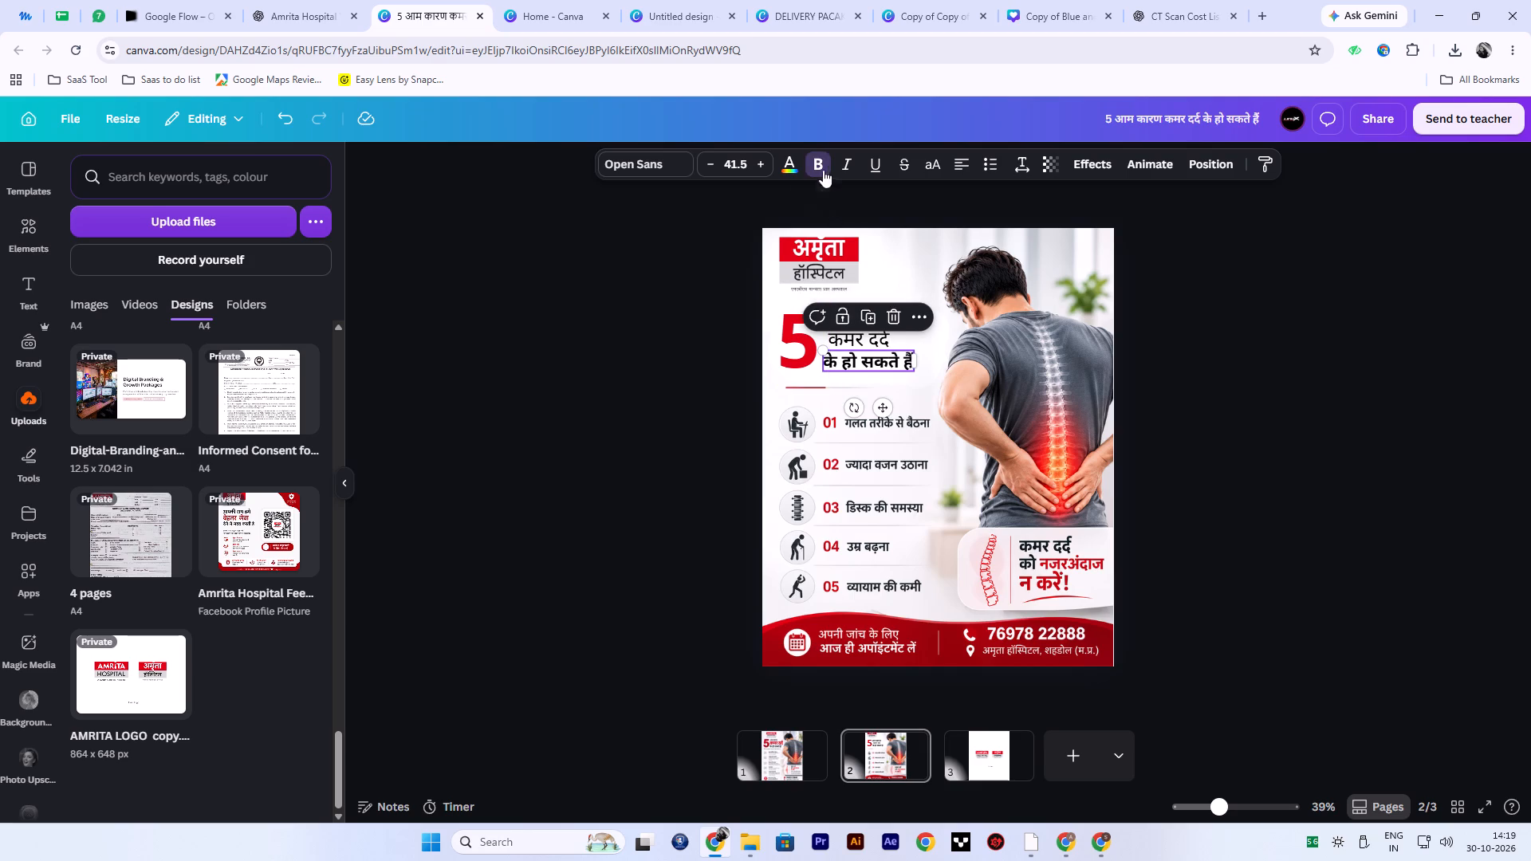
click(822, 170)
click(656, 447)
Make "कमर दर्द" bold and give it the same red as the "5".
click(856, 343)
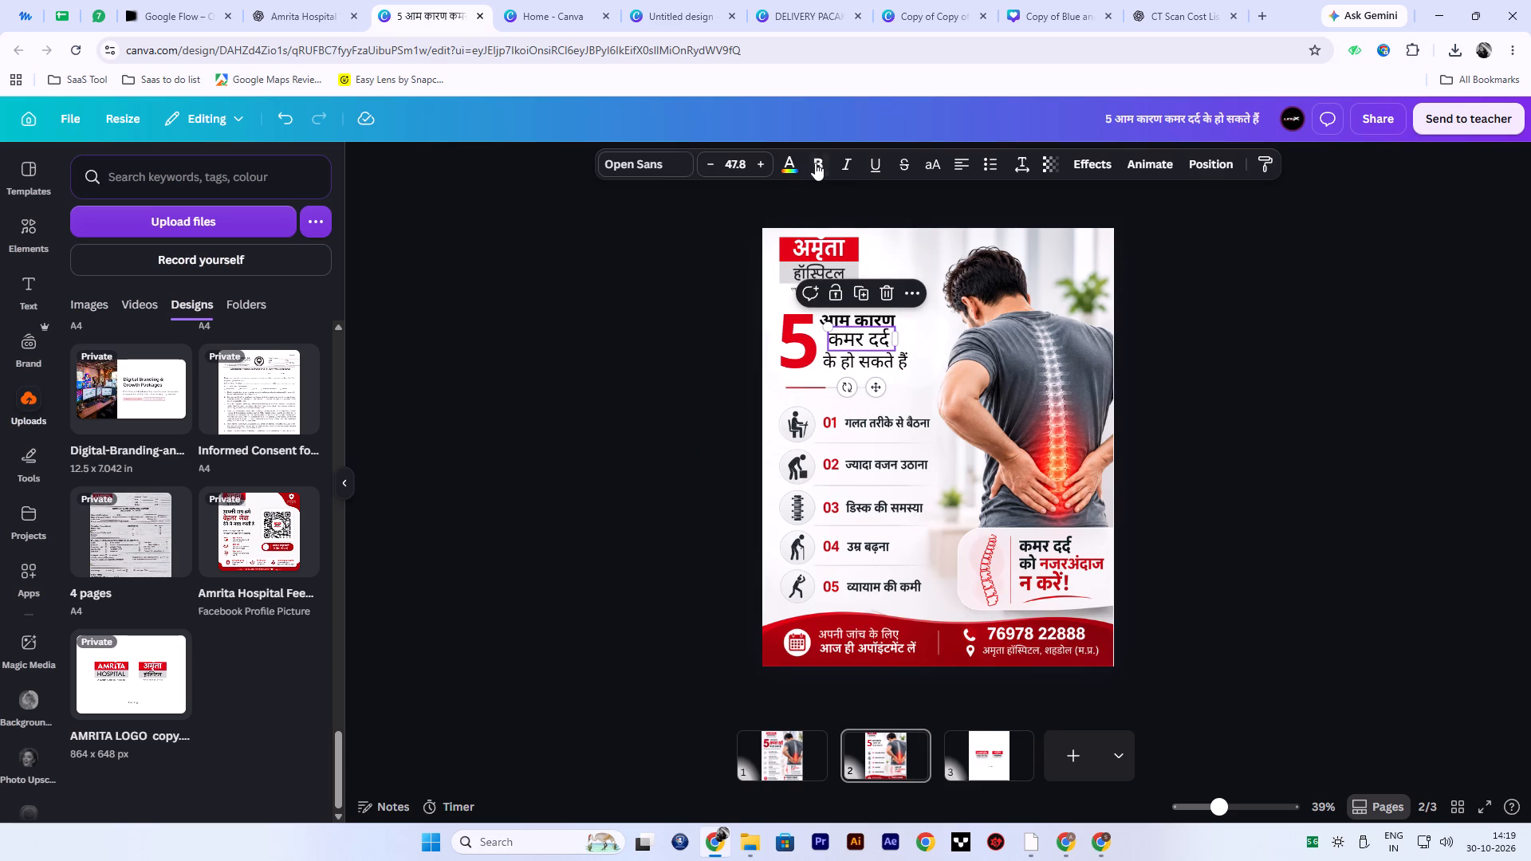
click(815, 163)
click(615, 330)
click(854, 342)
click(787, 168)
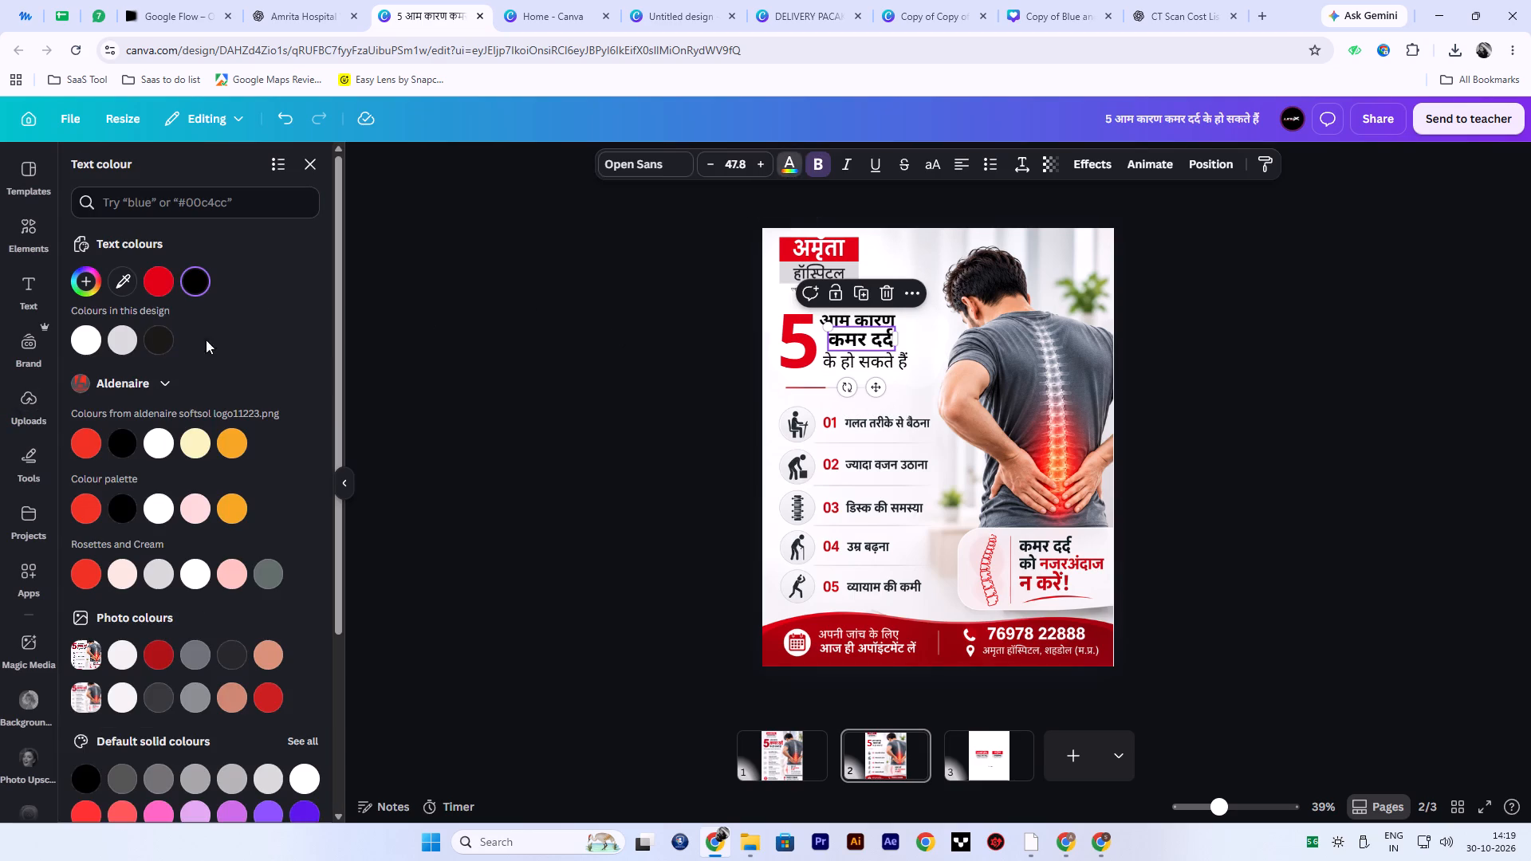
click(163, 285)
click(556, 322)
click(554, 331)
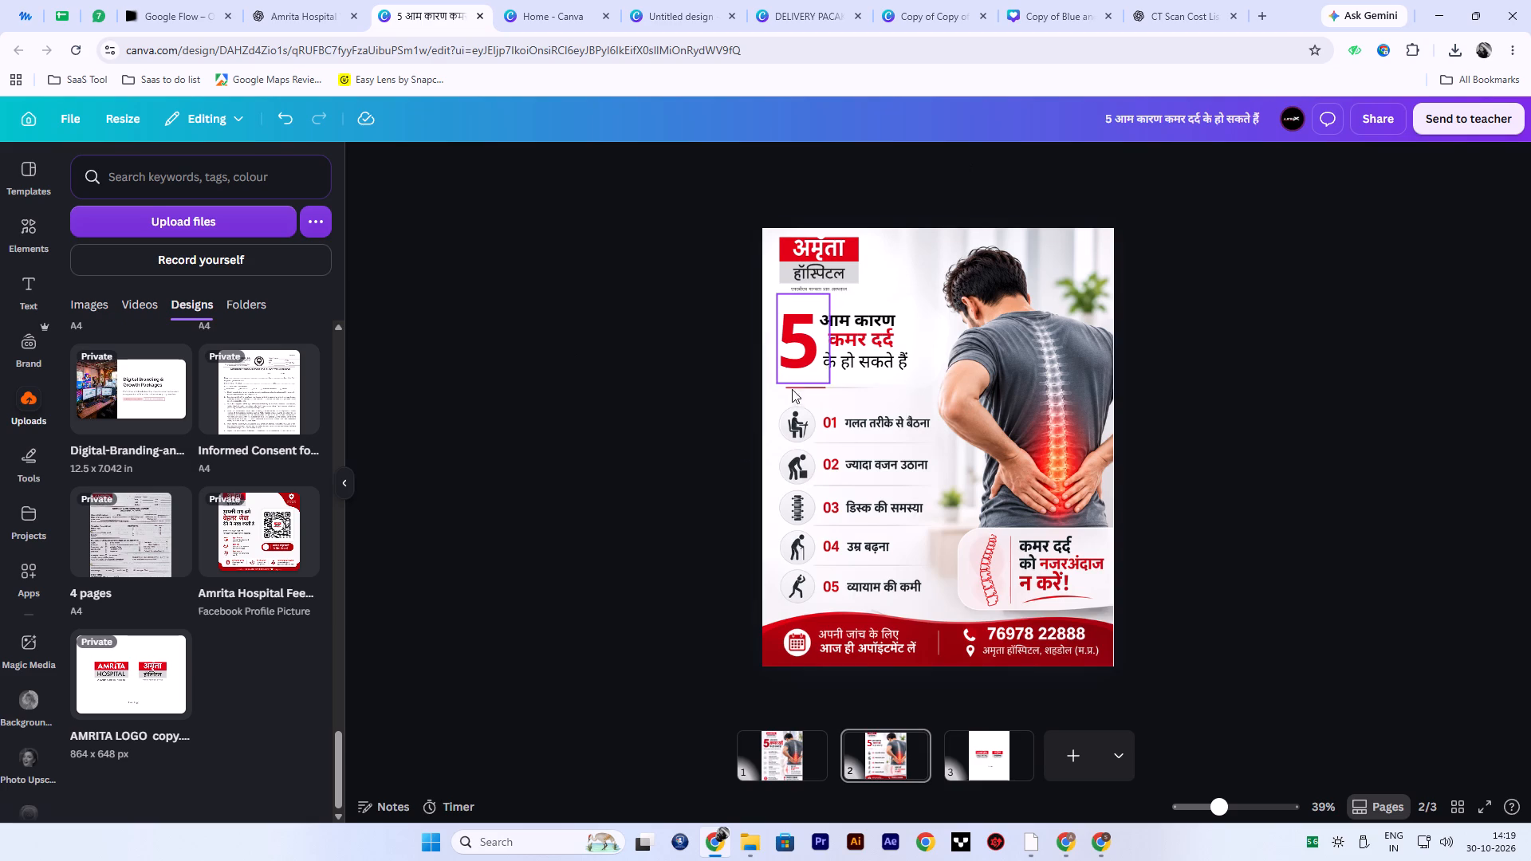
Change "आम कारण" to Utsaah Bold, enlarge it to size 71.8, and place it back above "कमर दर्द".
click(865, 317)
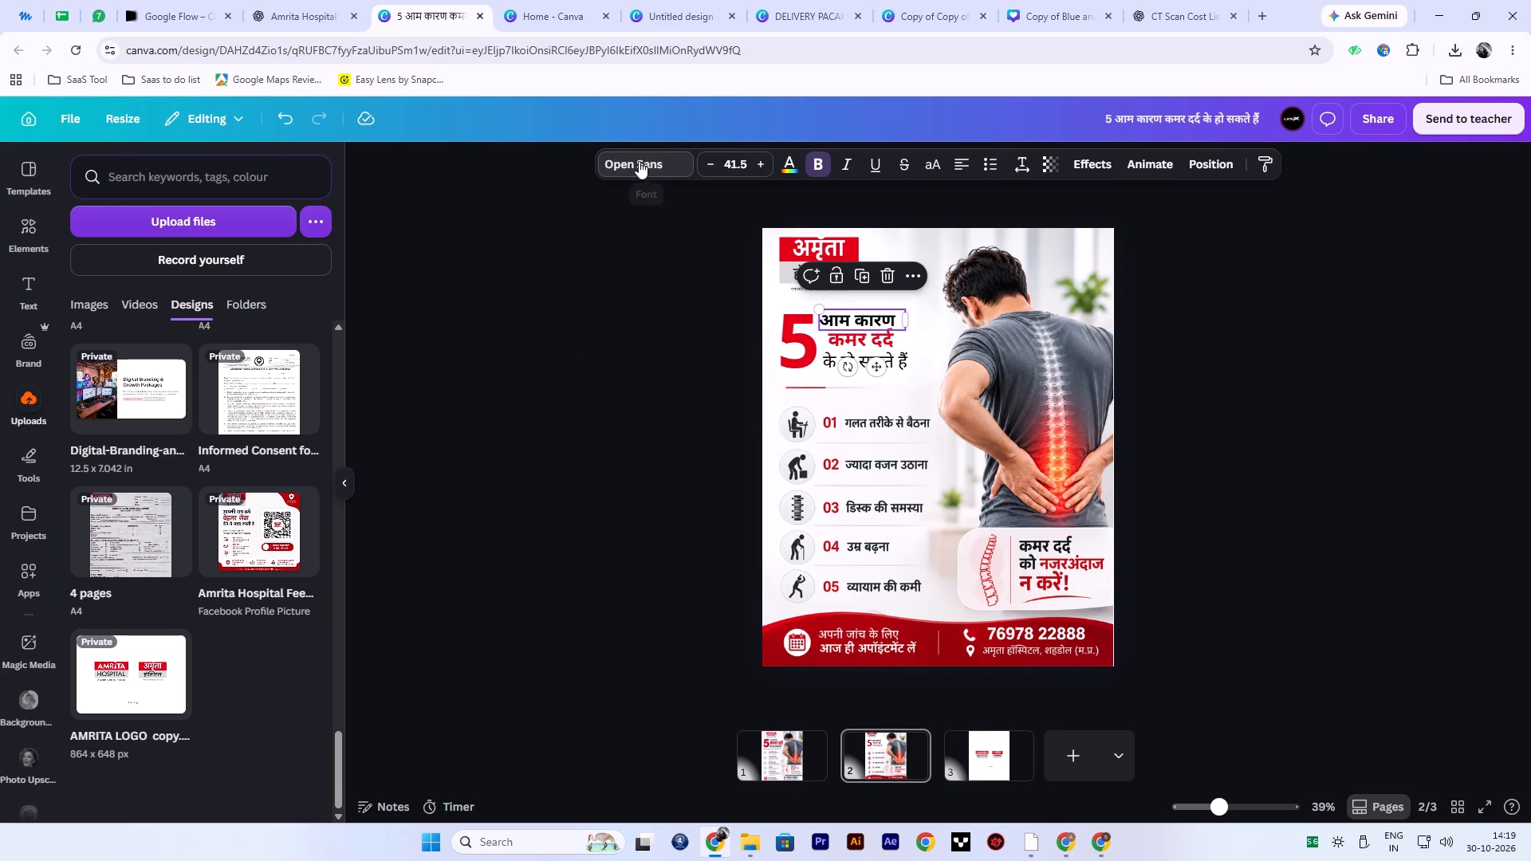
click(639, 161)
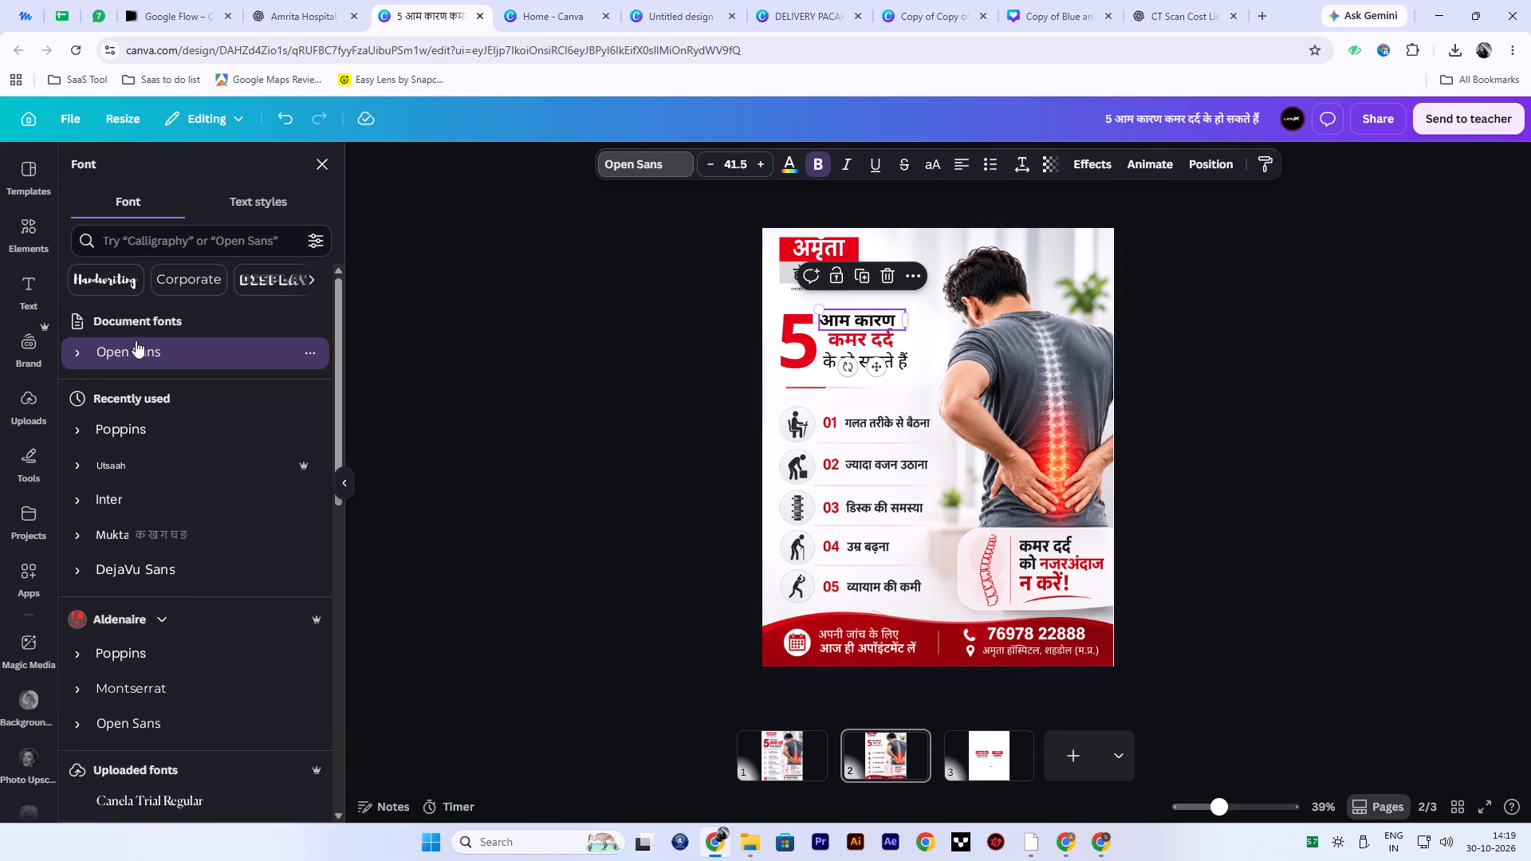
click(80, 470)
click(120, 533)
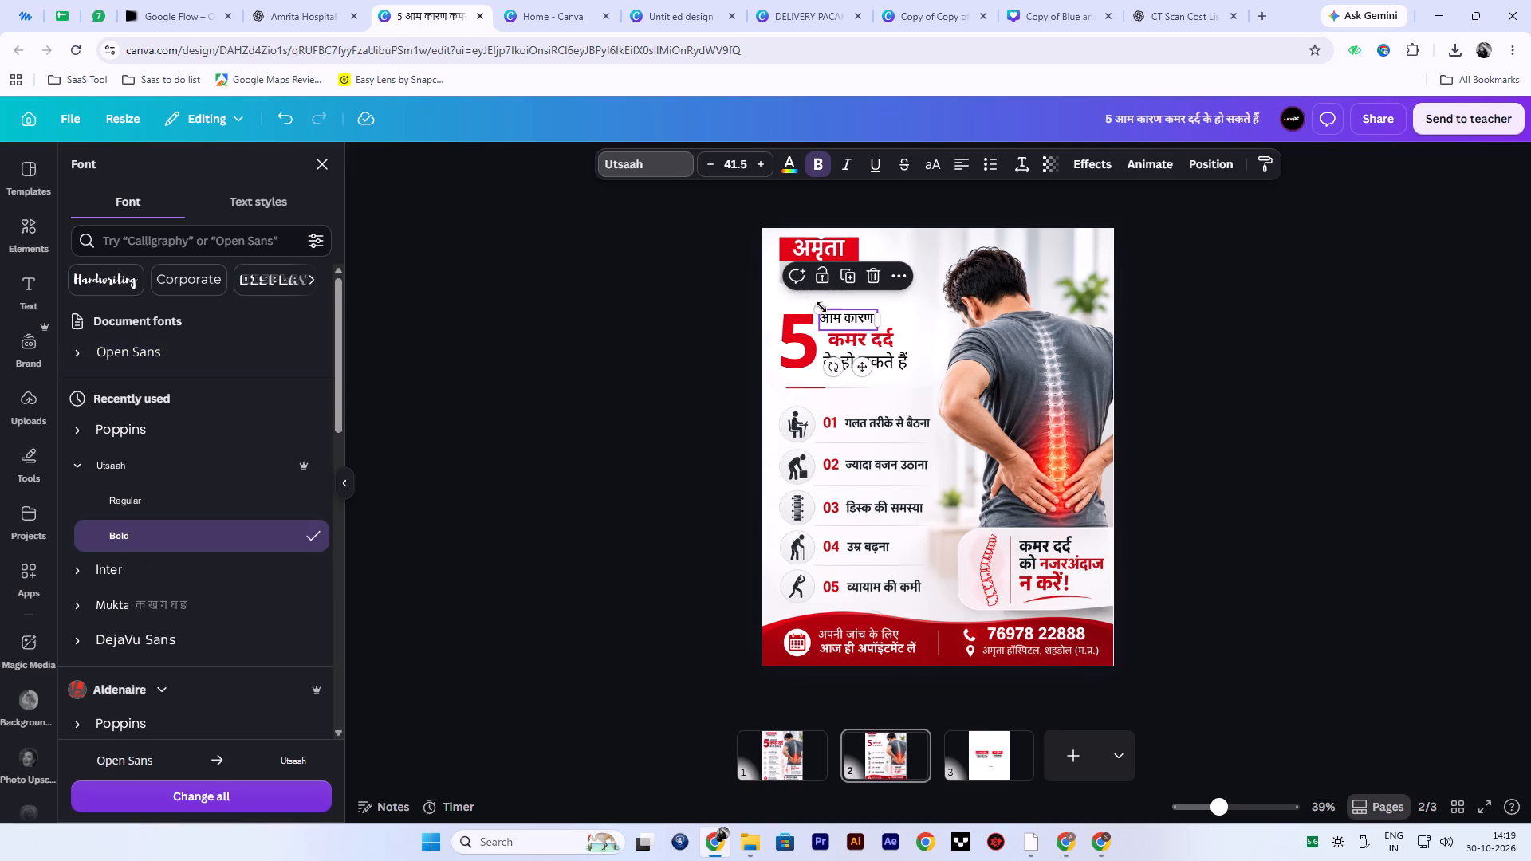
drag(819, 306, 787, 274)
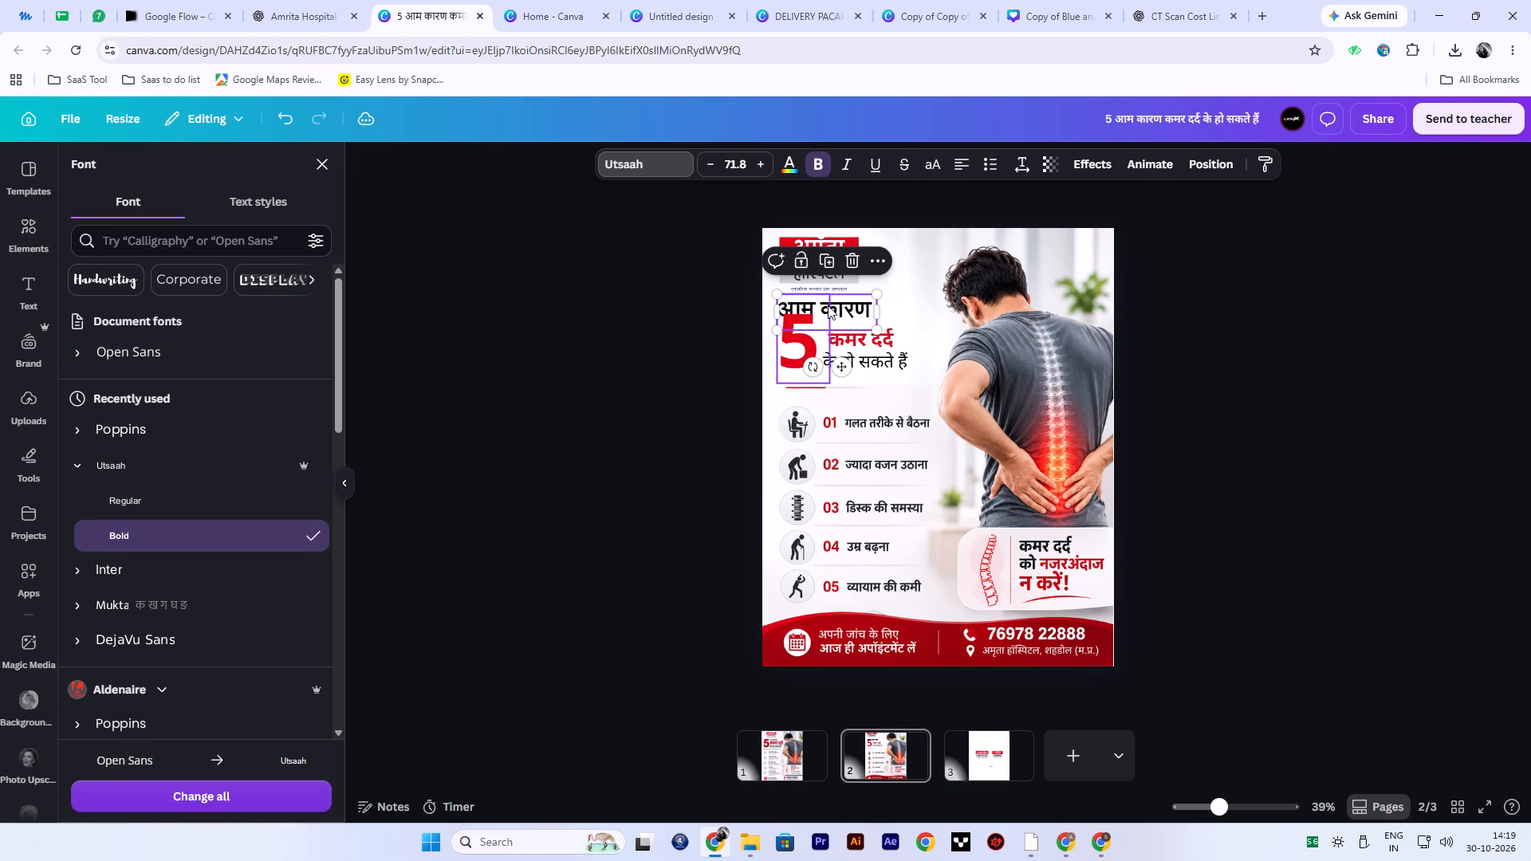
drag(839, 309, 883, 320)
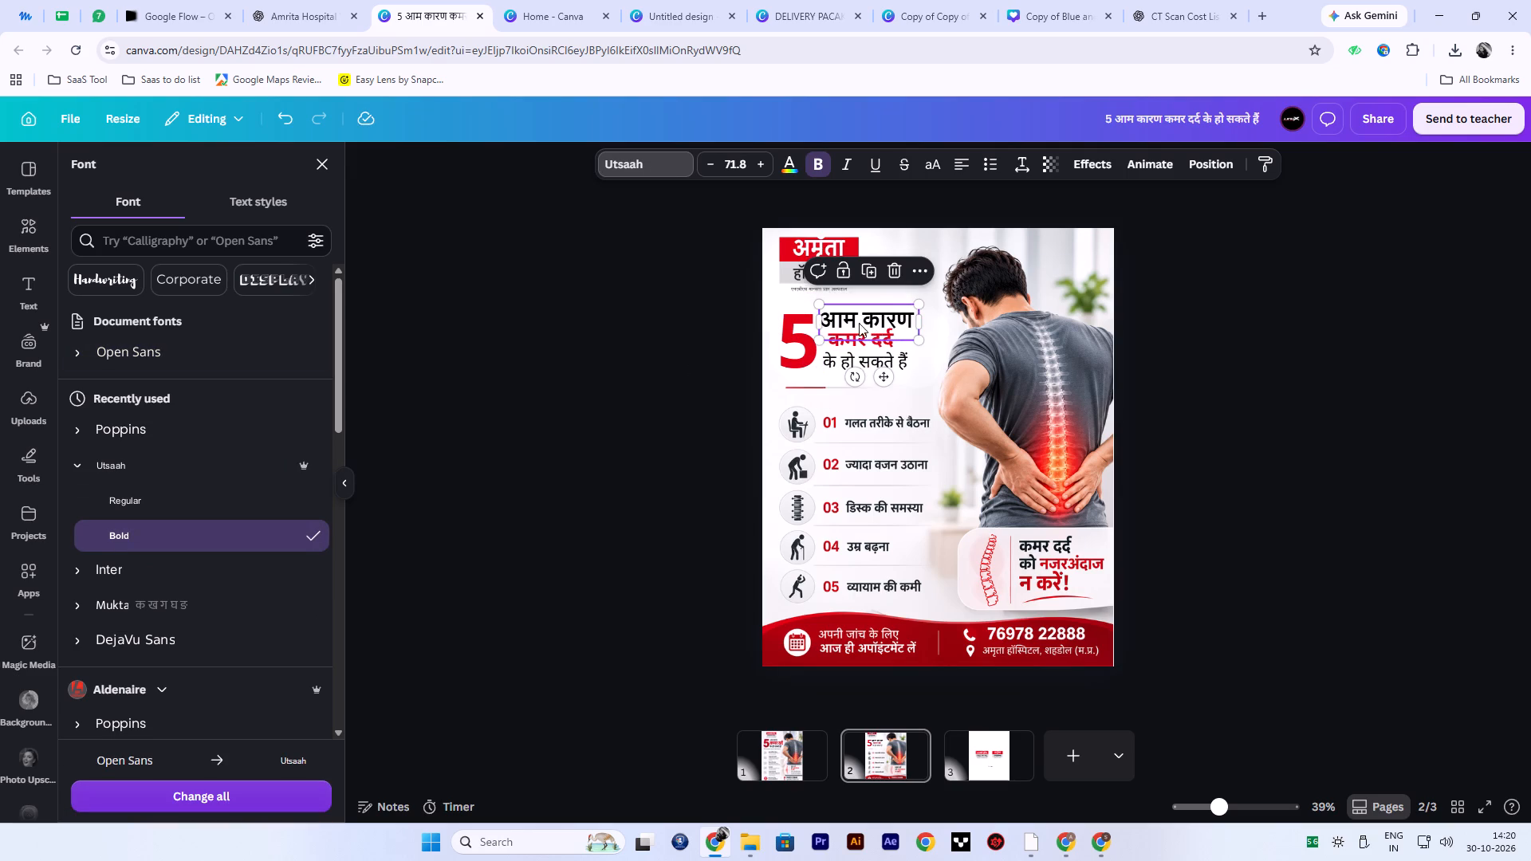
click(668, 333)
click(663, 368)
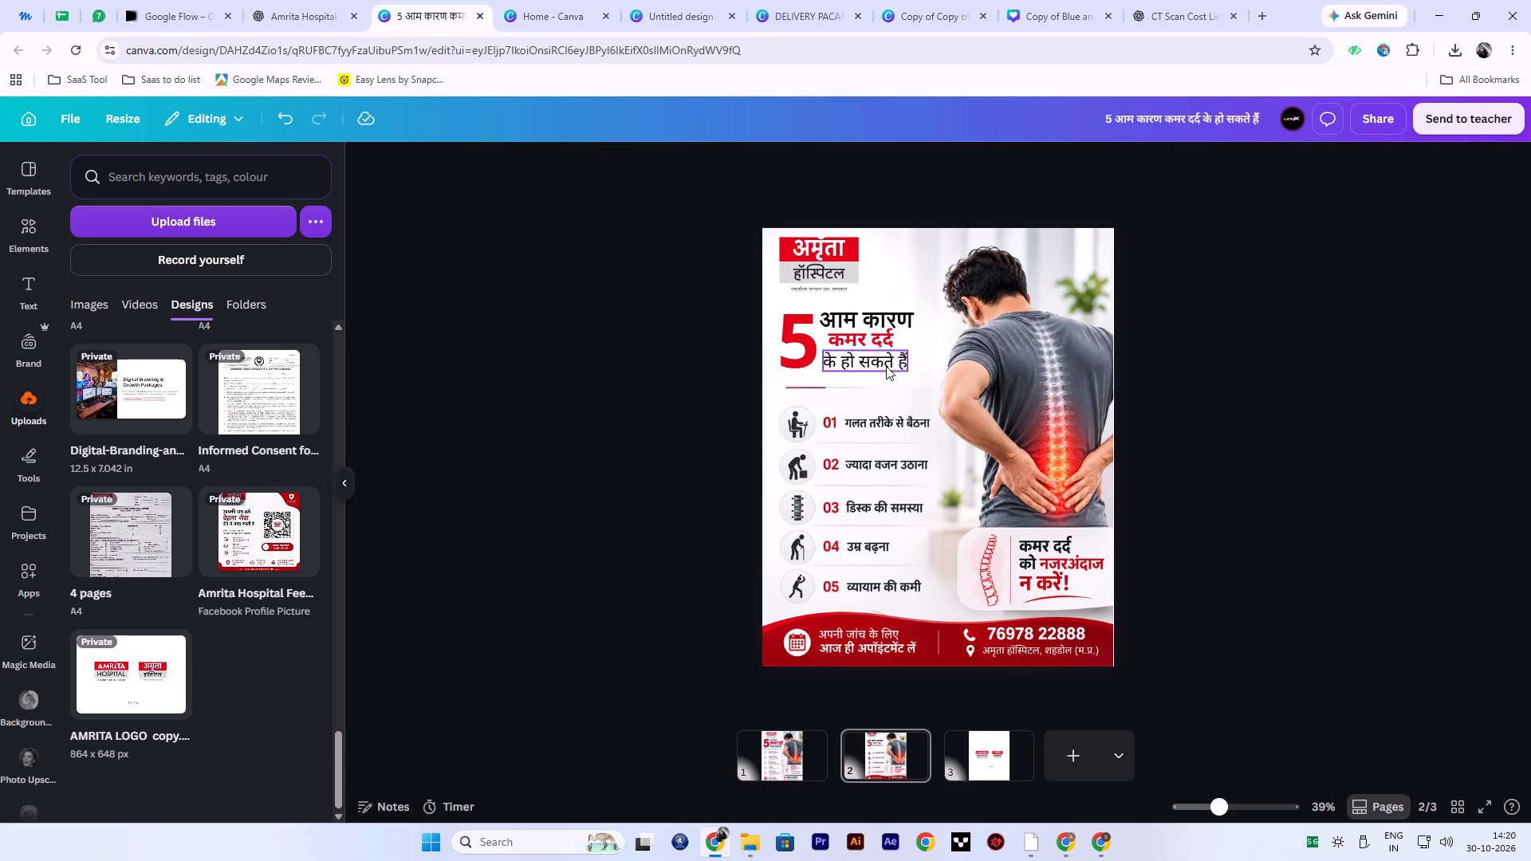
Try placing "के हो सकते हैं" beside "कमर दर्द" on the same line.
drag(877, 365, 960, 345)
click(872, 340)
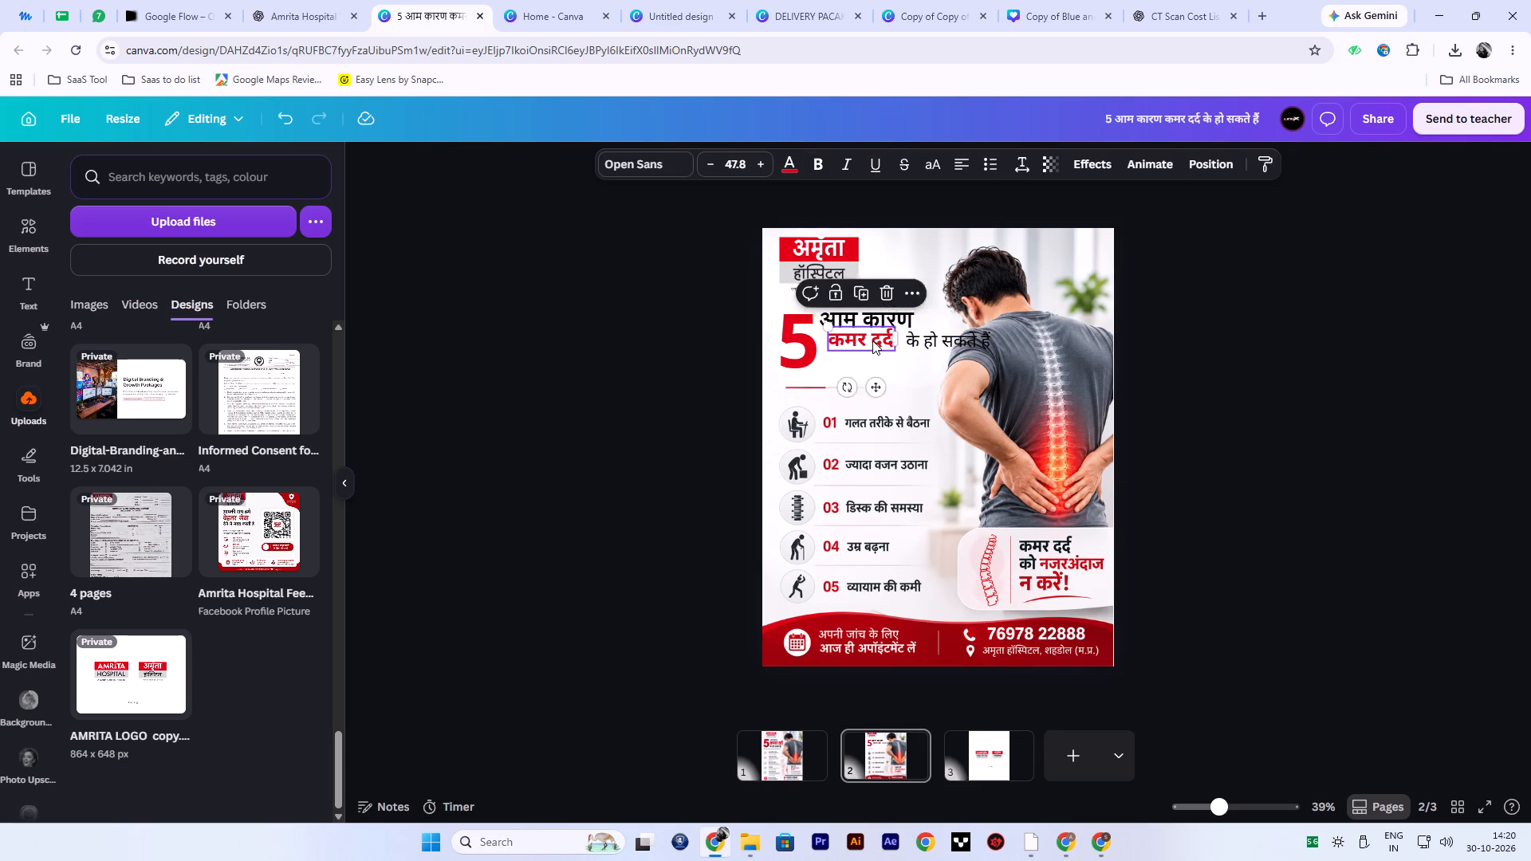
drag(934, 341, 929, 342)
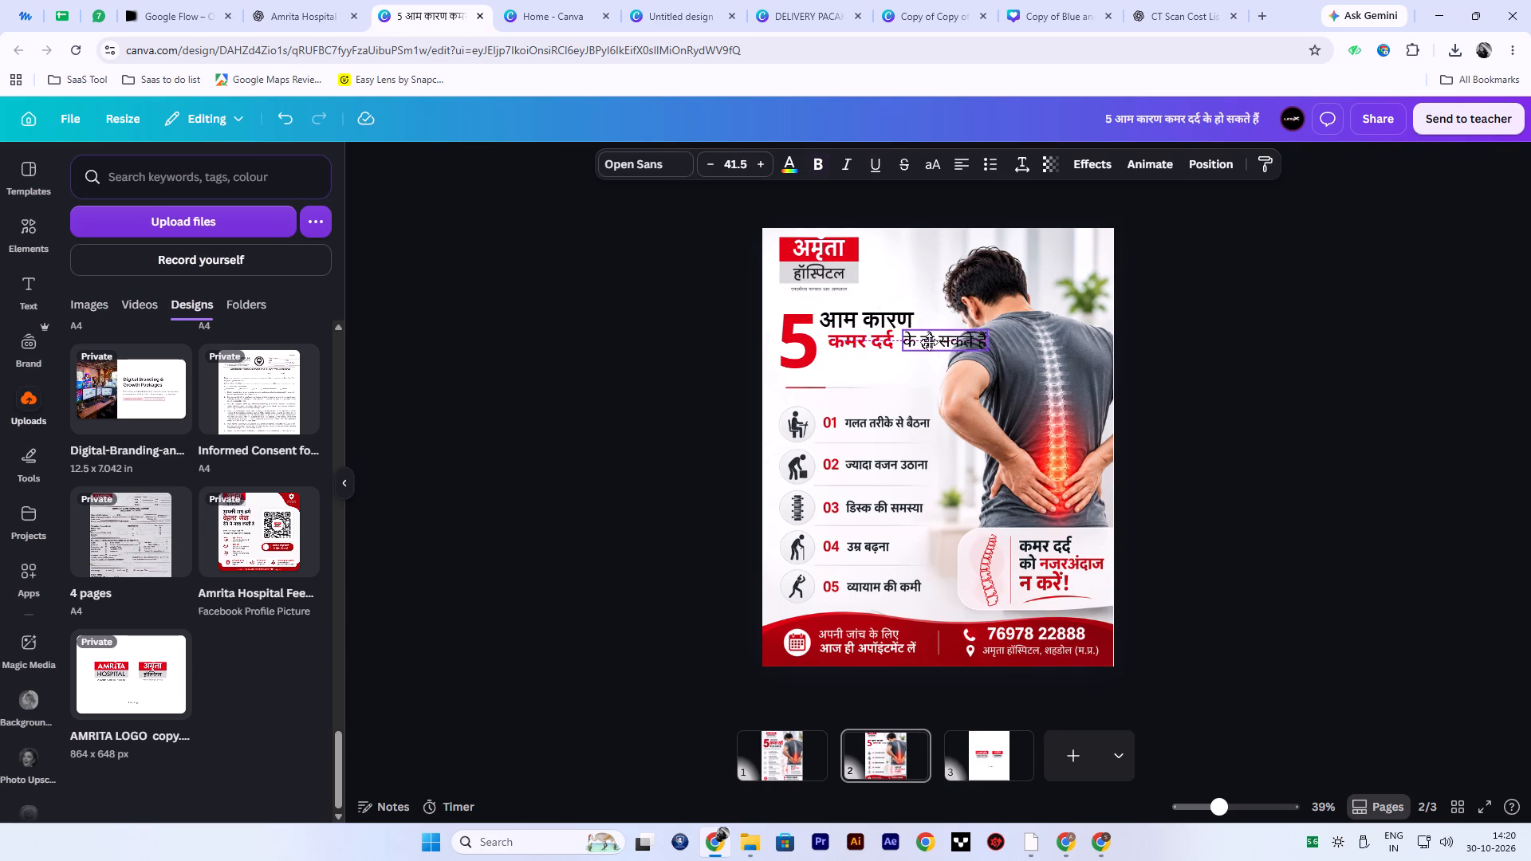
Place "के हो सकते हैं" back beneath "कमर दर्द", close to the "5".
drag(929, 342, 854, 364)
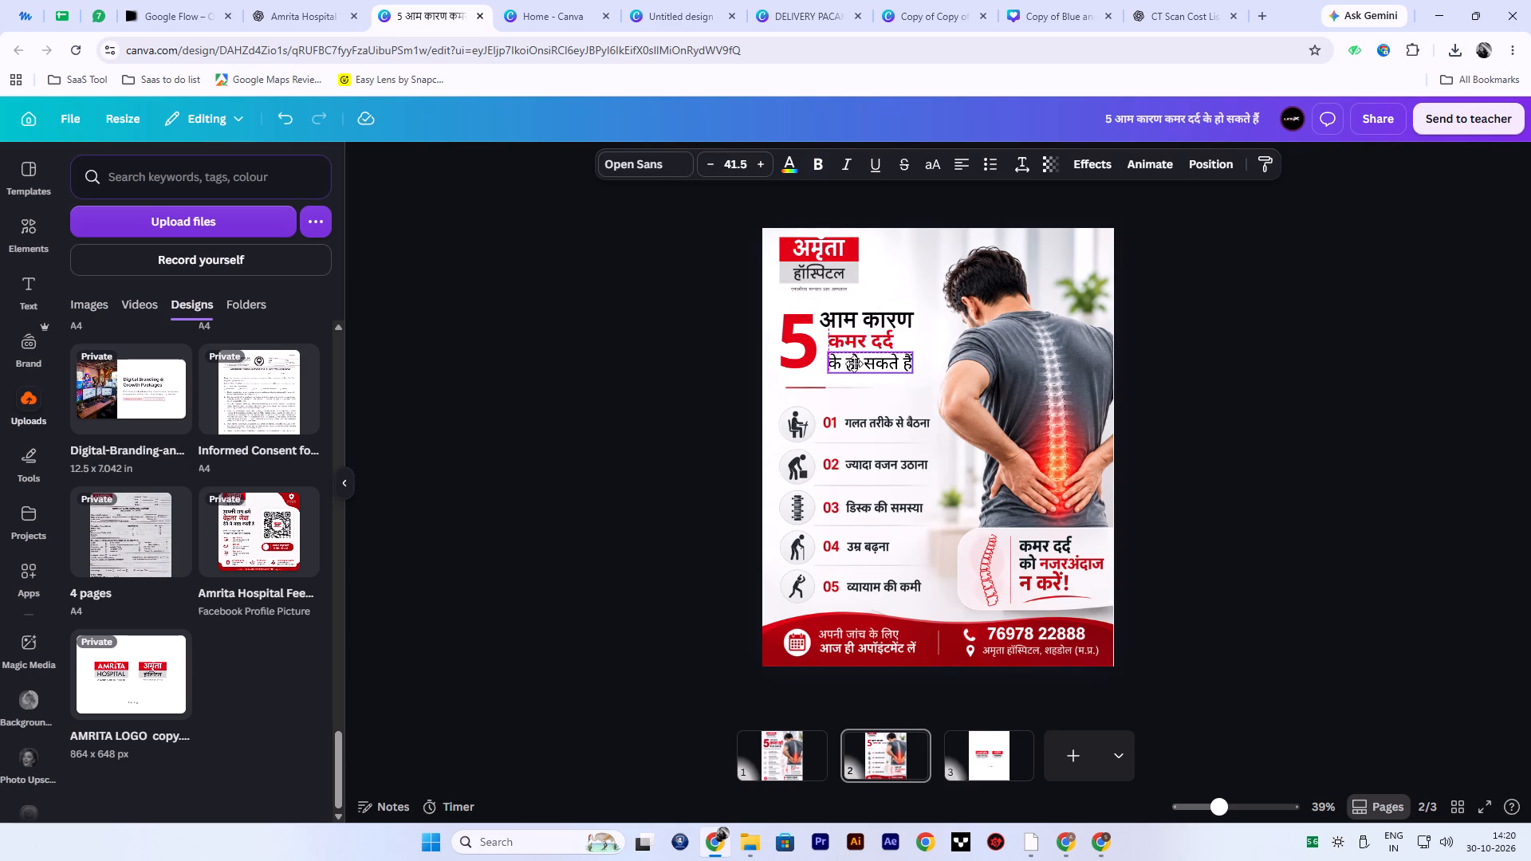
drag(854, 364, 847, 364)
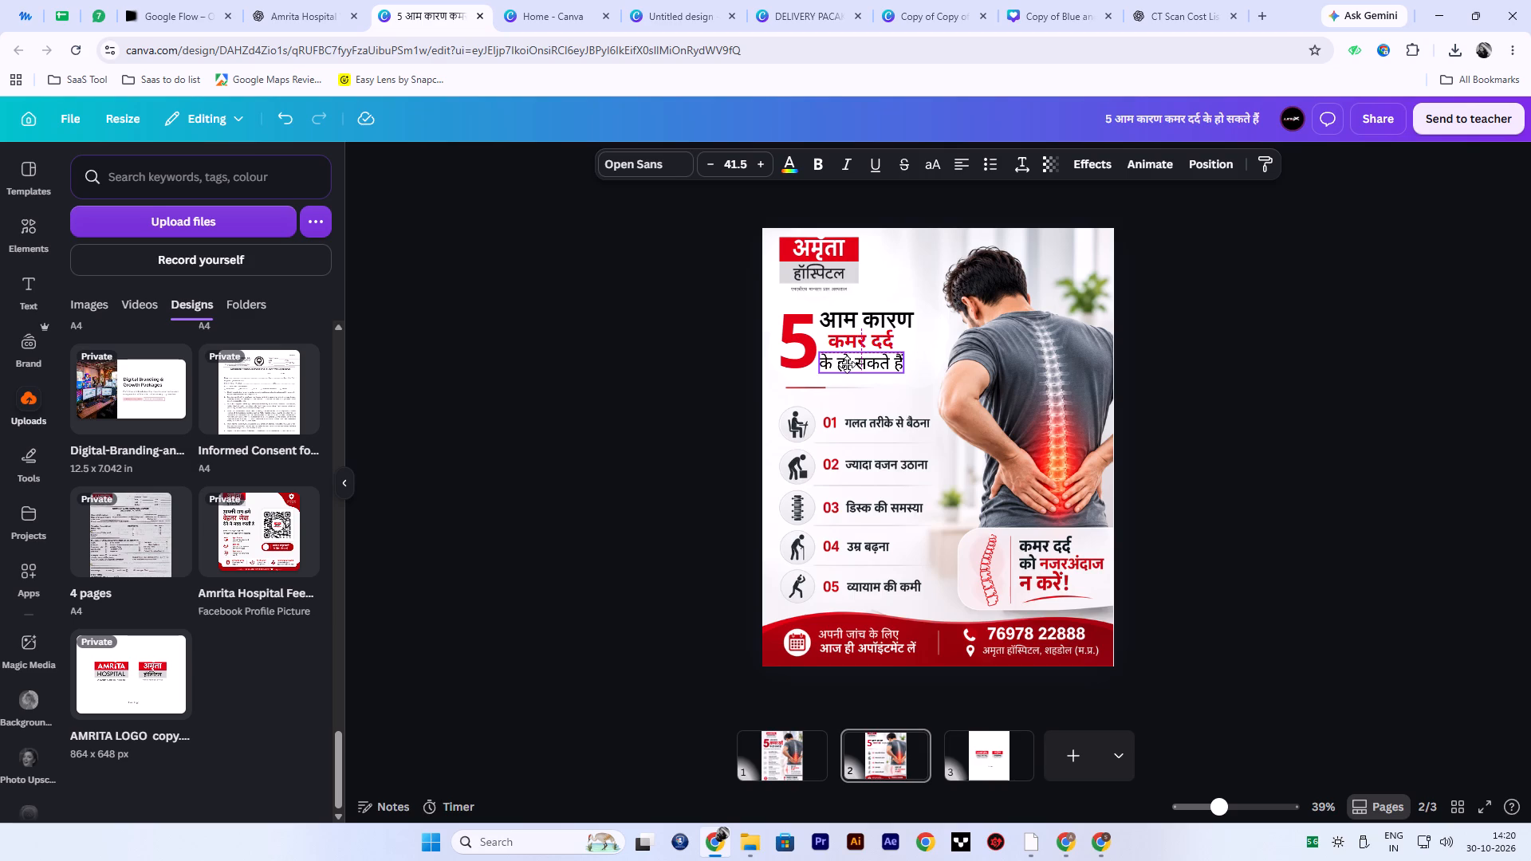
drag(847, 364, 848, 364)
Nudge the red "कमर दर्द" text slightly left, towards the "5".
click(860, 342)
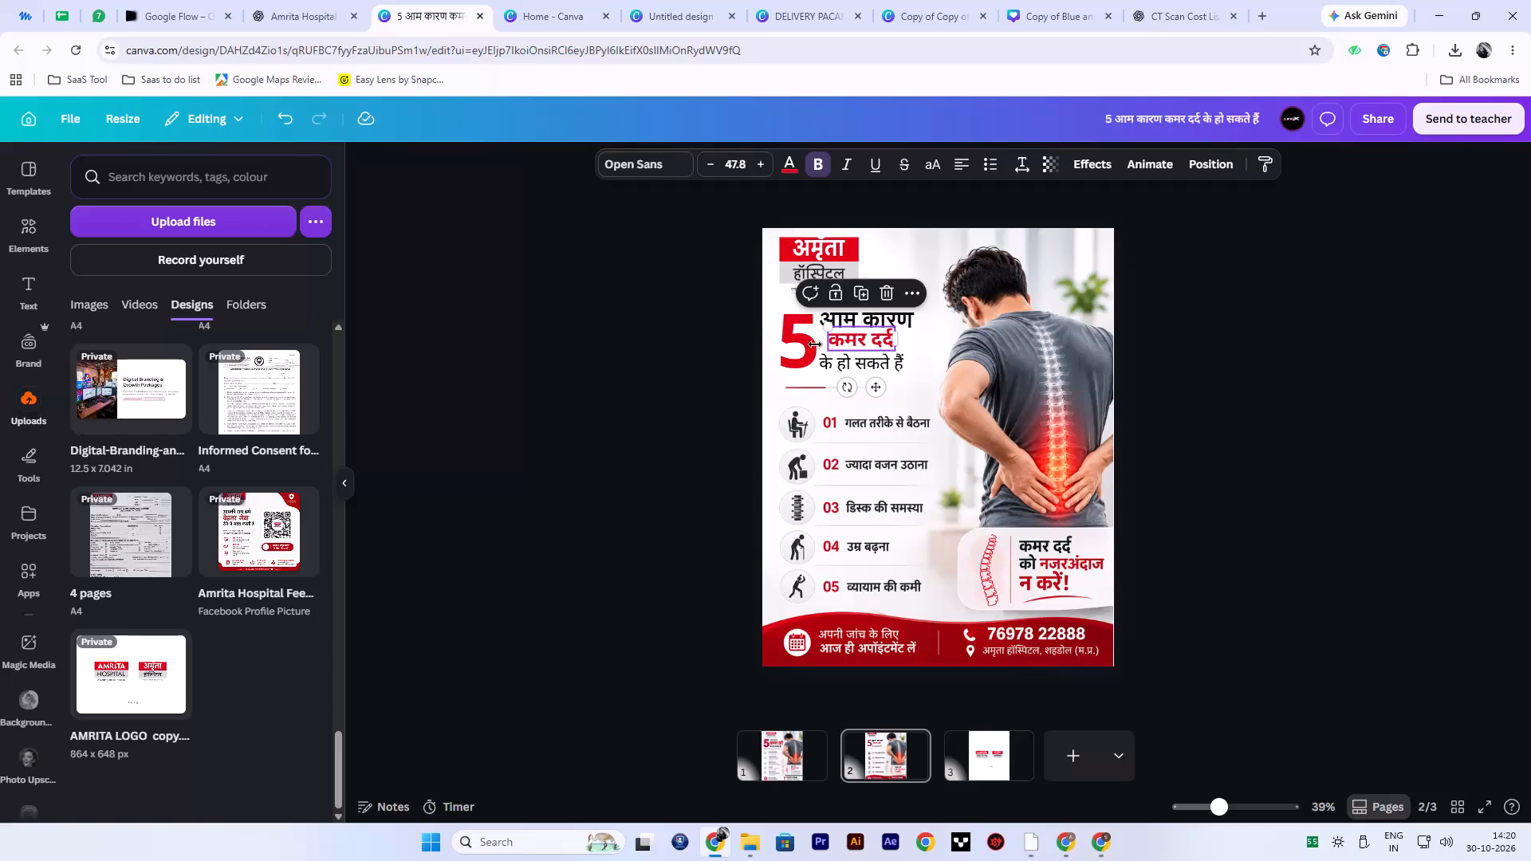
key(Left)
click(703, 356)
key(Left)
key(Left)
key(Left)
key(Right)
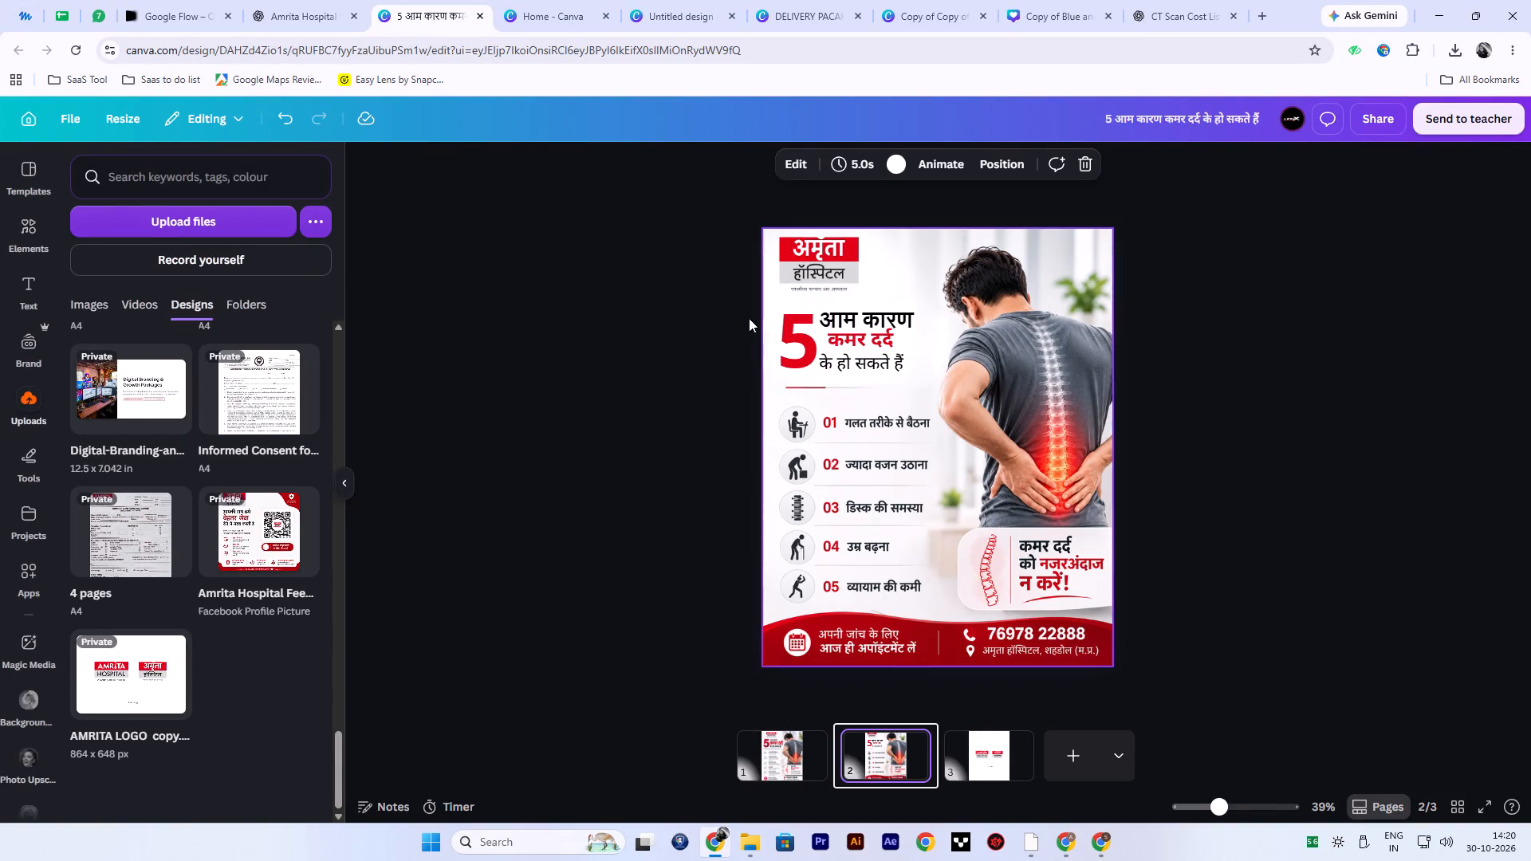
Shift the whole headline, the "5" and its three text lines together, slightly to the right.
drag(750, 317, 870, 365)
click(876, 344)
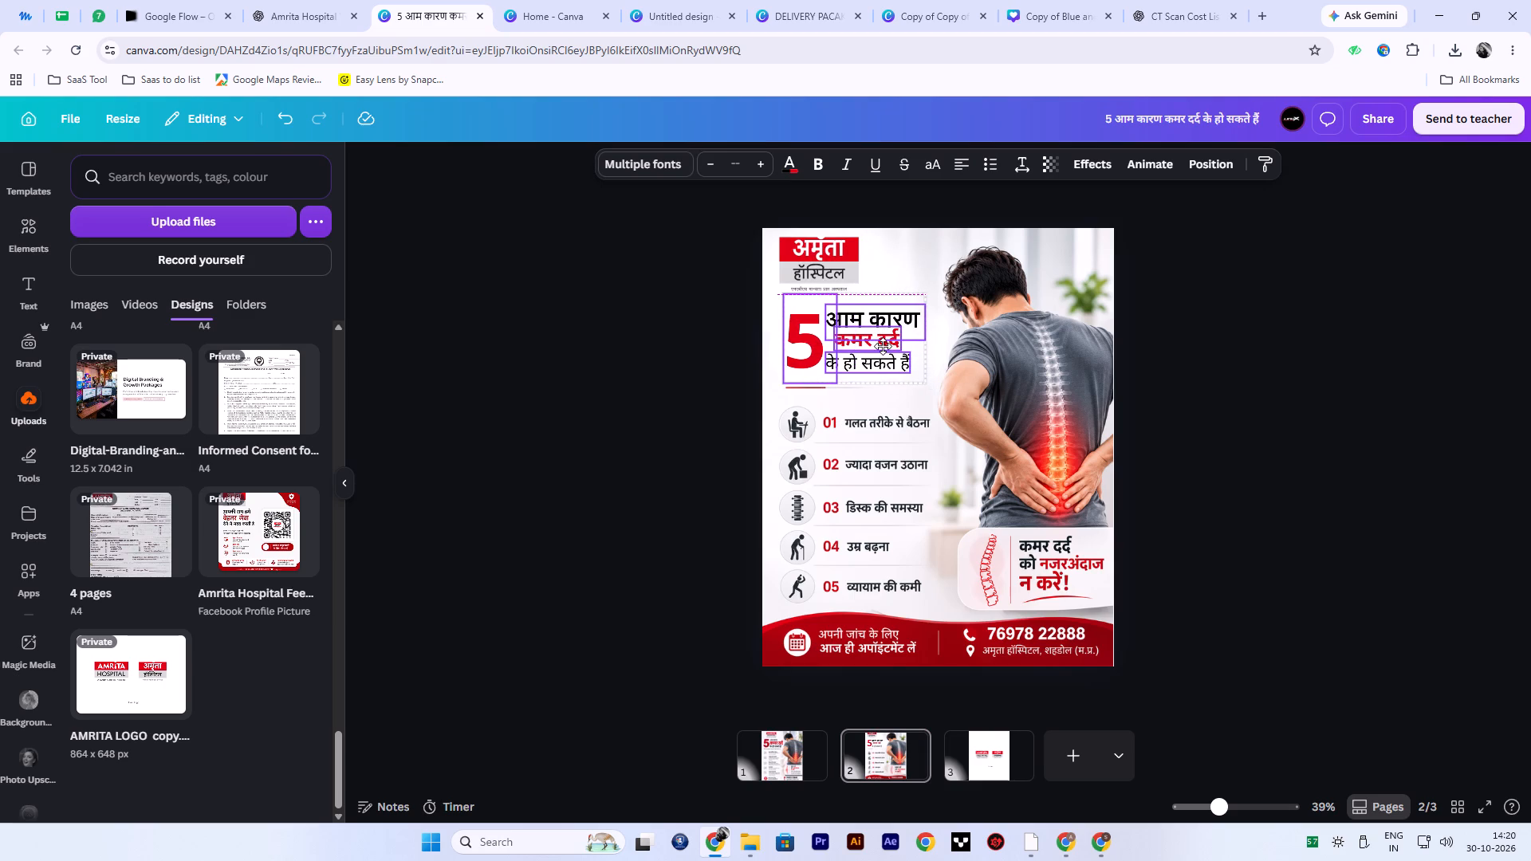
click(651, 360)
Line up the left edges of "कमर दर्द" and "के हो सकते हैं" beneath "आम कारण".
click(884, 344)
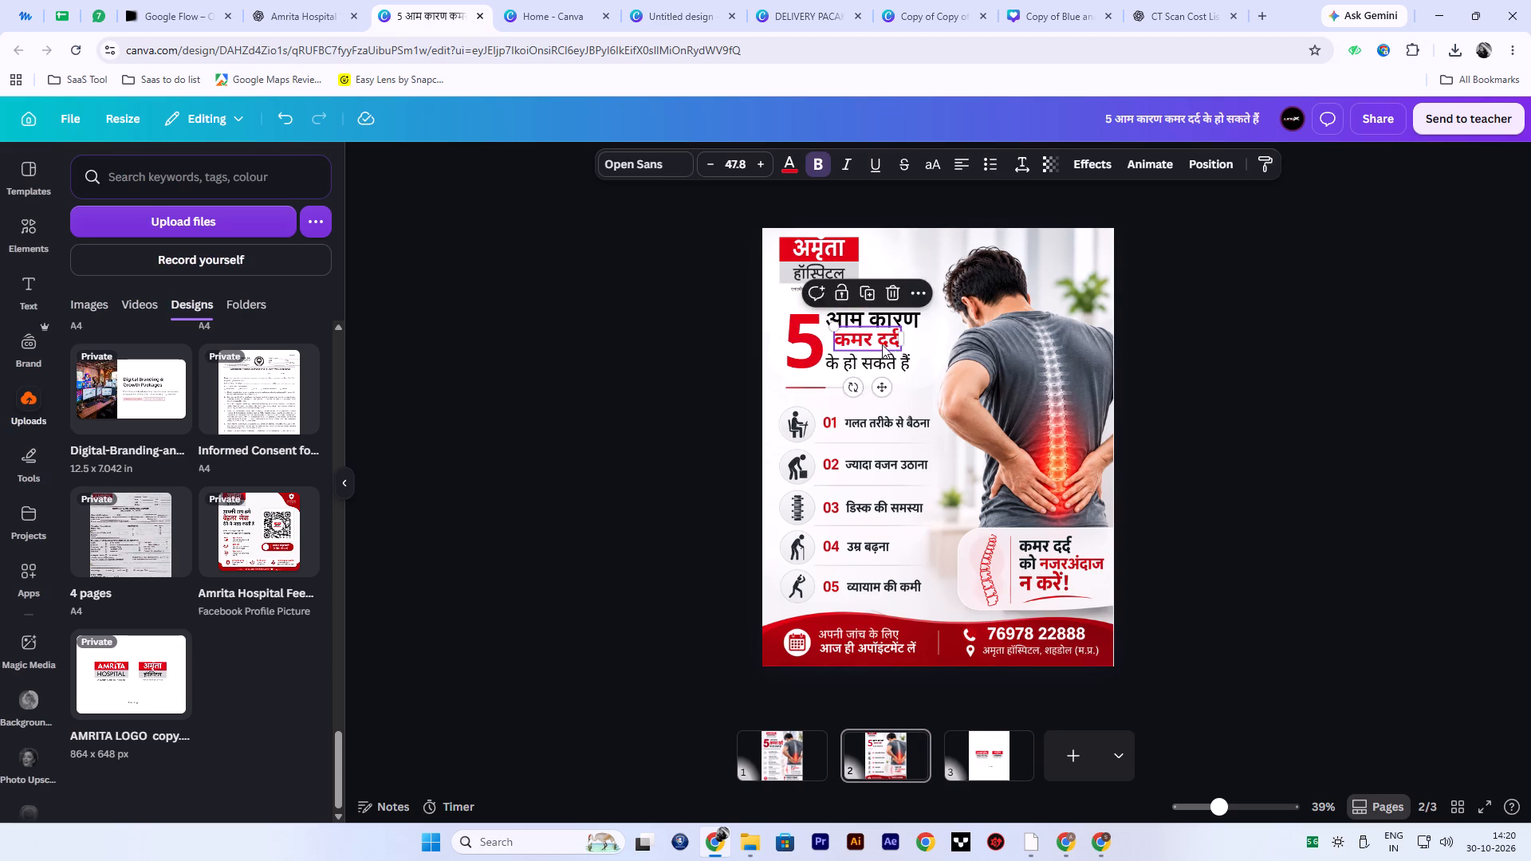
click(706, 351)
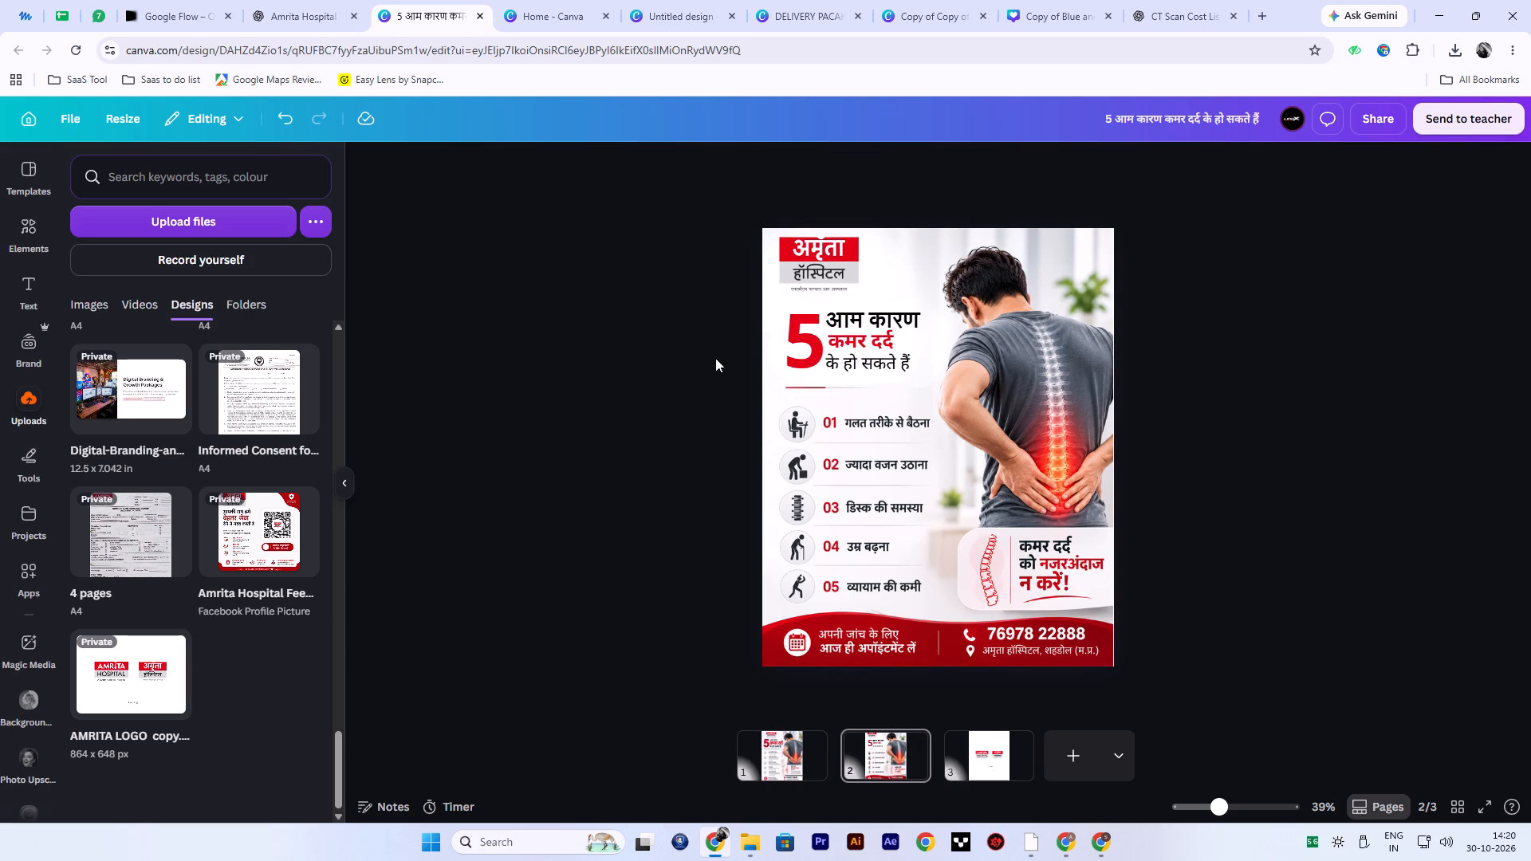
click(850, 367)
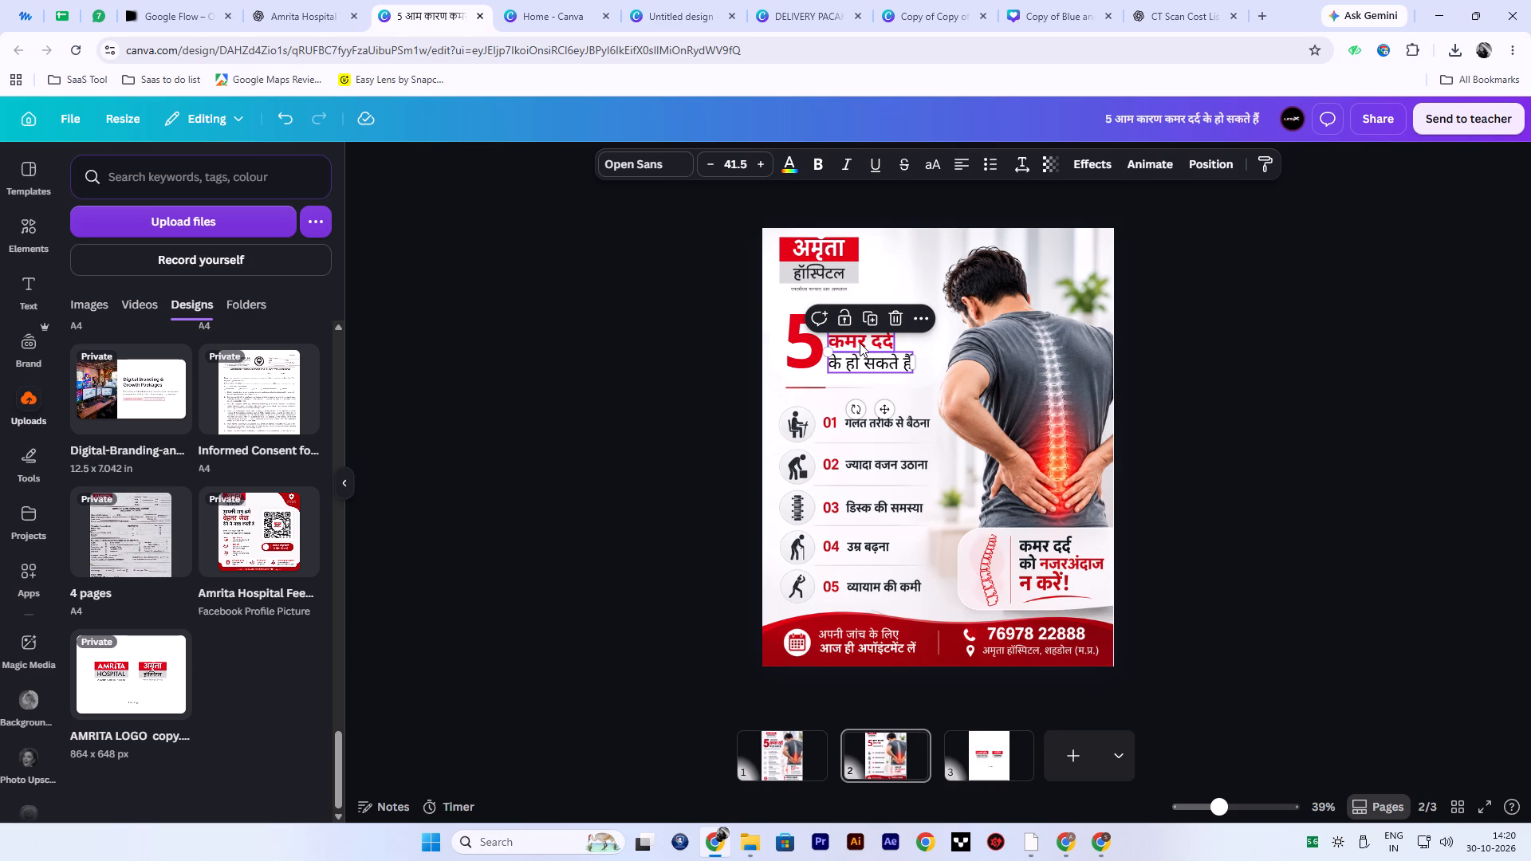
Centre-align the text of the three headline lines and shift them together slightly away from the "5".
shift+click(859, 340)
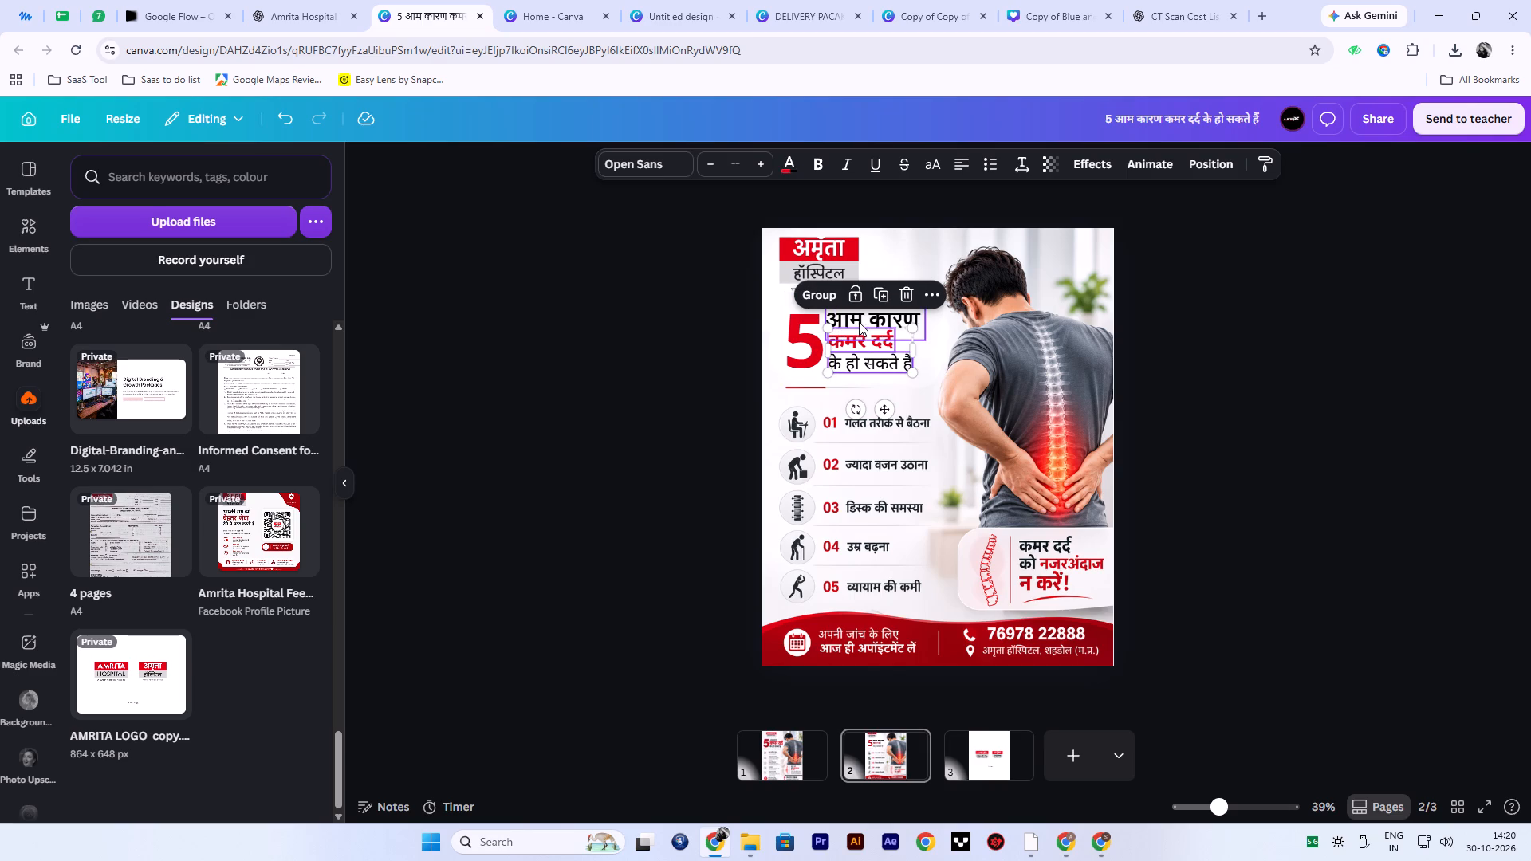
shift+click(859, 322)
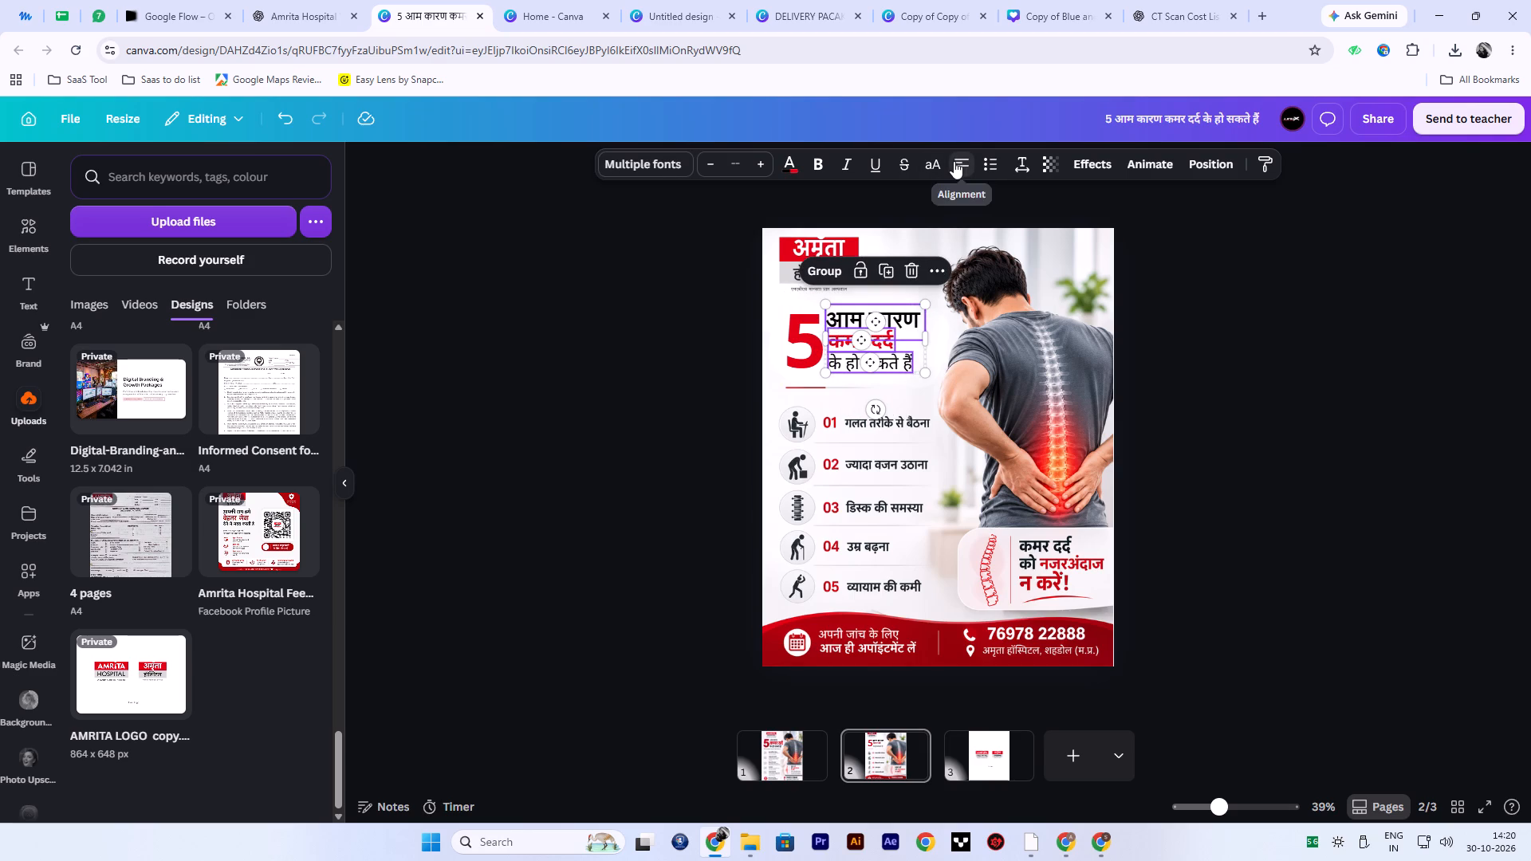
click(954, 162)
click(893, 347)
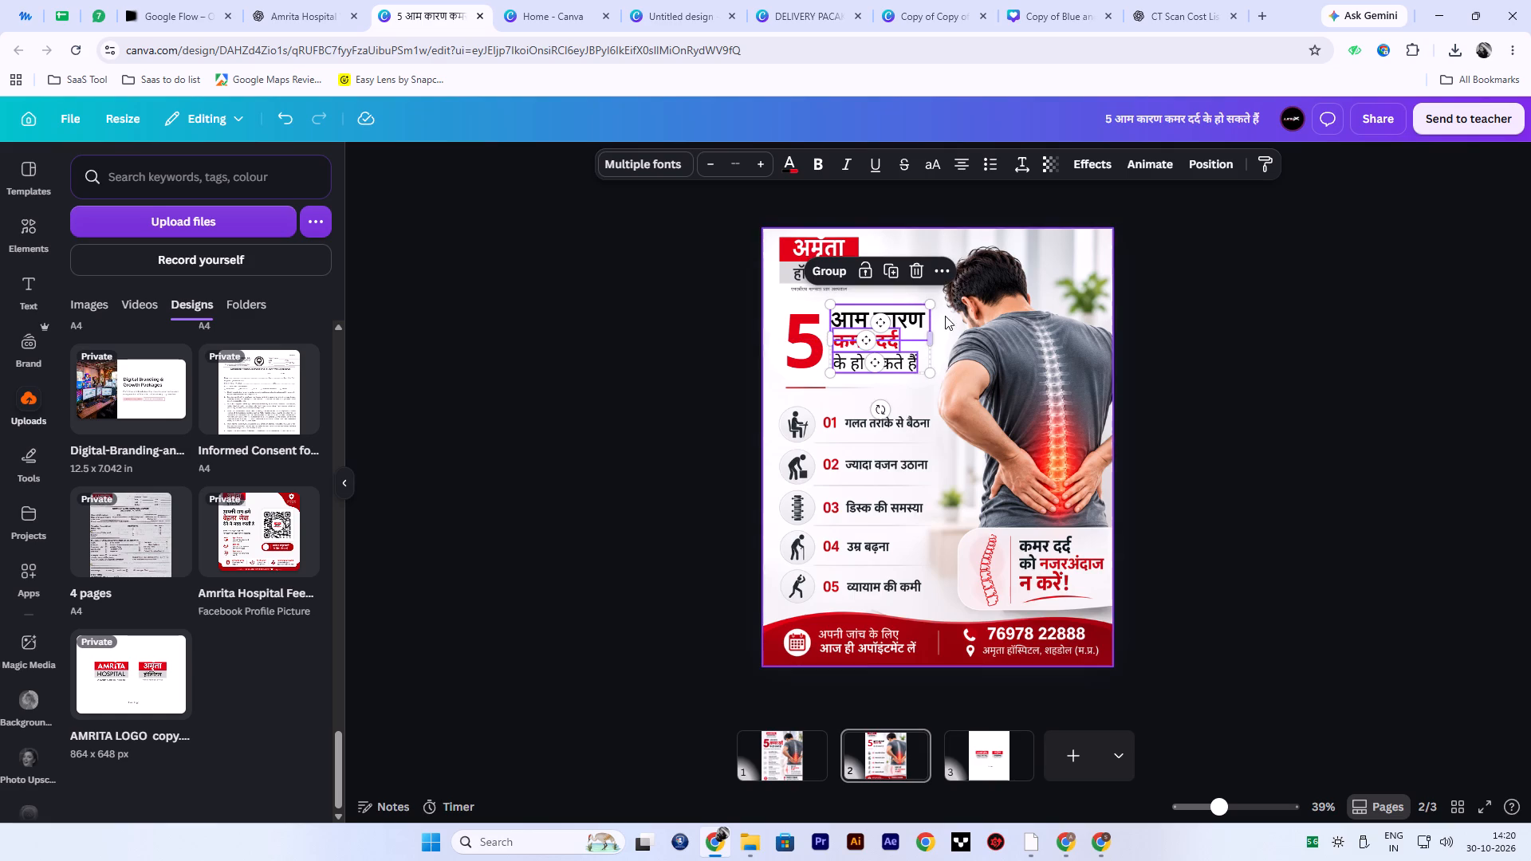
Scale the three headline lines down slightly as one block and move them closer to the "5".
drag(935, 302, 927, 309)
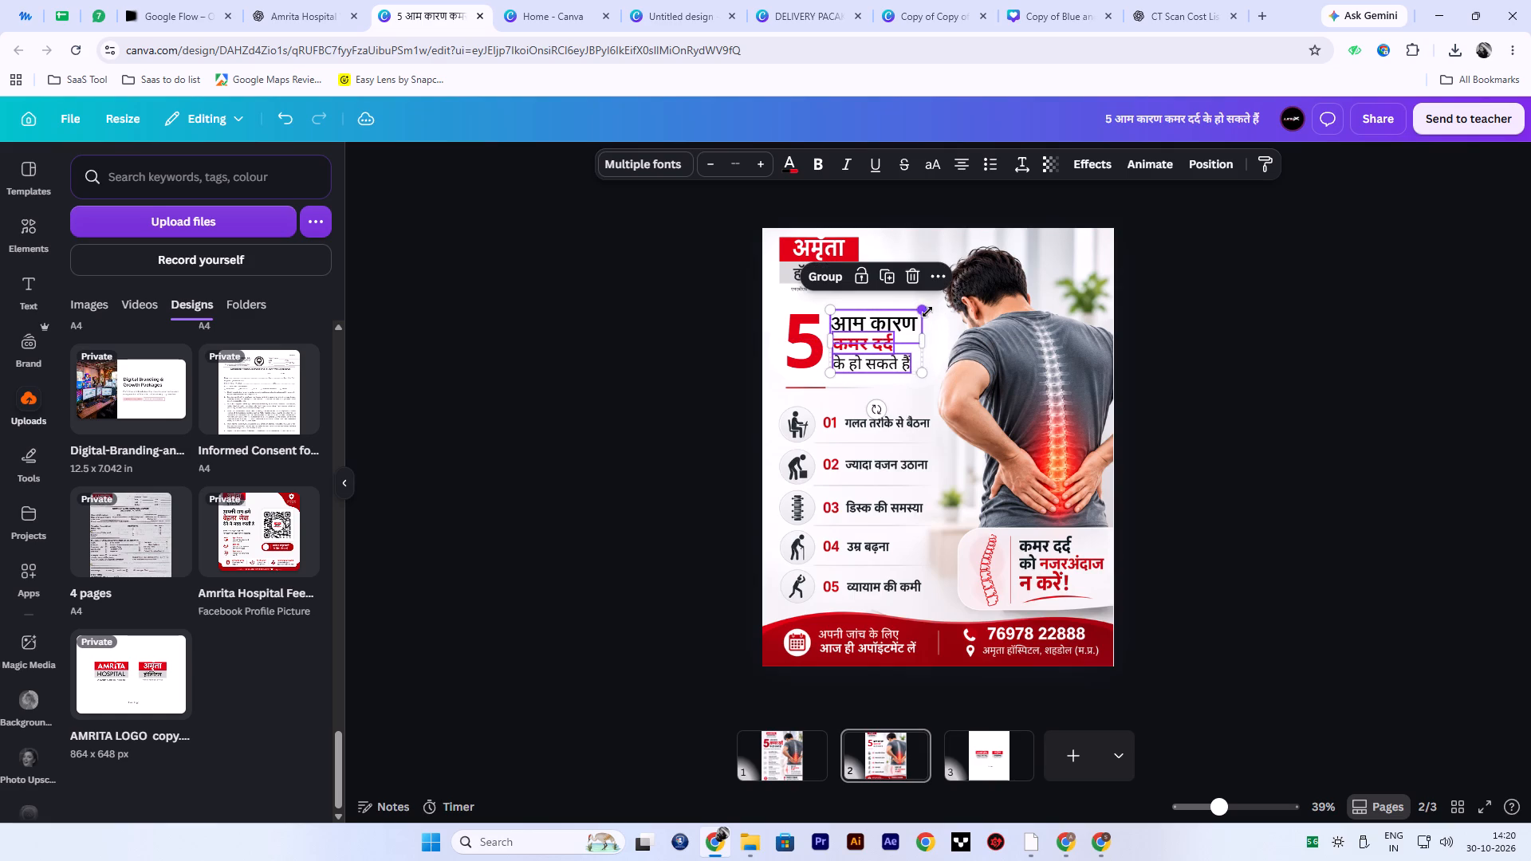
click(890, 354)
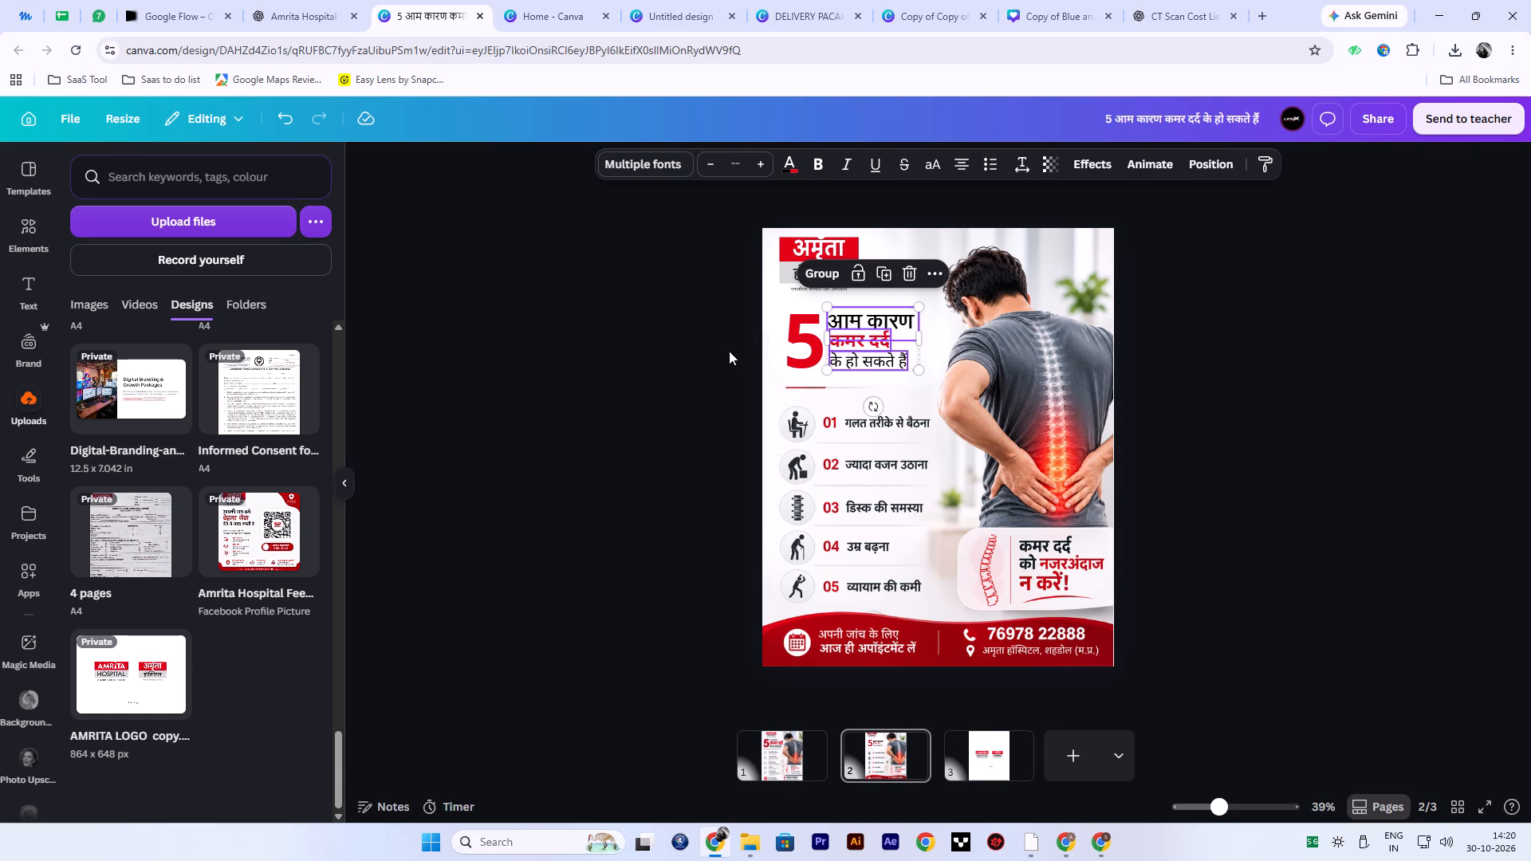
double_click(845, 354)
click(692, 382)
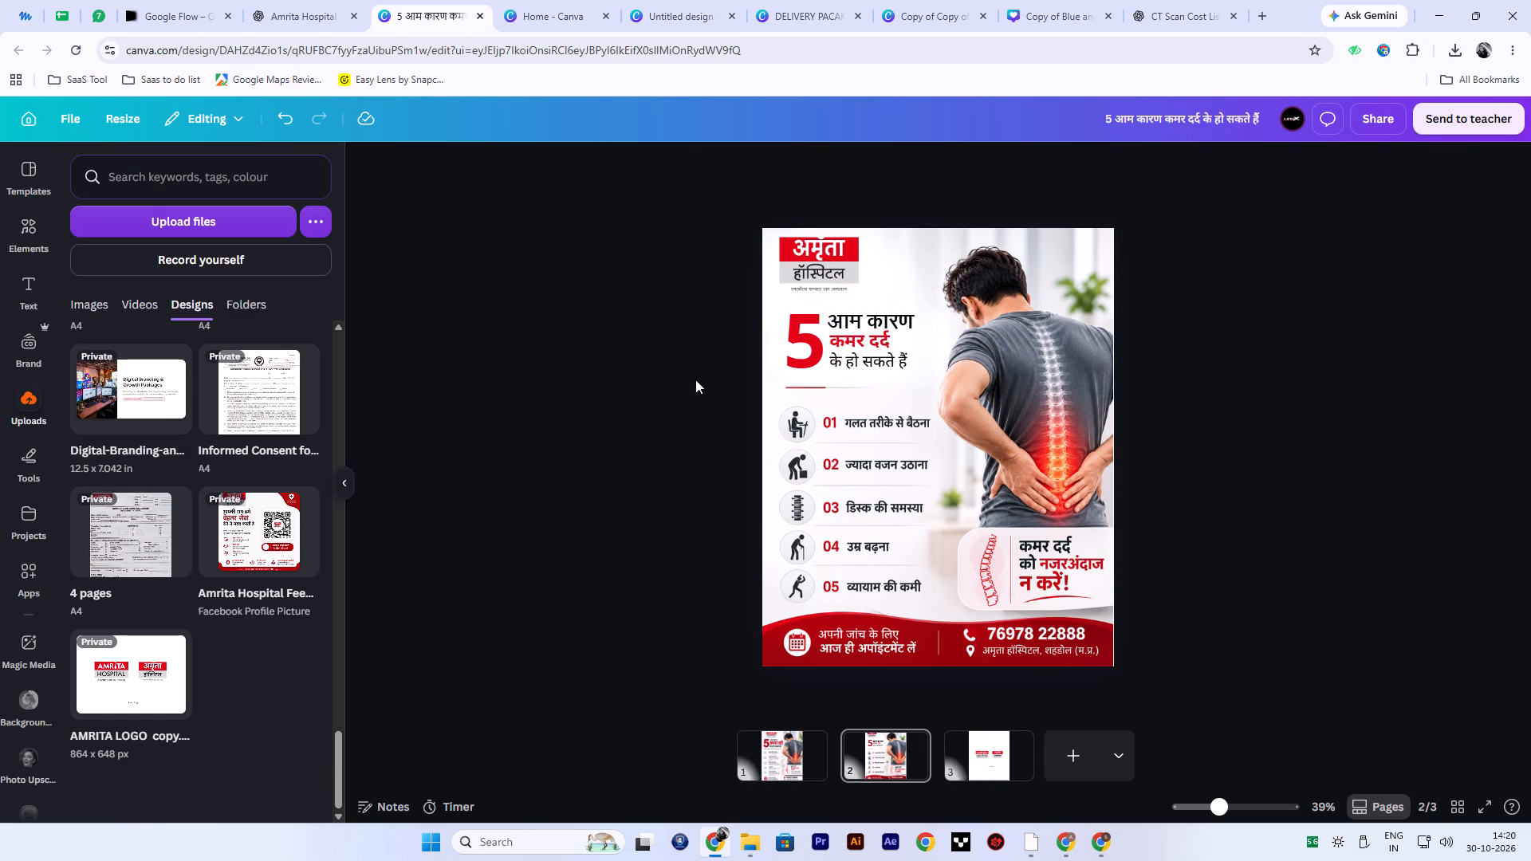
scroll(695, 379, up, 1)
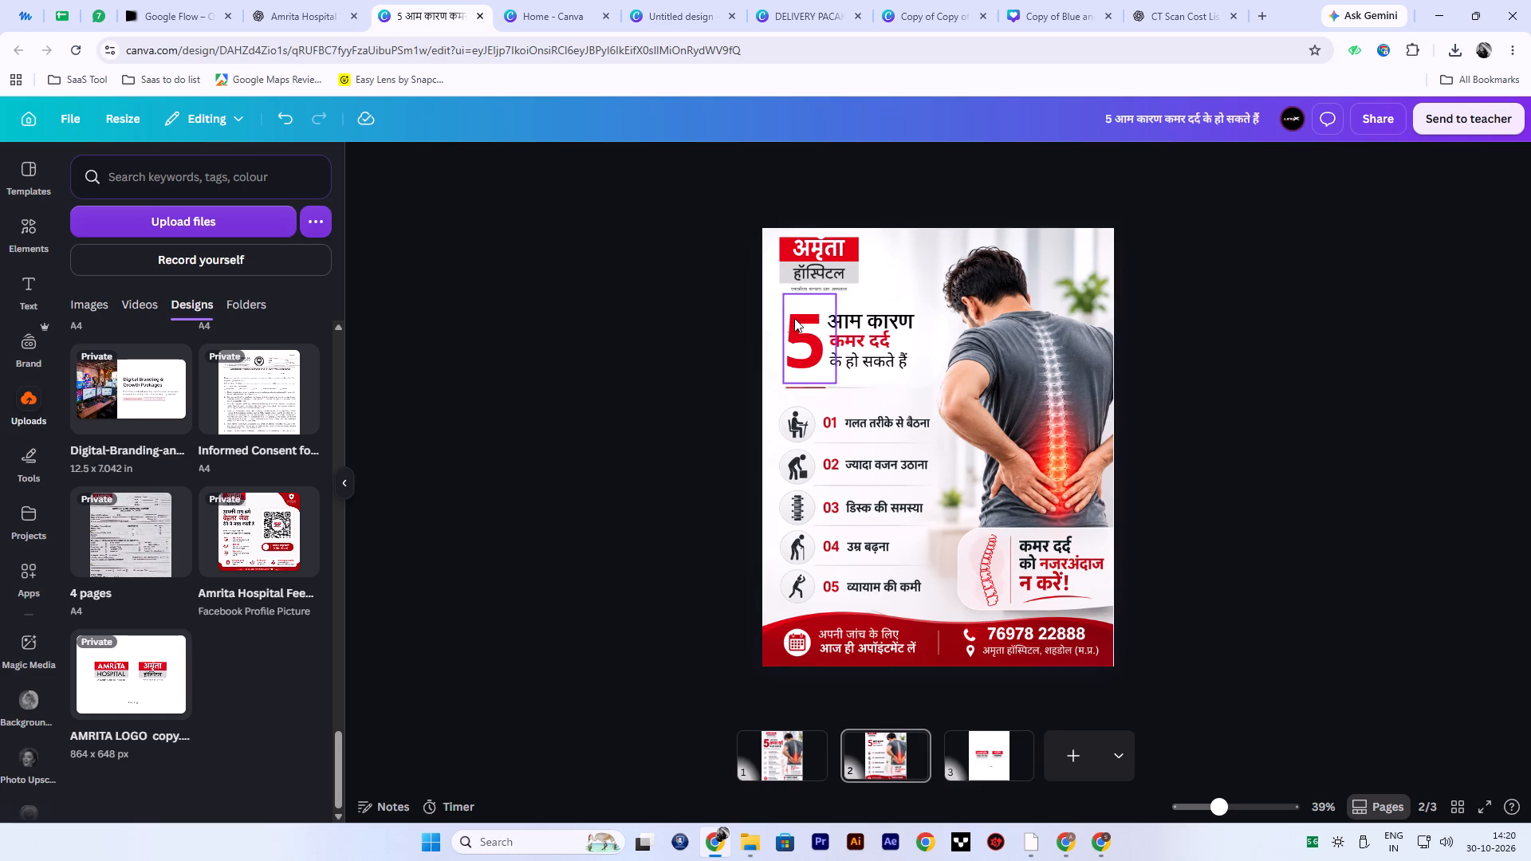
Shrink the Hindi hospital logo slightly so its left edge lines up with the "5".
click(791, 279)
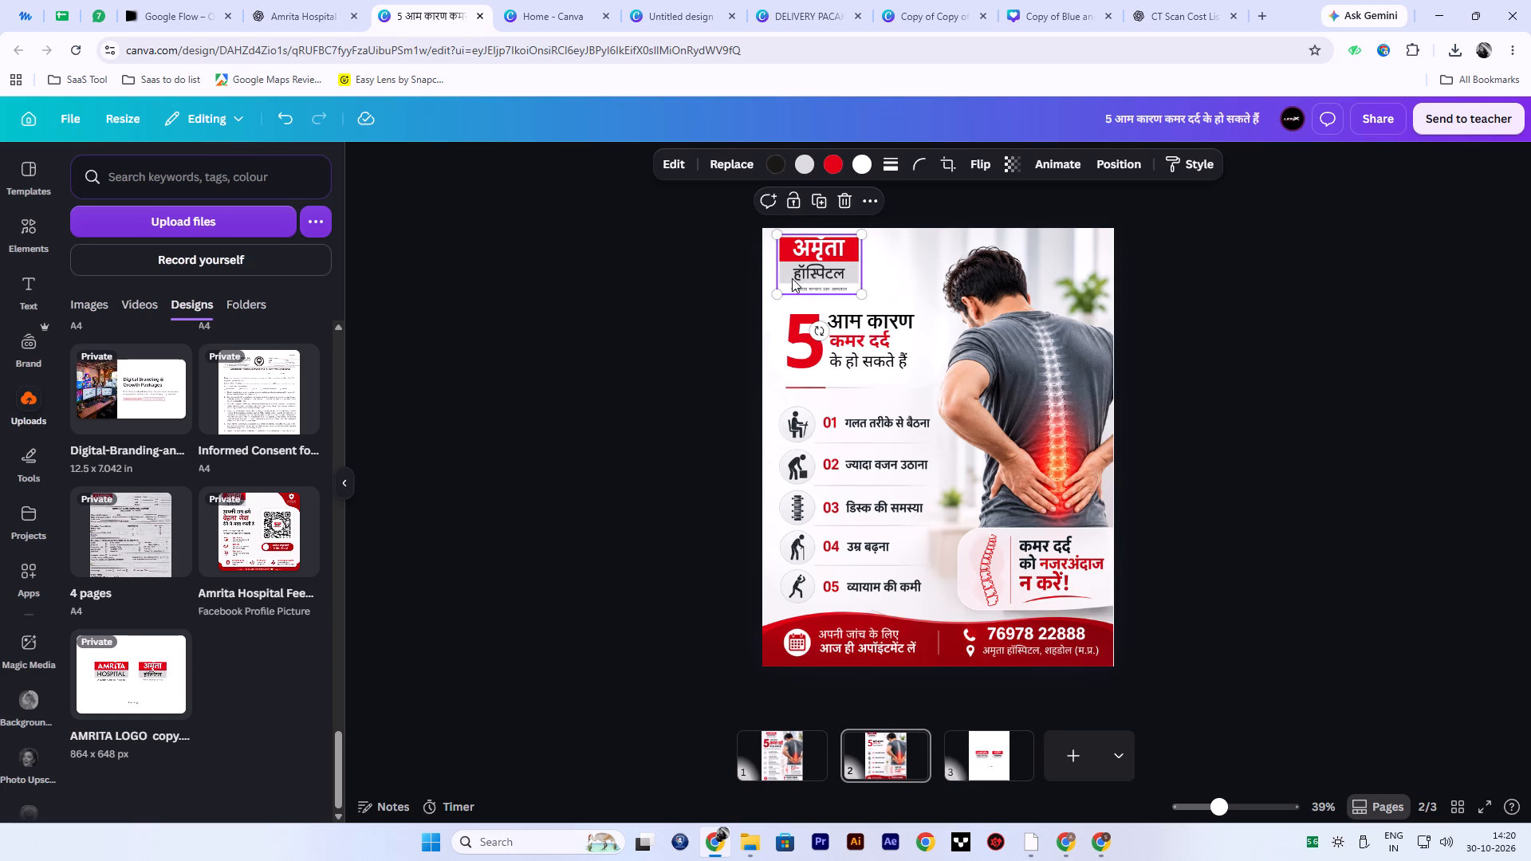
drag(780, 235, 786, 246)
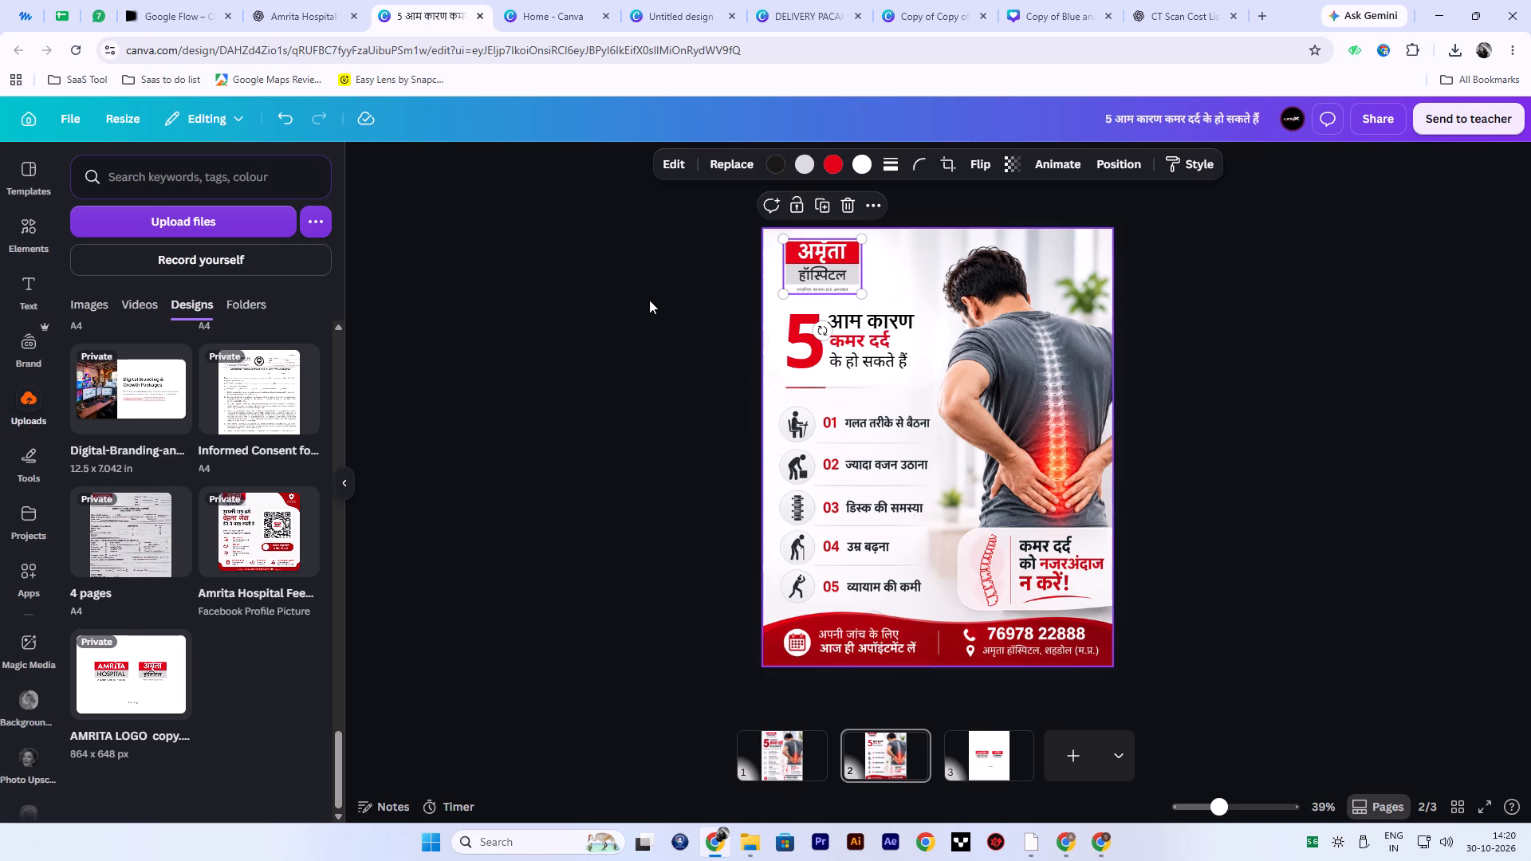
click(649, 300)
Move the "5" and its three text lines down a little and enlarge them slightly together.
drag(714, 323, 860, 378)
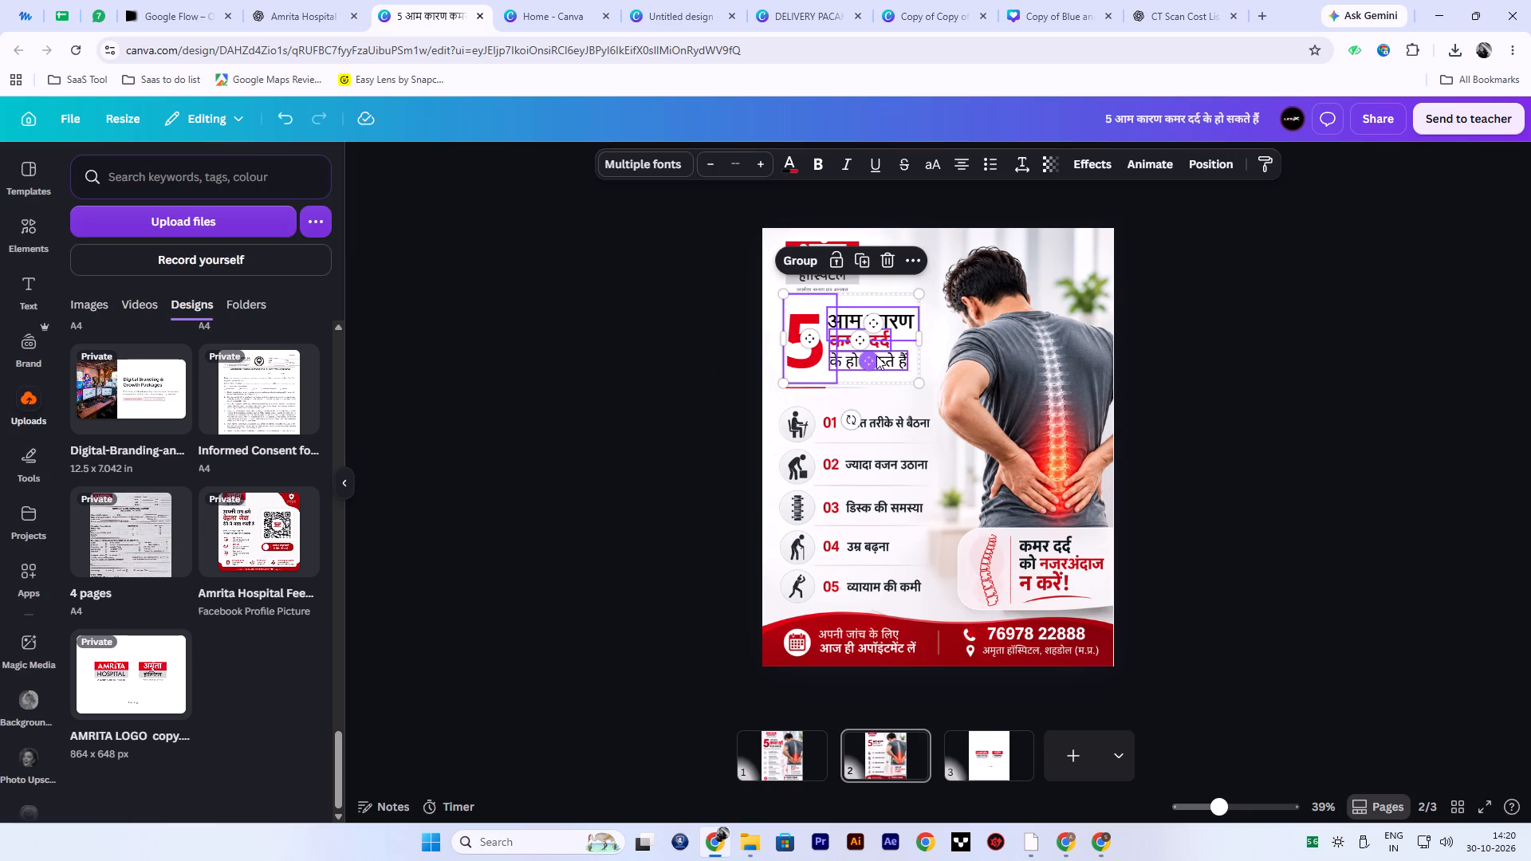
click(887, 340)
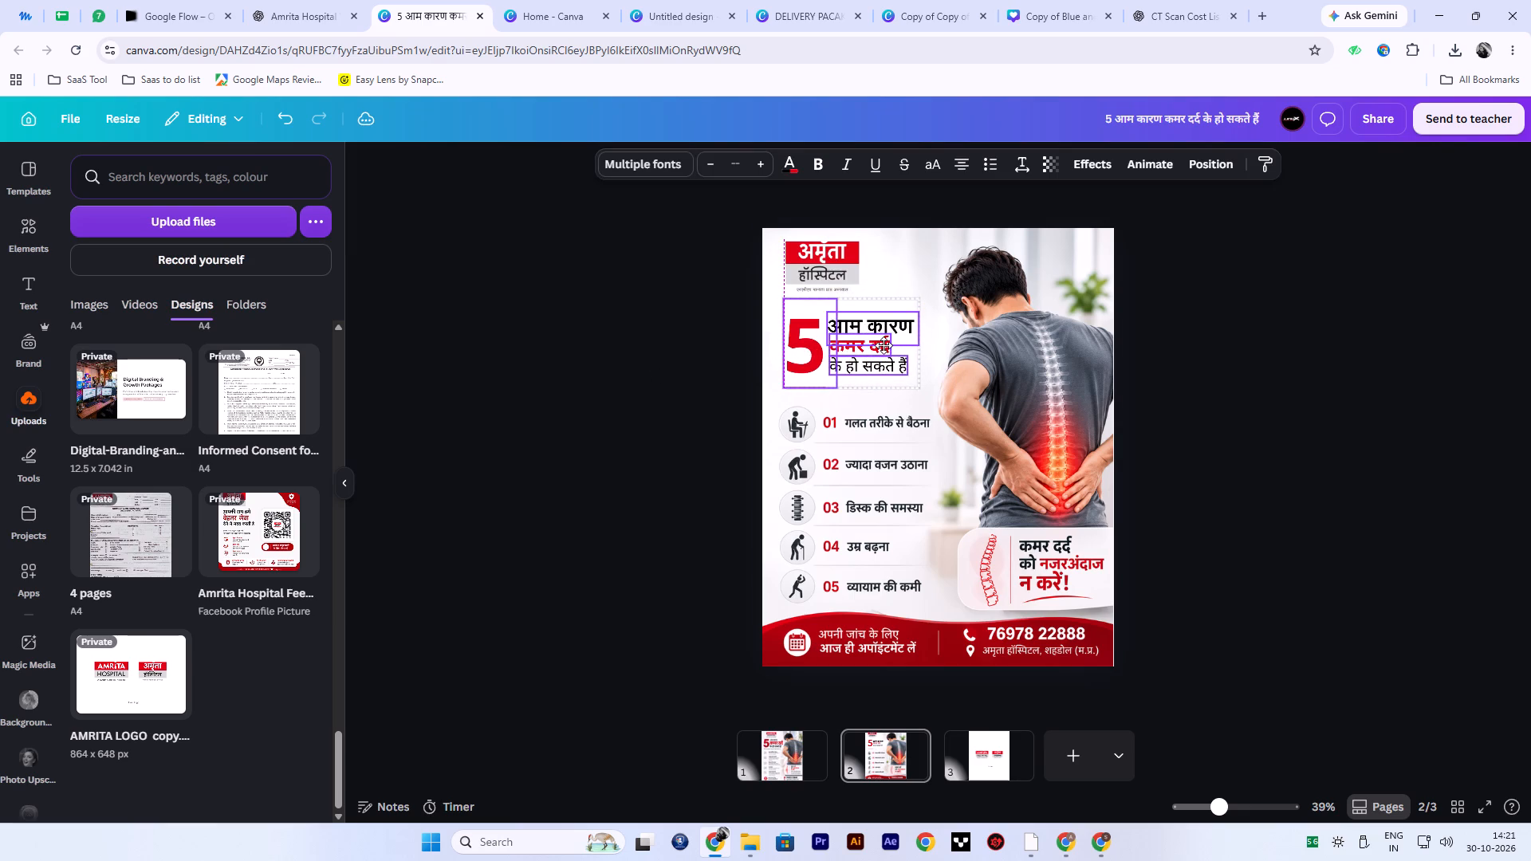
drag(918, 384, 927, 391)
click(671, 374)
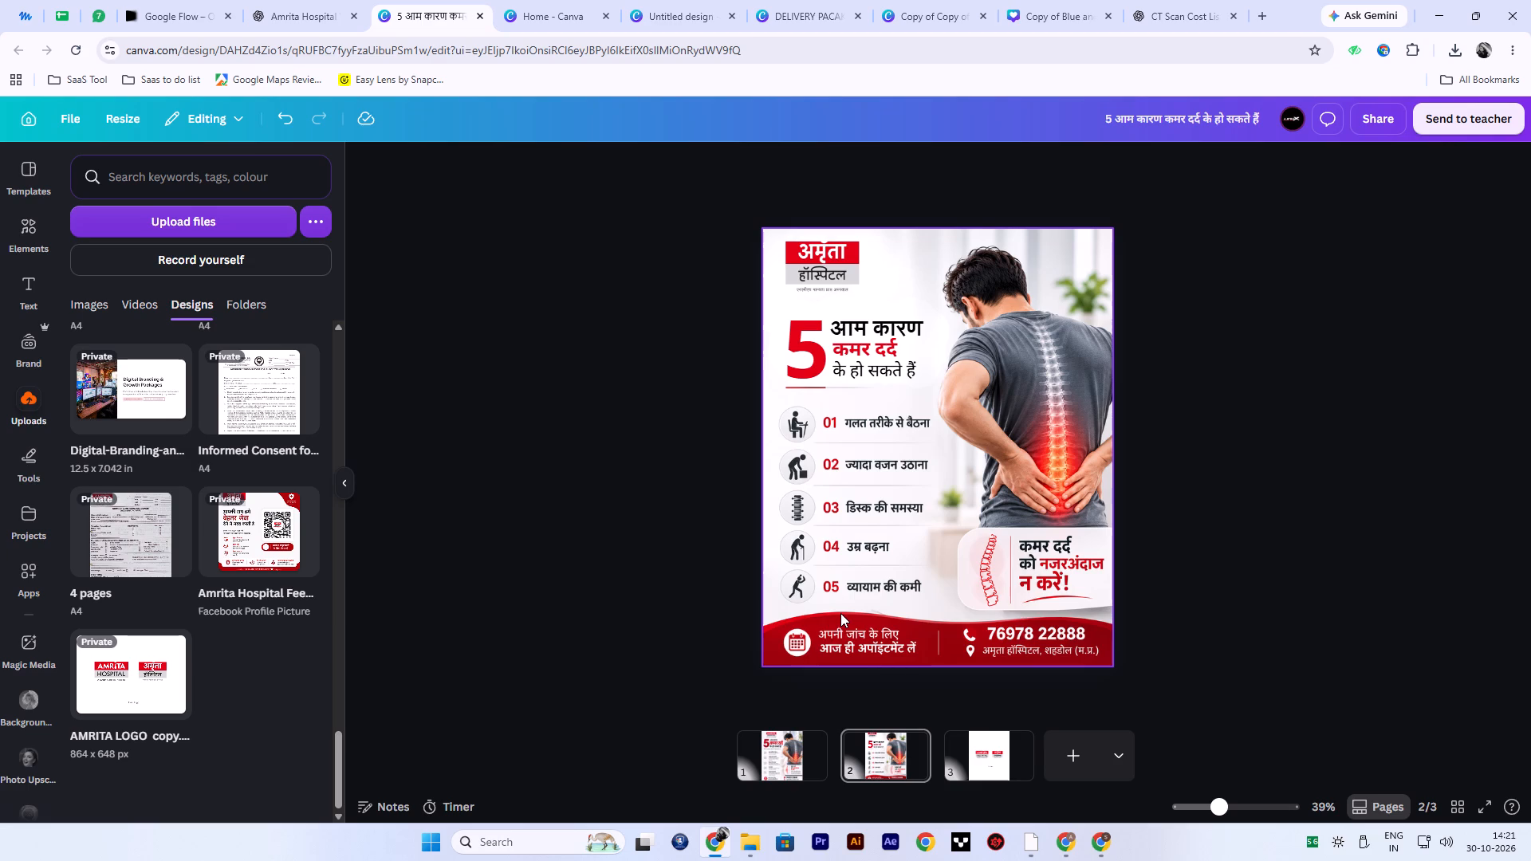
Compare with the page 1 poster, and nudge page 2's whole headline up slightly, away from the divider line.
click(769, 749)
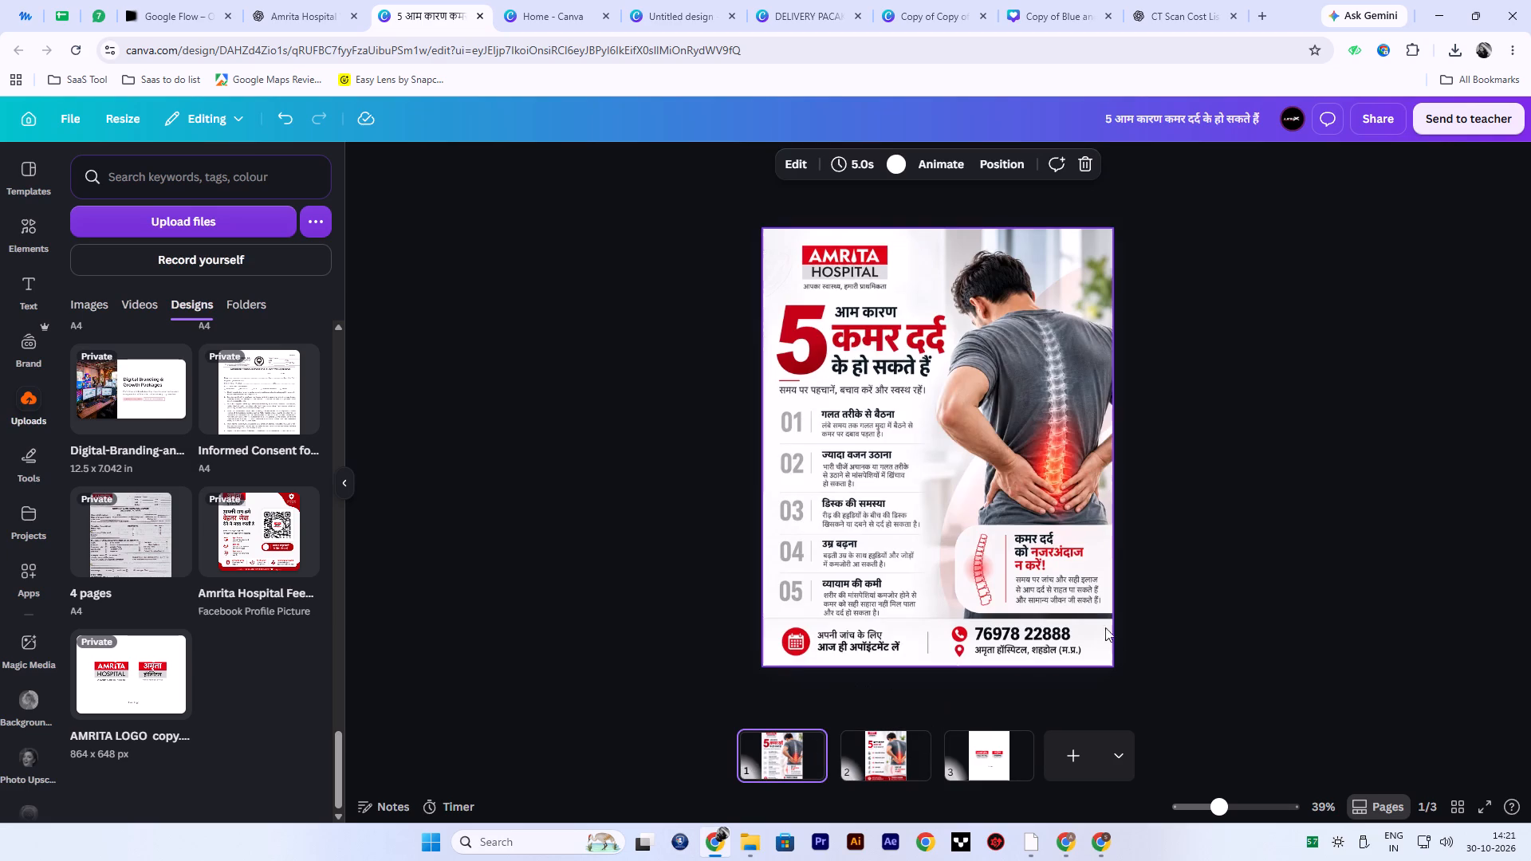
click(871, 740)
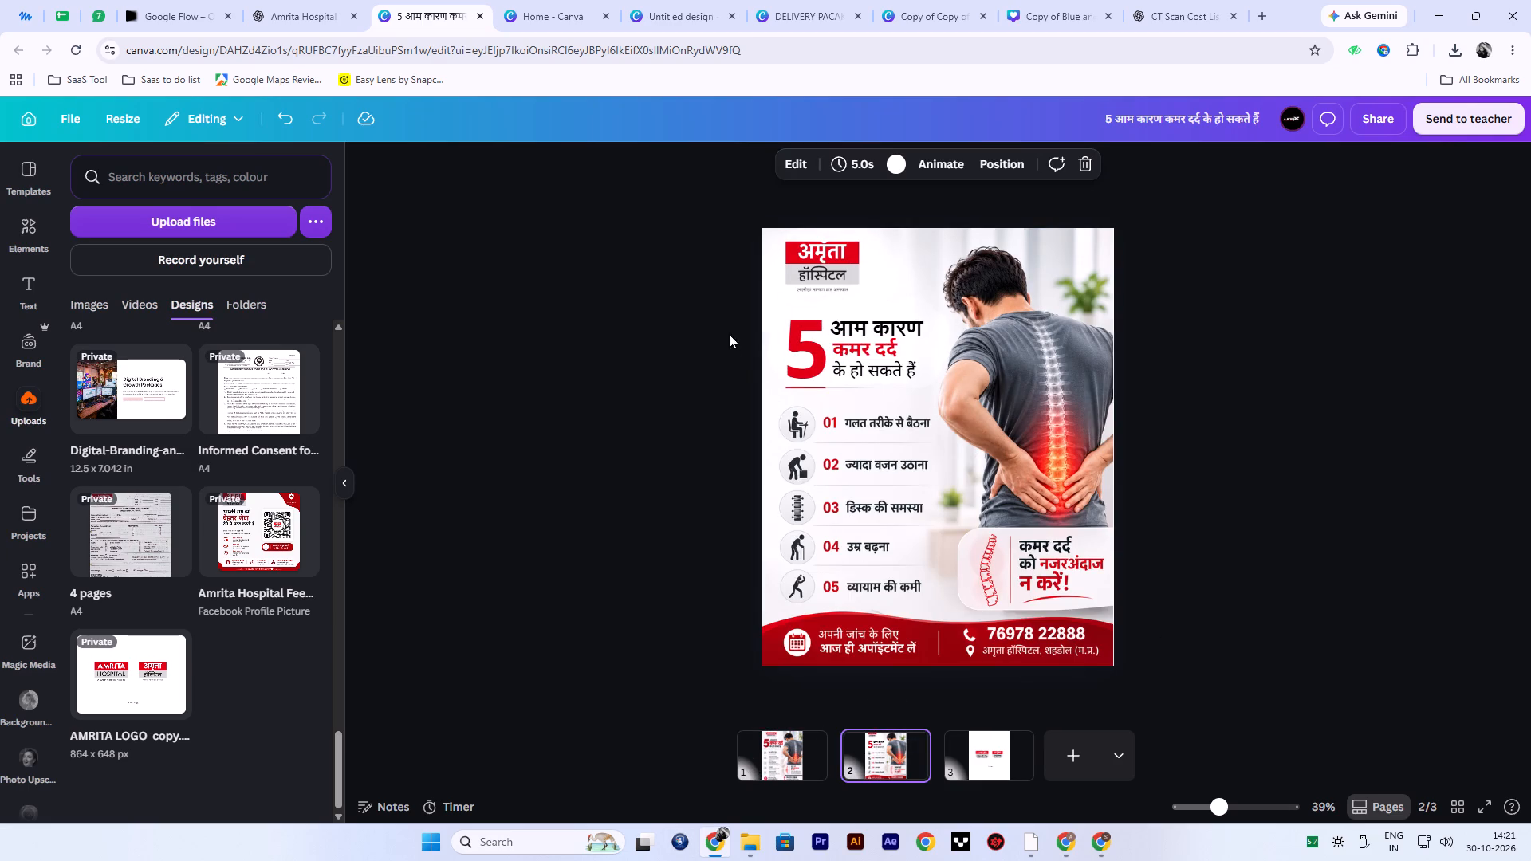
drag(706, 314, 923, 395)
key(Up)
key(Up)
key(Up)
key(Up)
key(Up)
key(Up)
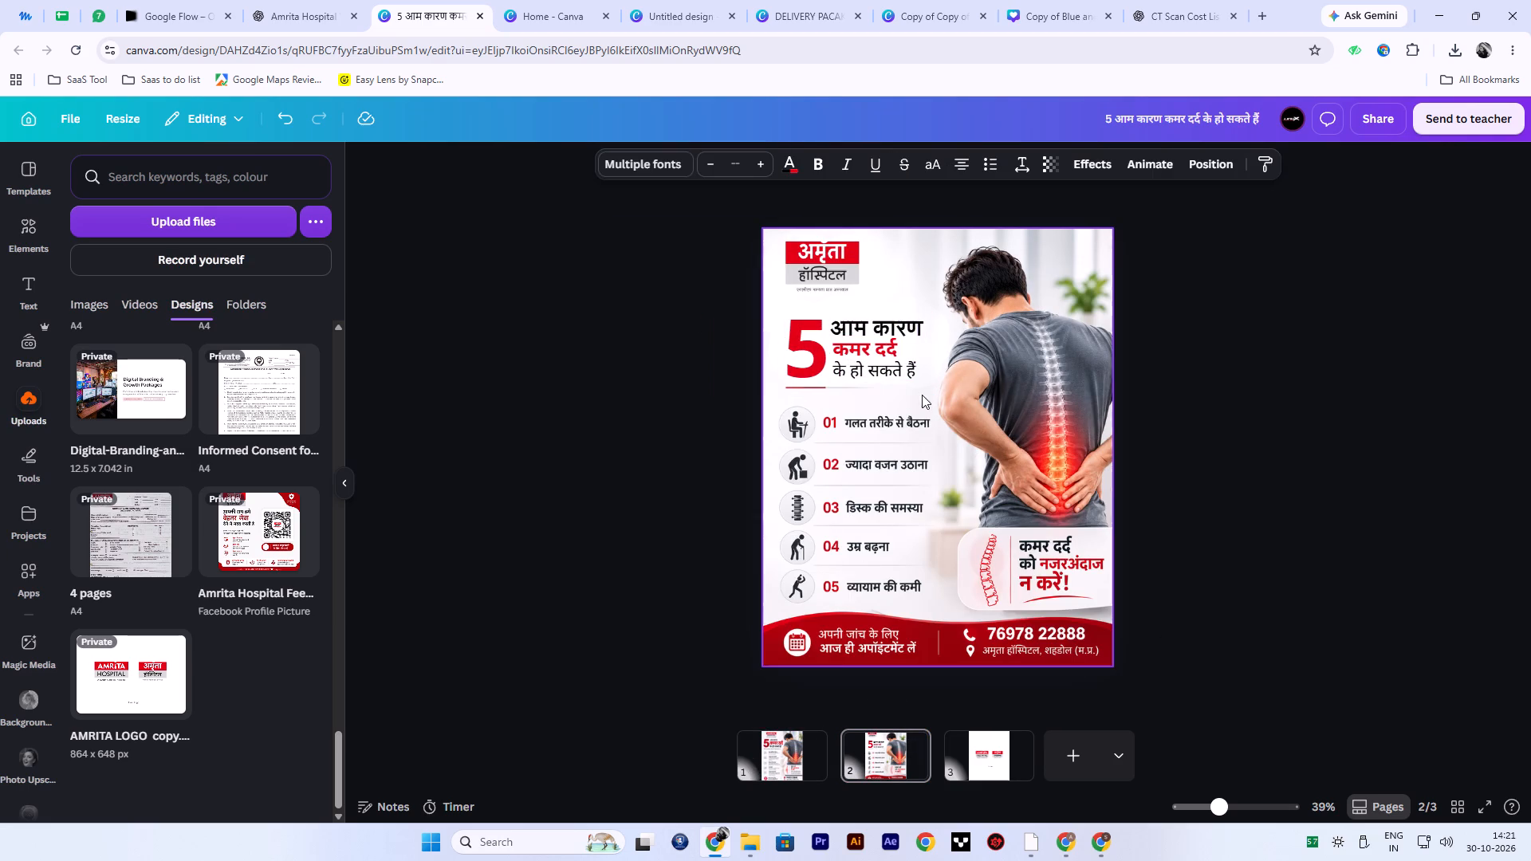
key(Up)
key(Up)
key(Up)
key(Up)
key(Up)
key(Up)
key(Up)
key(Up)
key(Up)
key(Up)
key(Up)
key(Up)
key(Up)
key(Up)
key(Up)
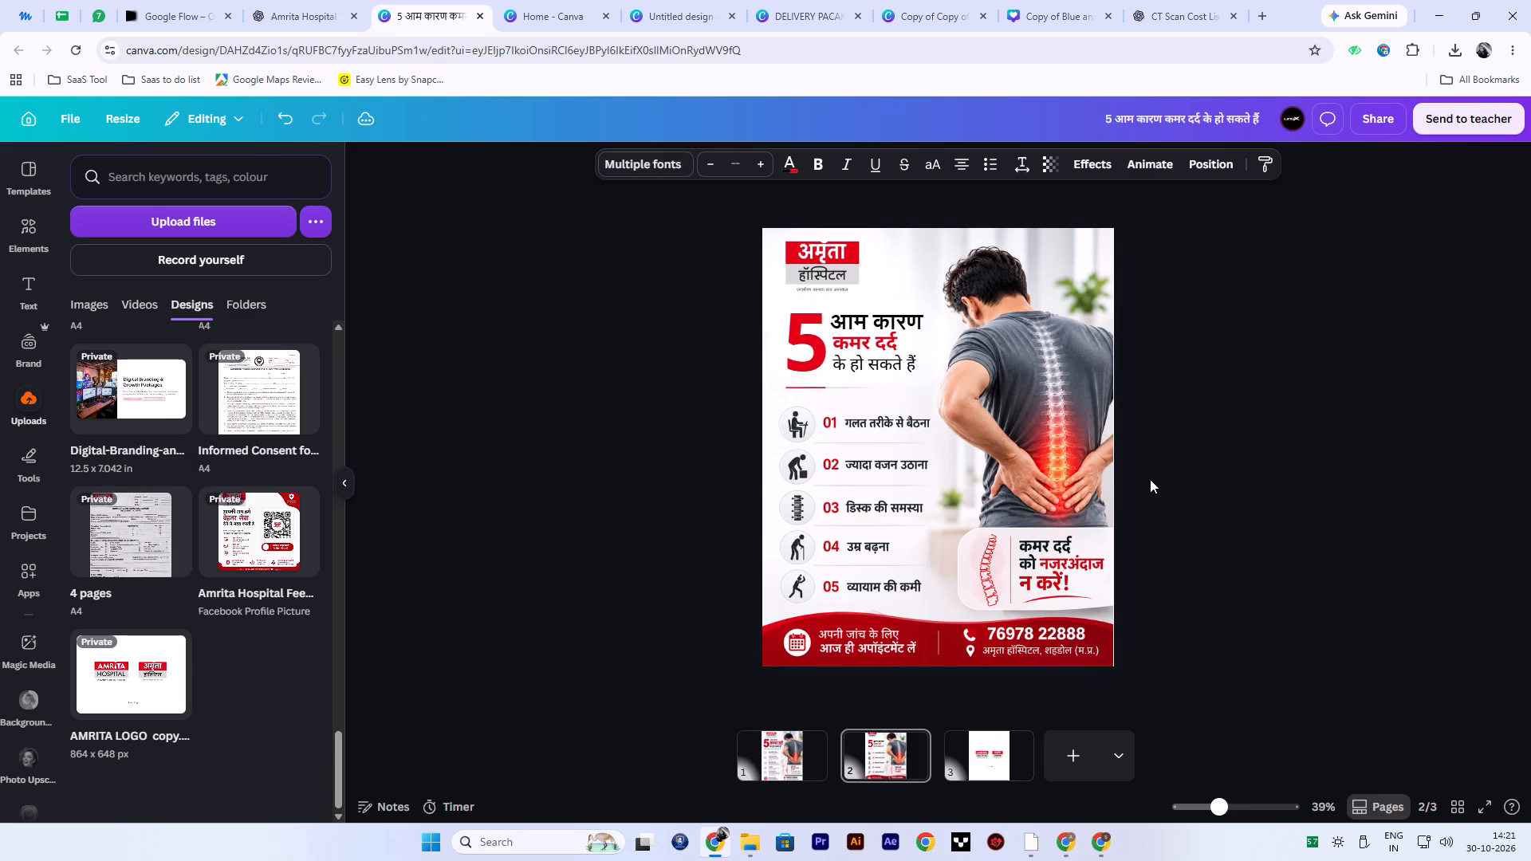
key(Up)
key(Up)
key(Down)
key(Down)
key(Down)
key(Down)
key(Down)
click(1392, 448)
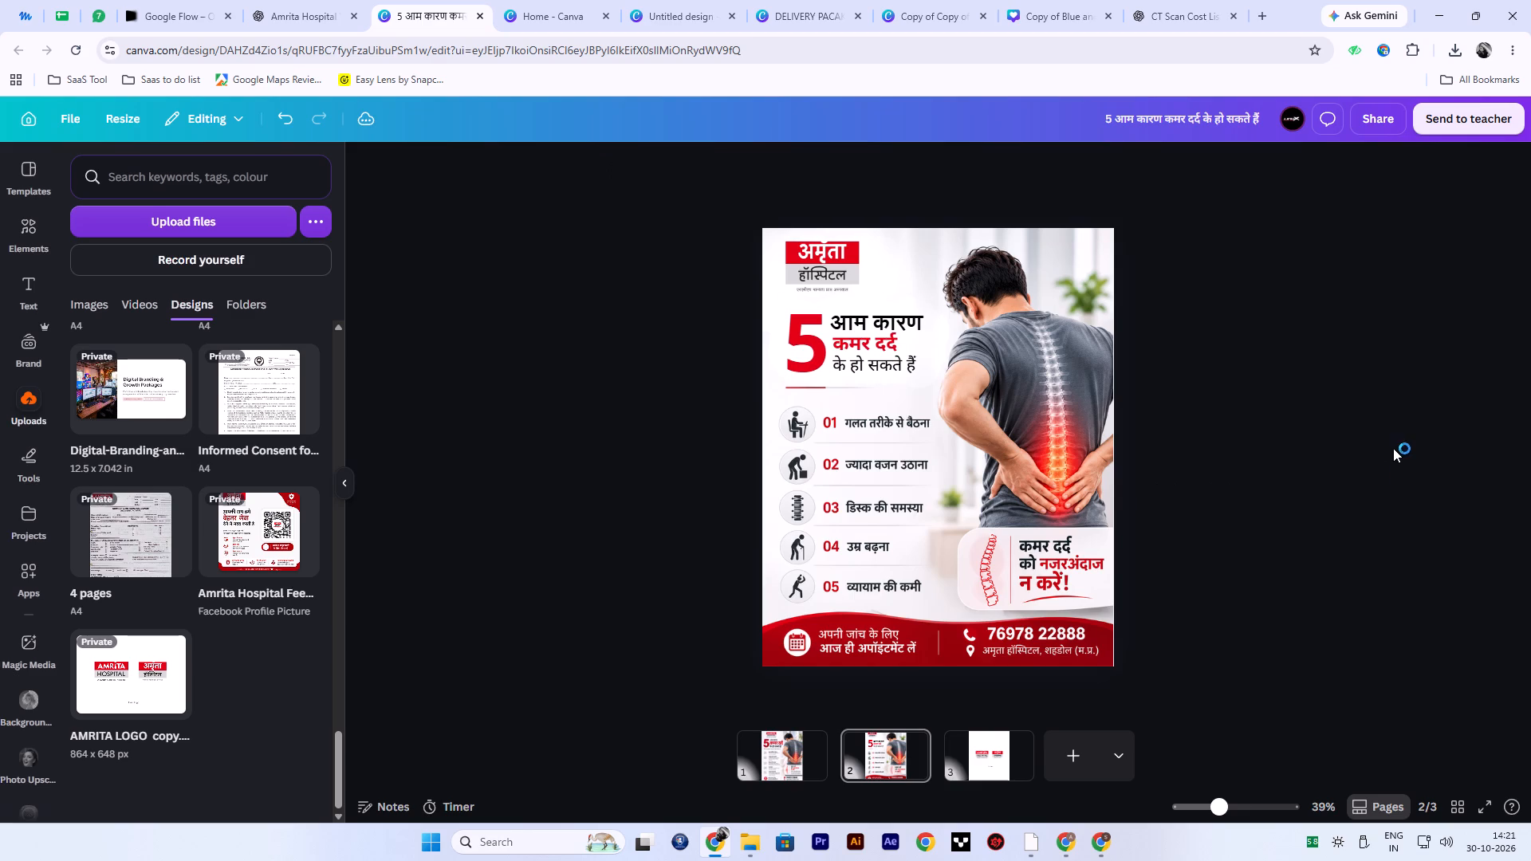
Fine-tune the Hindi logo's horizontal position, nudging it very slightly right.
click(848, 267)
key(Right)
key(Right)
key(Right)
key(Right)
key(Left)
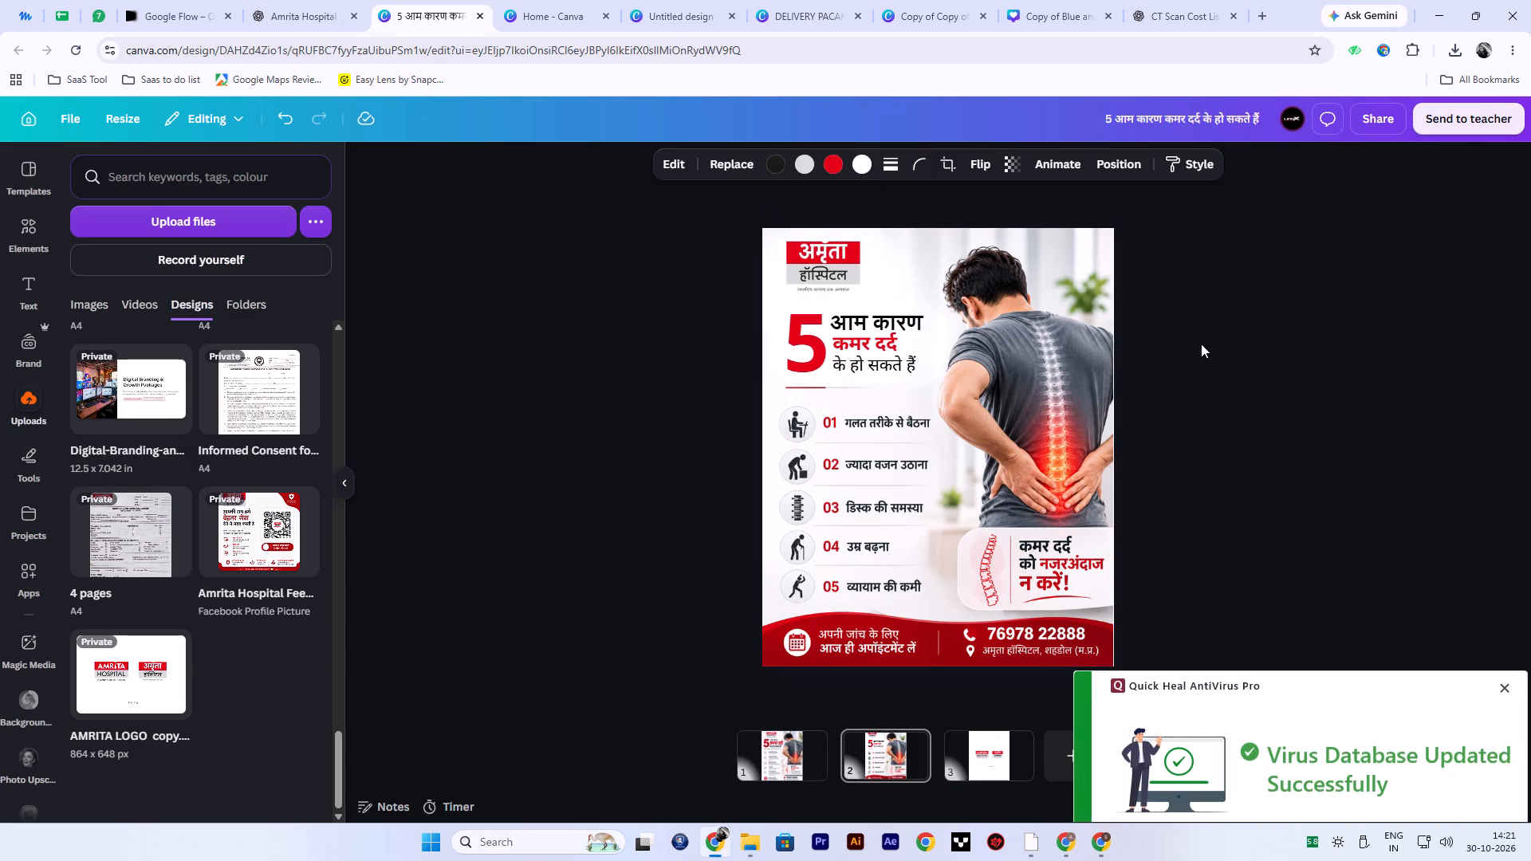
key(Left)
key(Left)
click(1315, 388)
Dismiss the antivirus update notification.
click(1517, 694)
click(1509, 688)
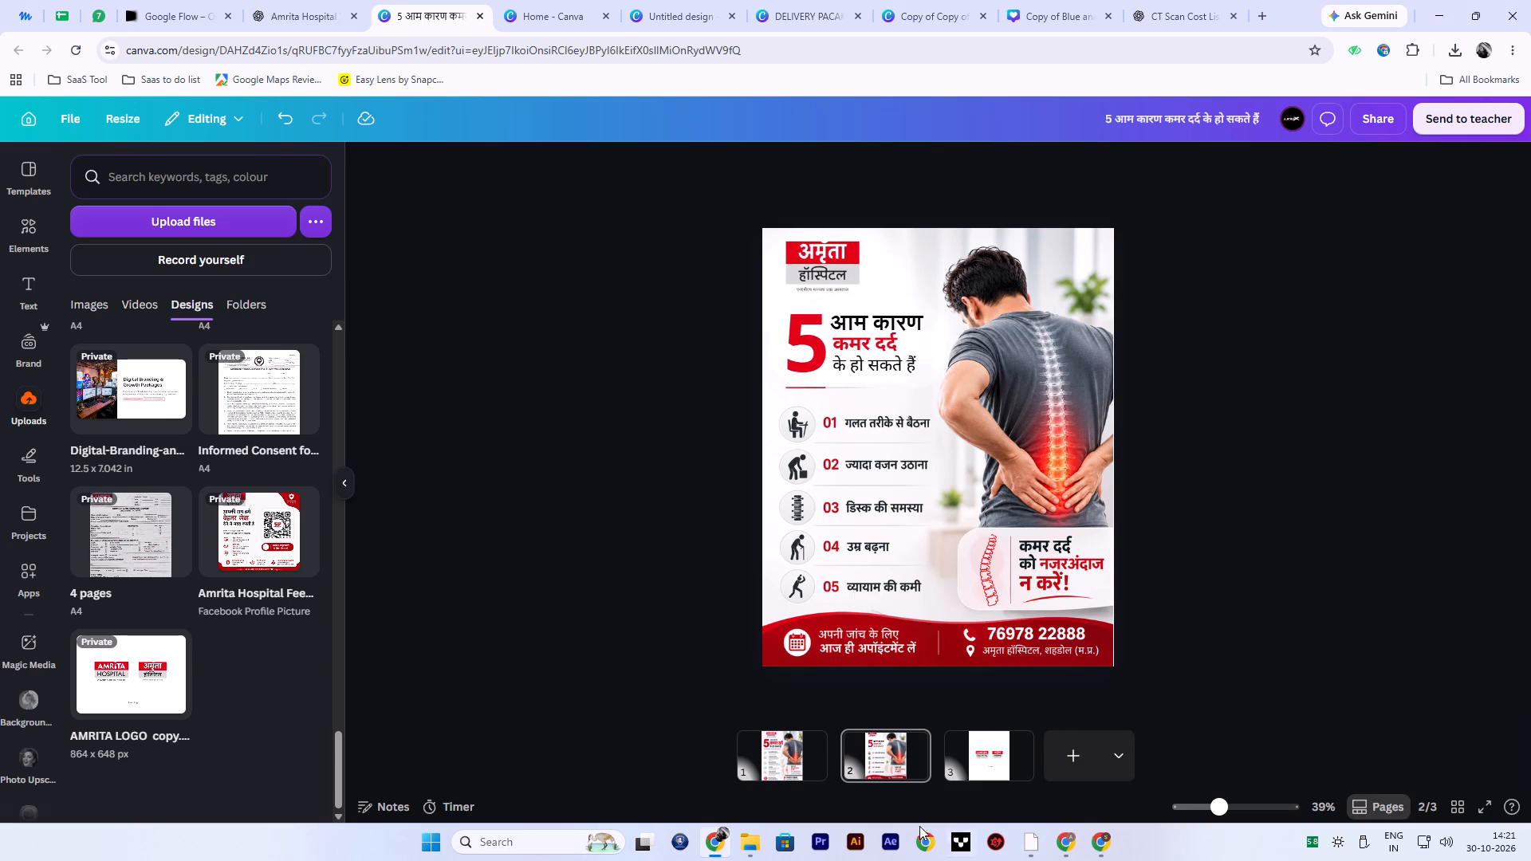
Copy the poster image from page 1 and paste it onto page 2, covering the full page.
click(787, 767)
click(878, 645)
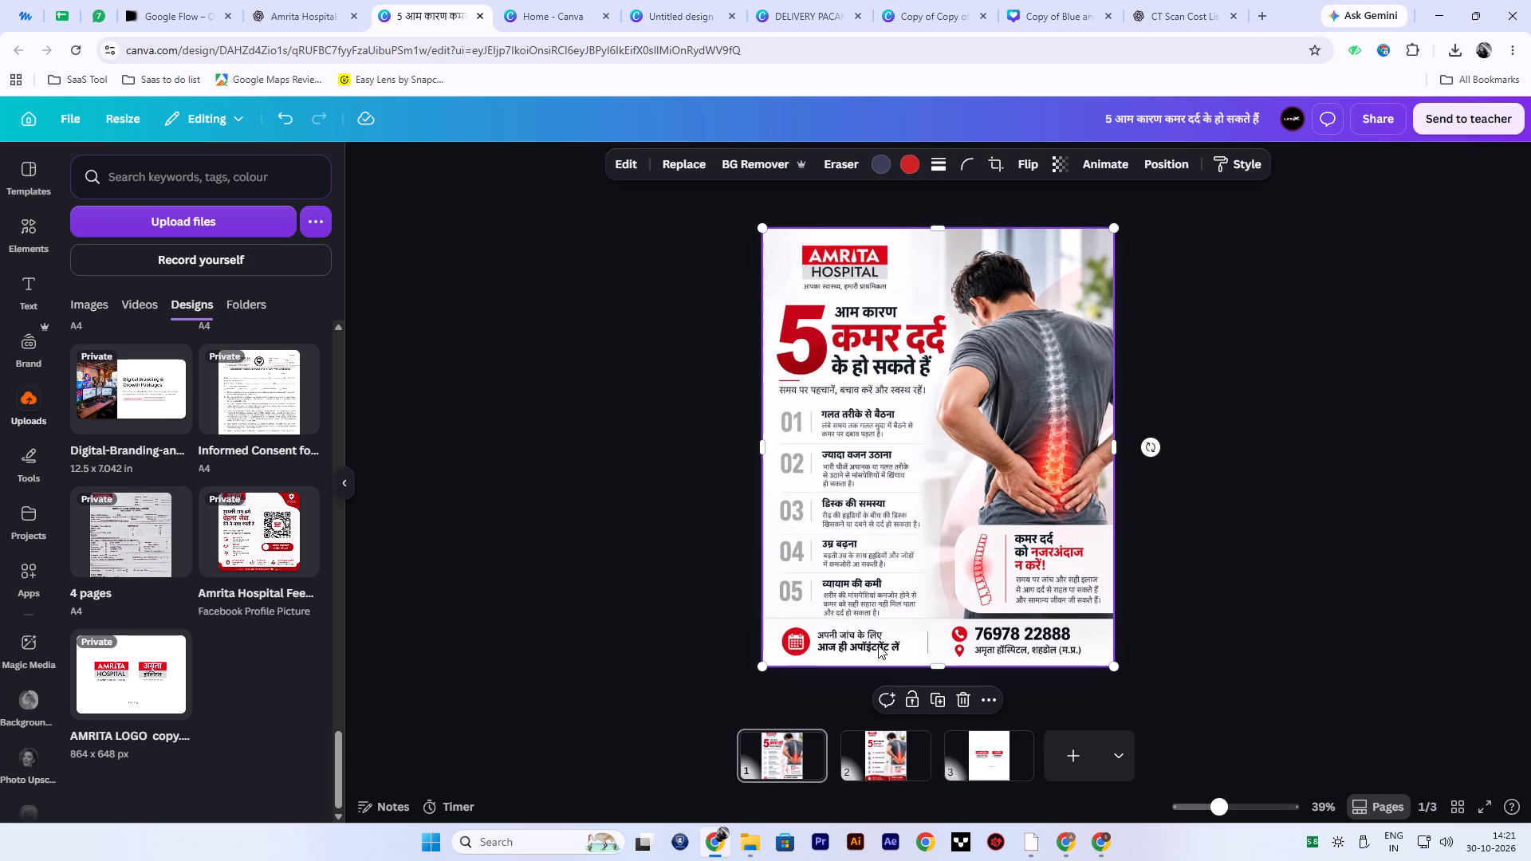
key(ctrl+c)
click(869, 745)
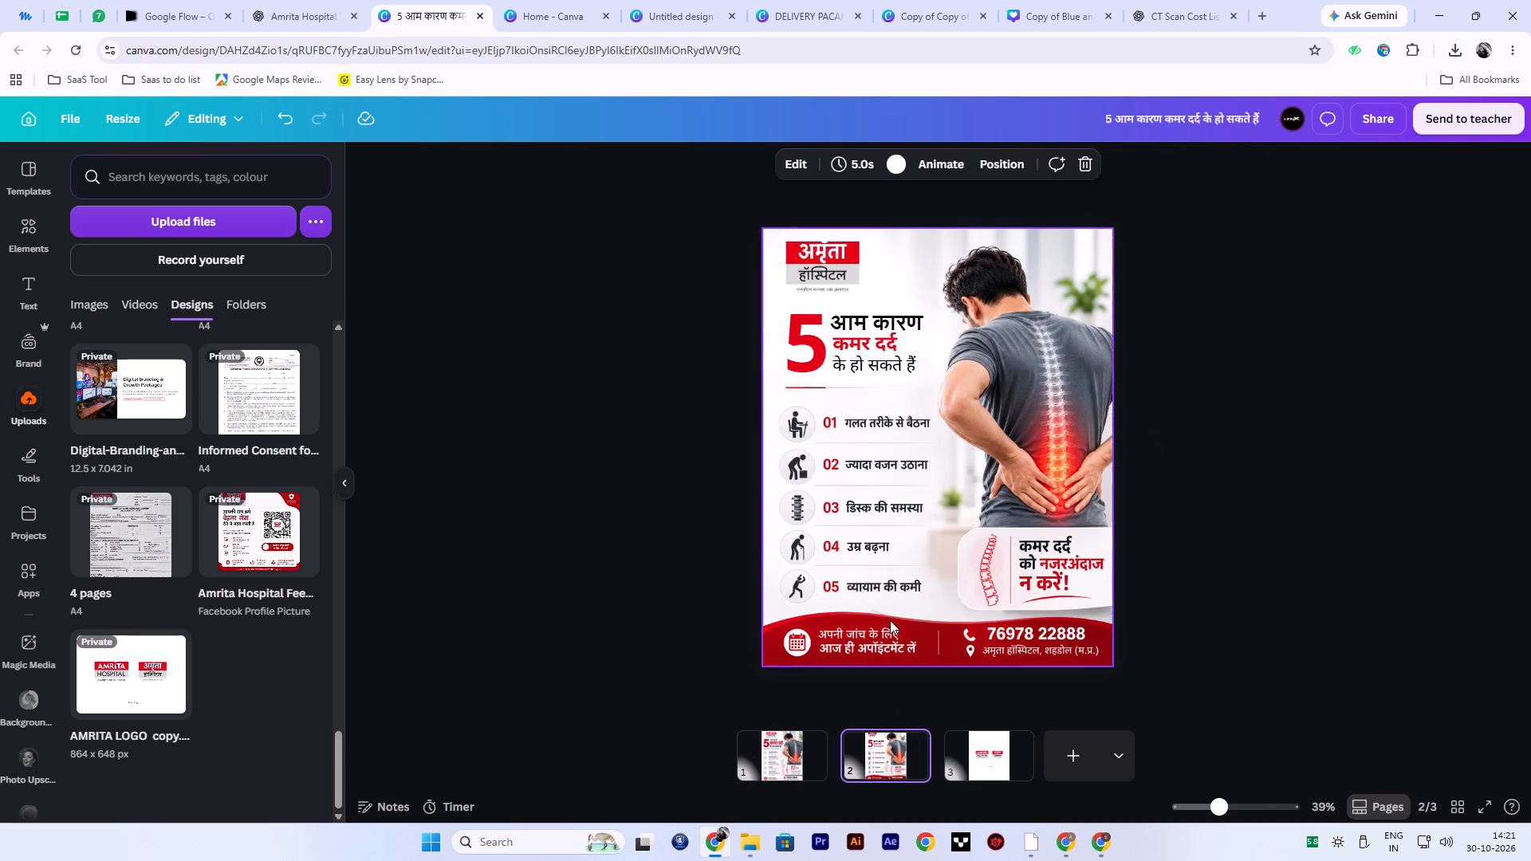
ctrl+click(890, 615)
key(ctrl+v)
drag(889, 547, 885, 540)
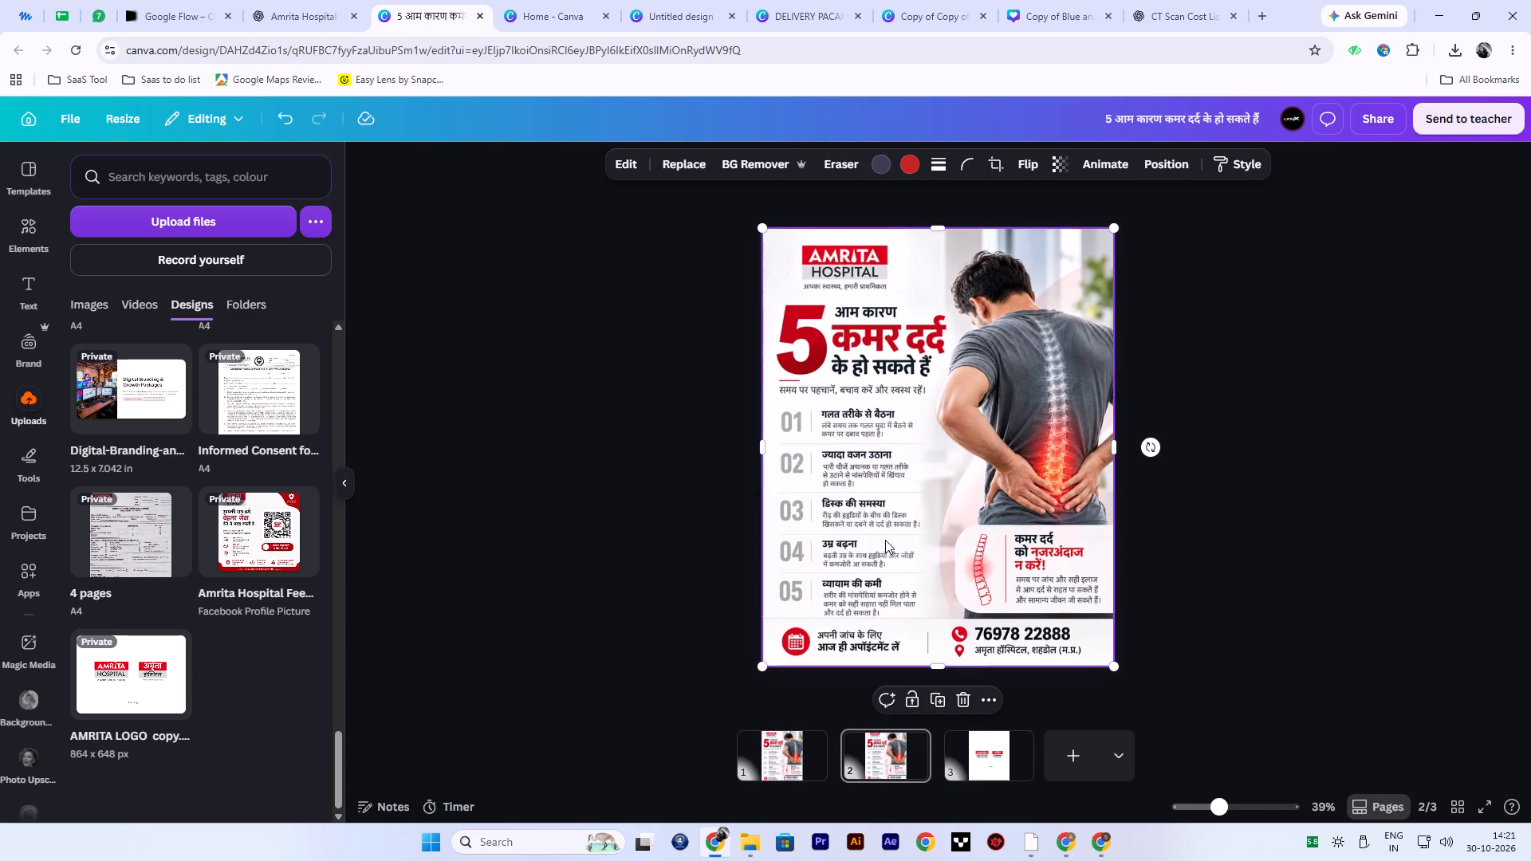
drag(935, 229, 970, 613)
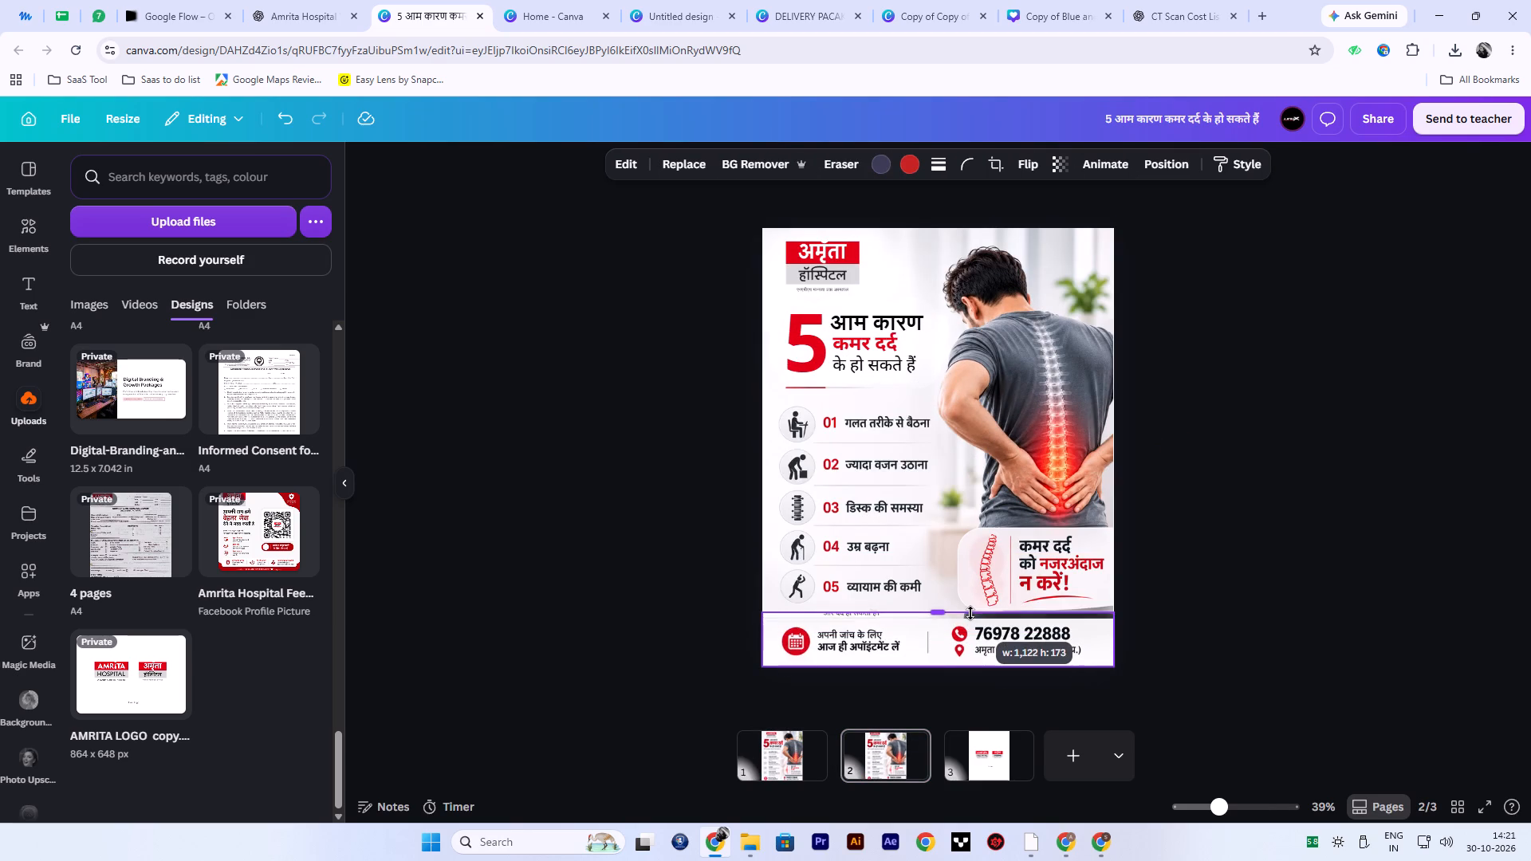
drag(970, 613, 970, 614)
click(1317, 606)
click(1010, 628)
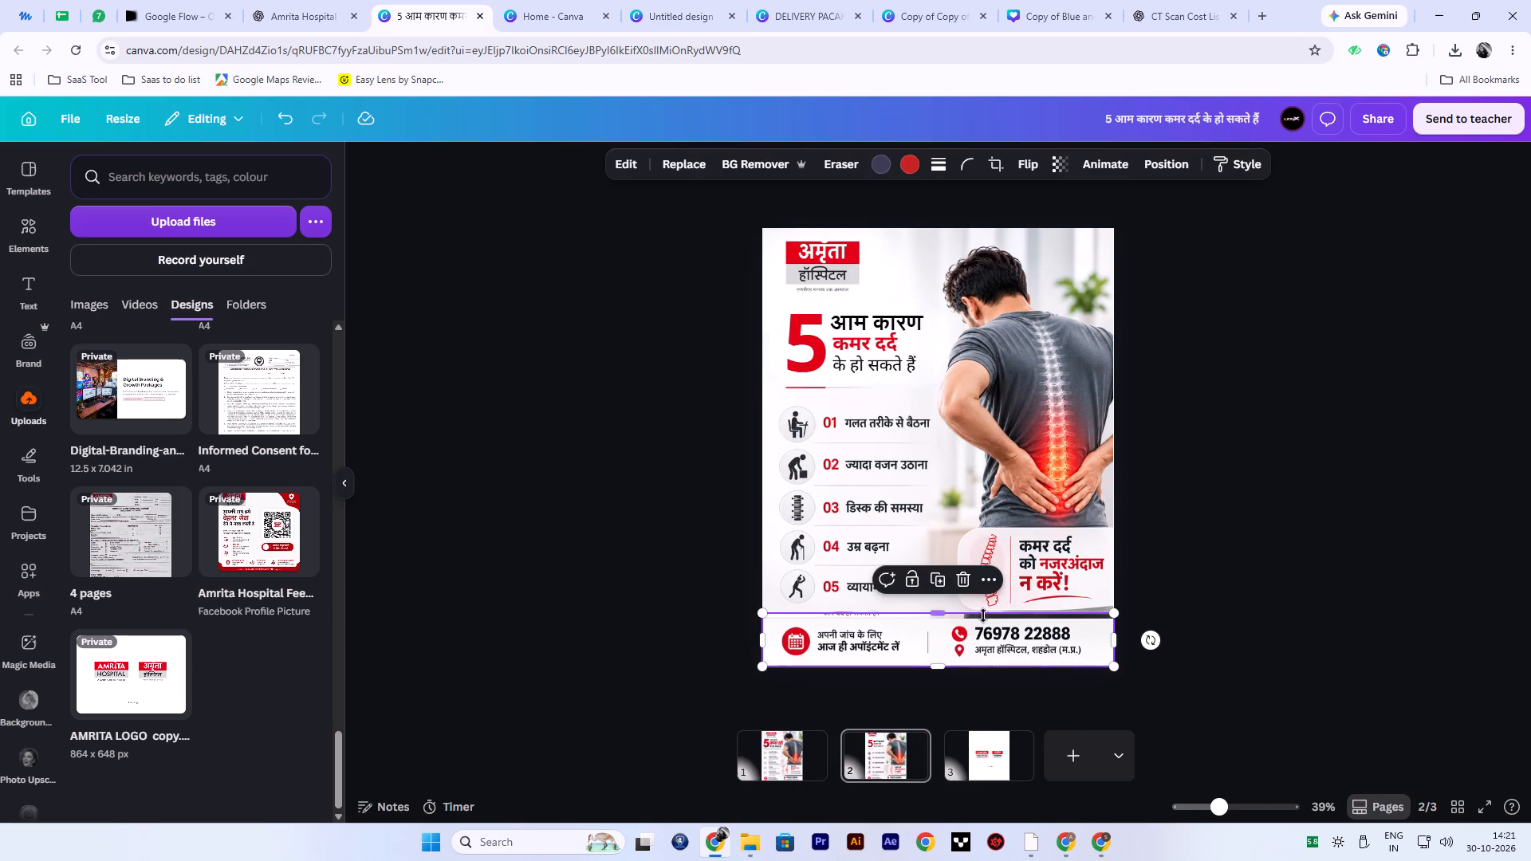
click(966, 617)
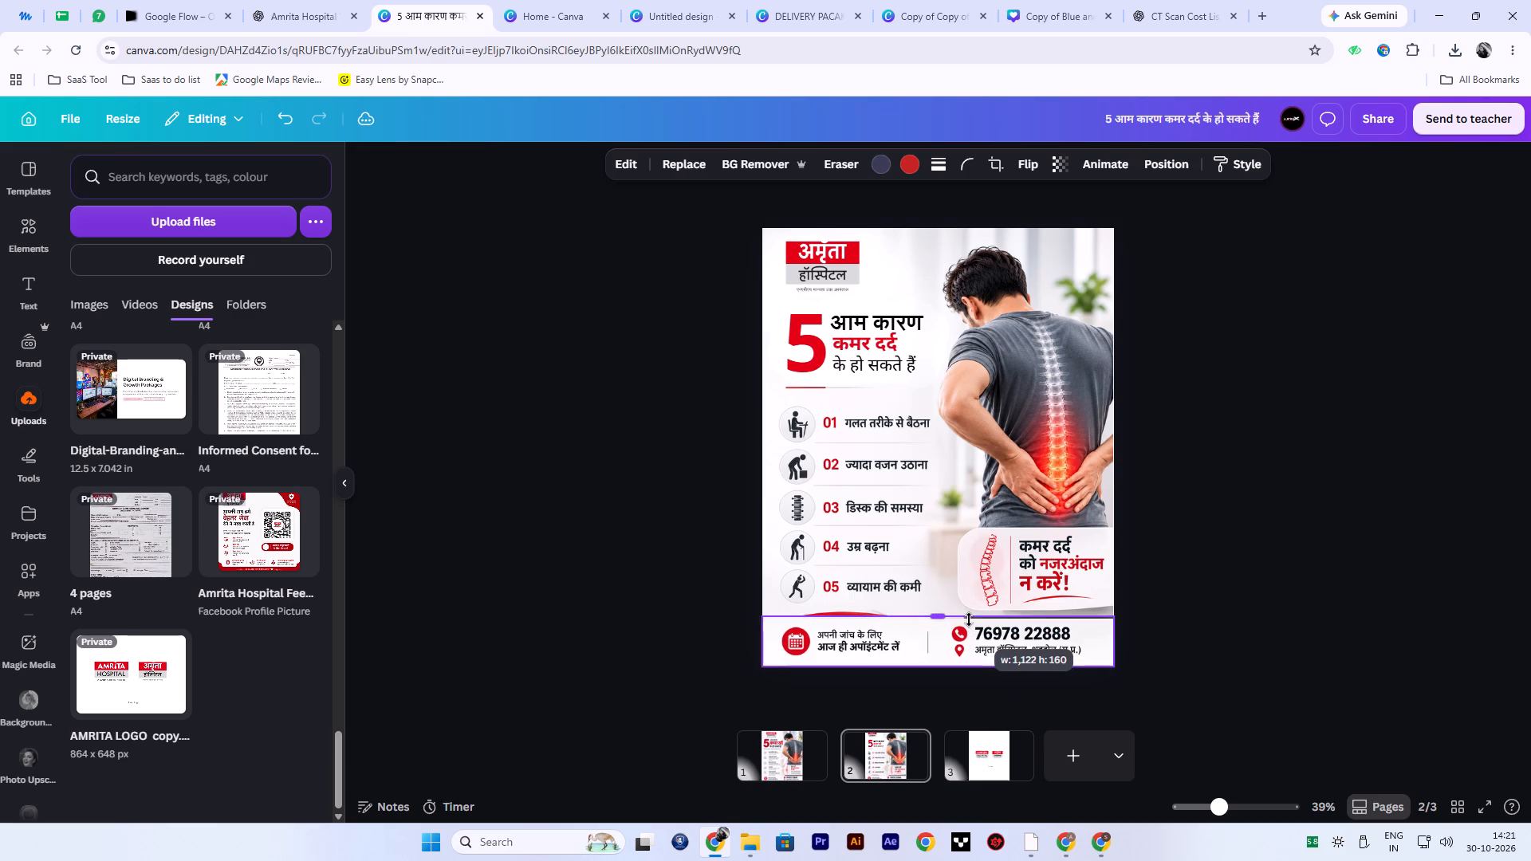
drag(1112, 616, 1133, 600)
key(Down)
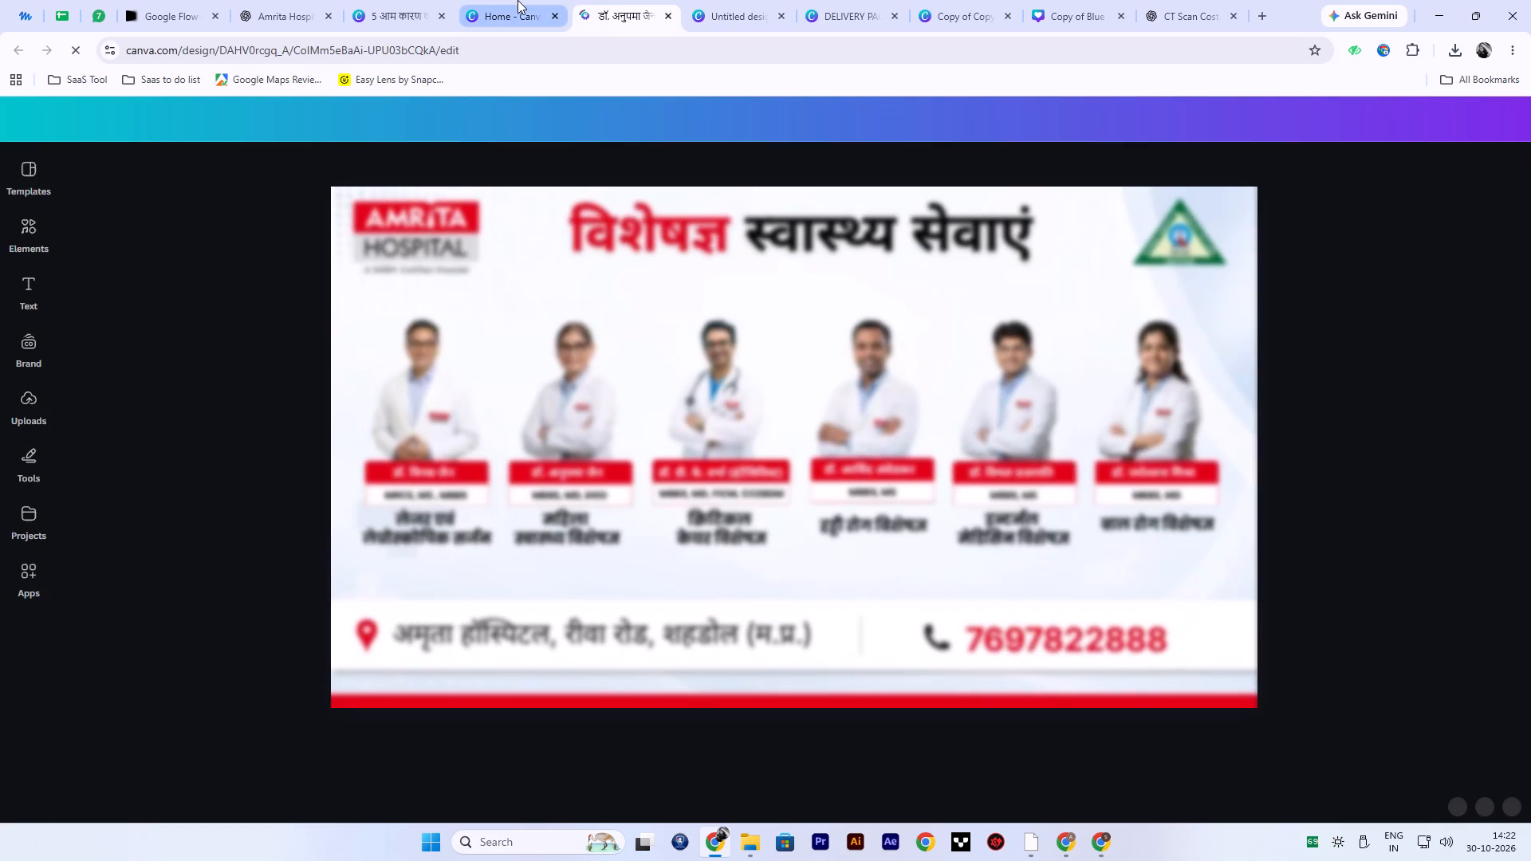
Copy the white contact strip's background shape from the specialists banner and paste it onto page 2 of the back-pain poster.
drag(1463, 626, 1327, 646)
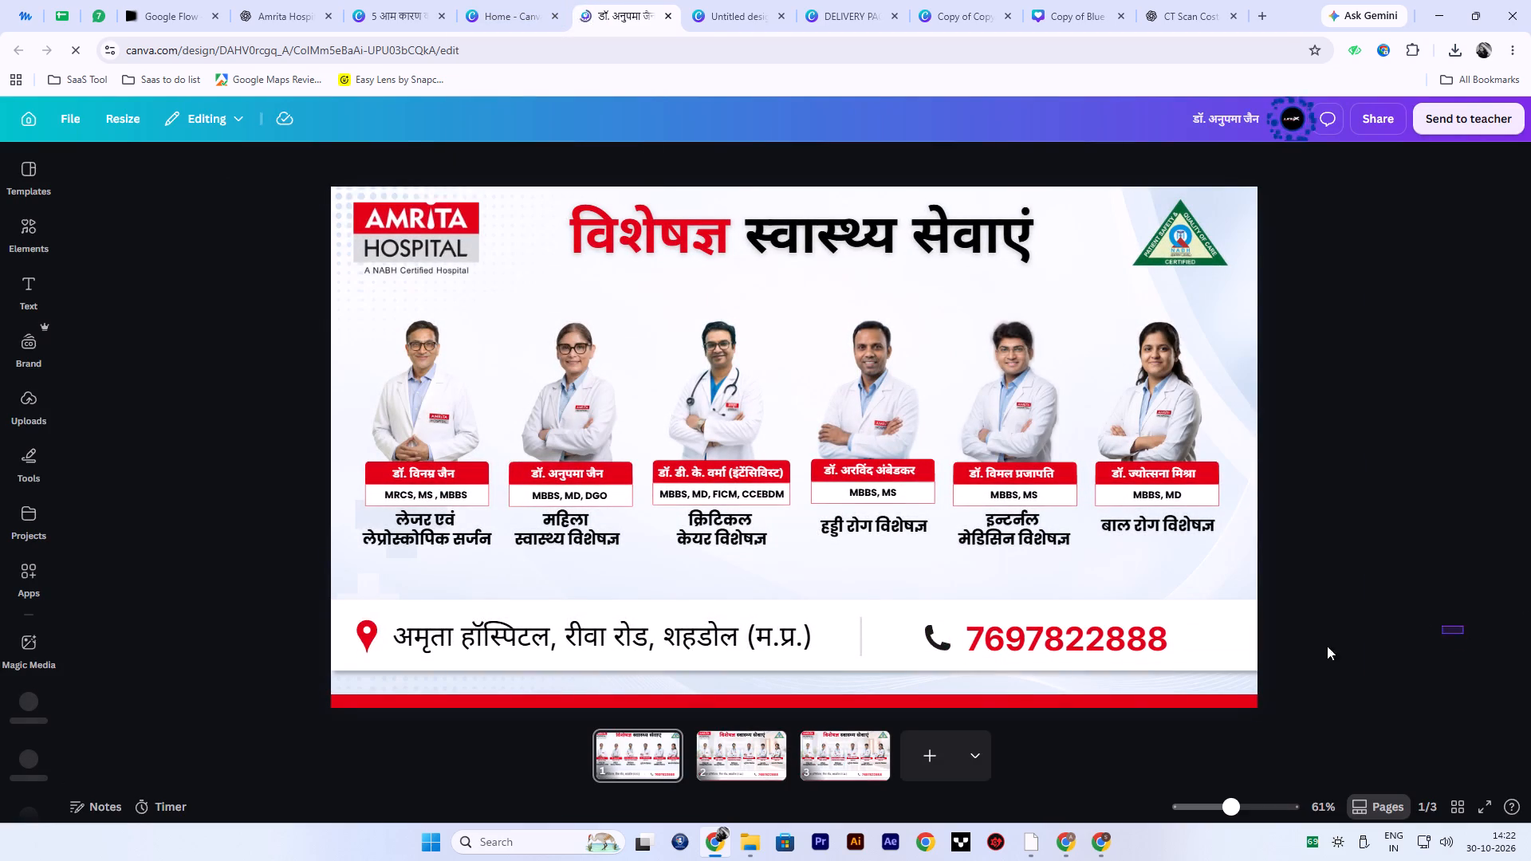
drag(1327, 646, 257, 653)
click(186, 620)
click(361, 615)
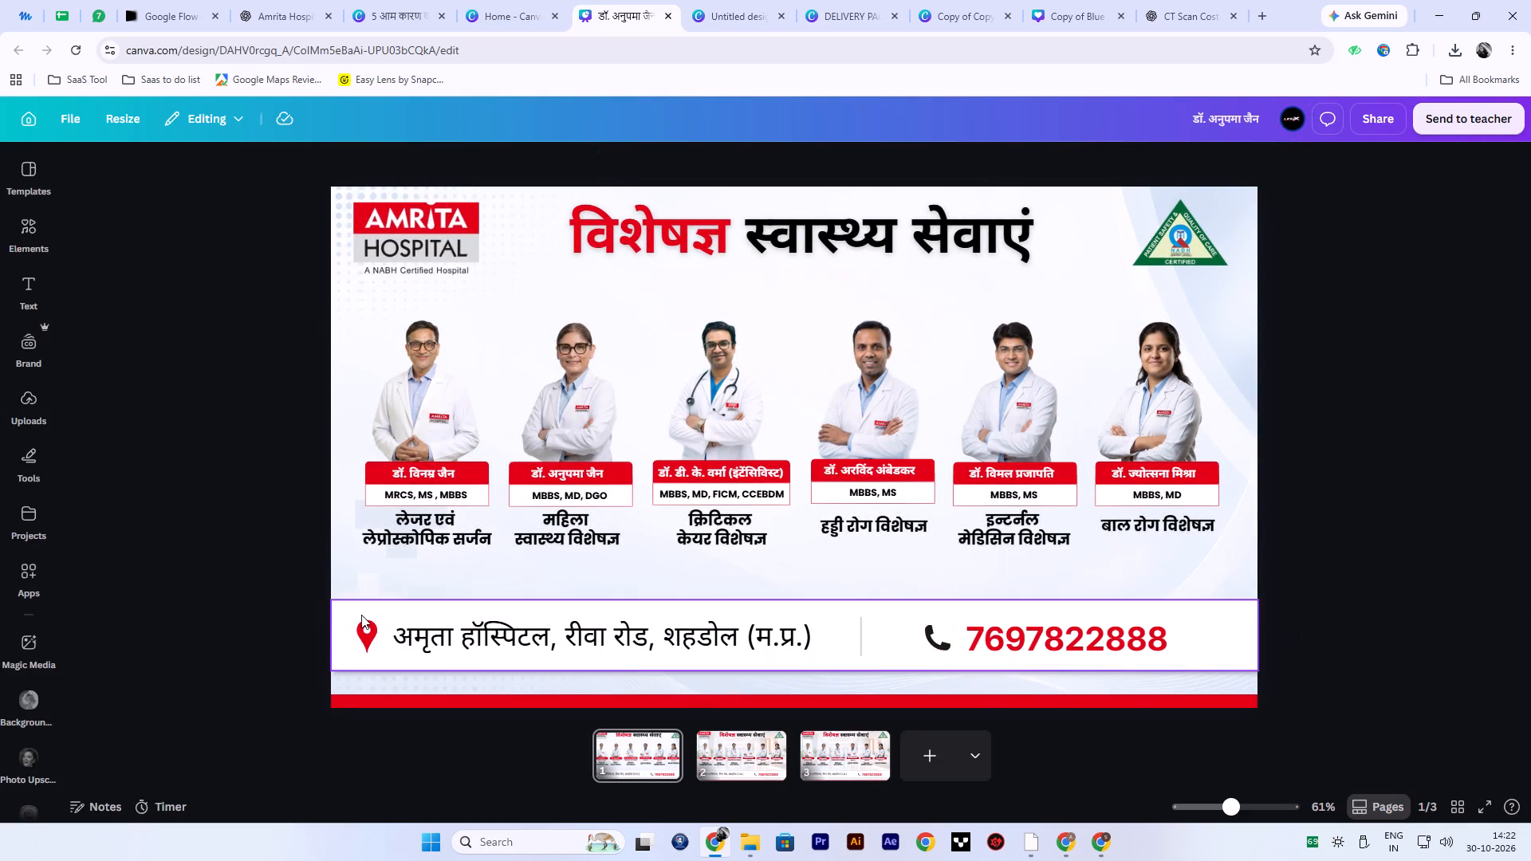
key(ctrl+c)
key(ctrl+c)
click(738, 0)
click(832, 0)
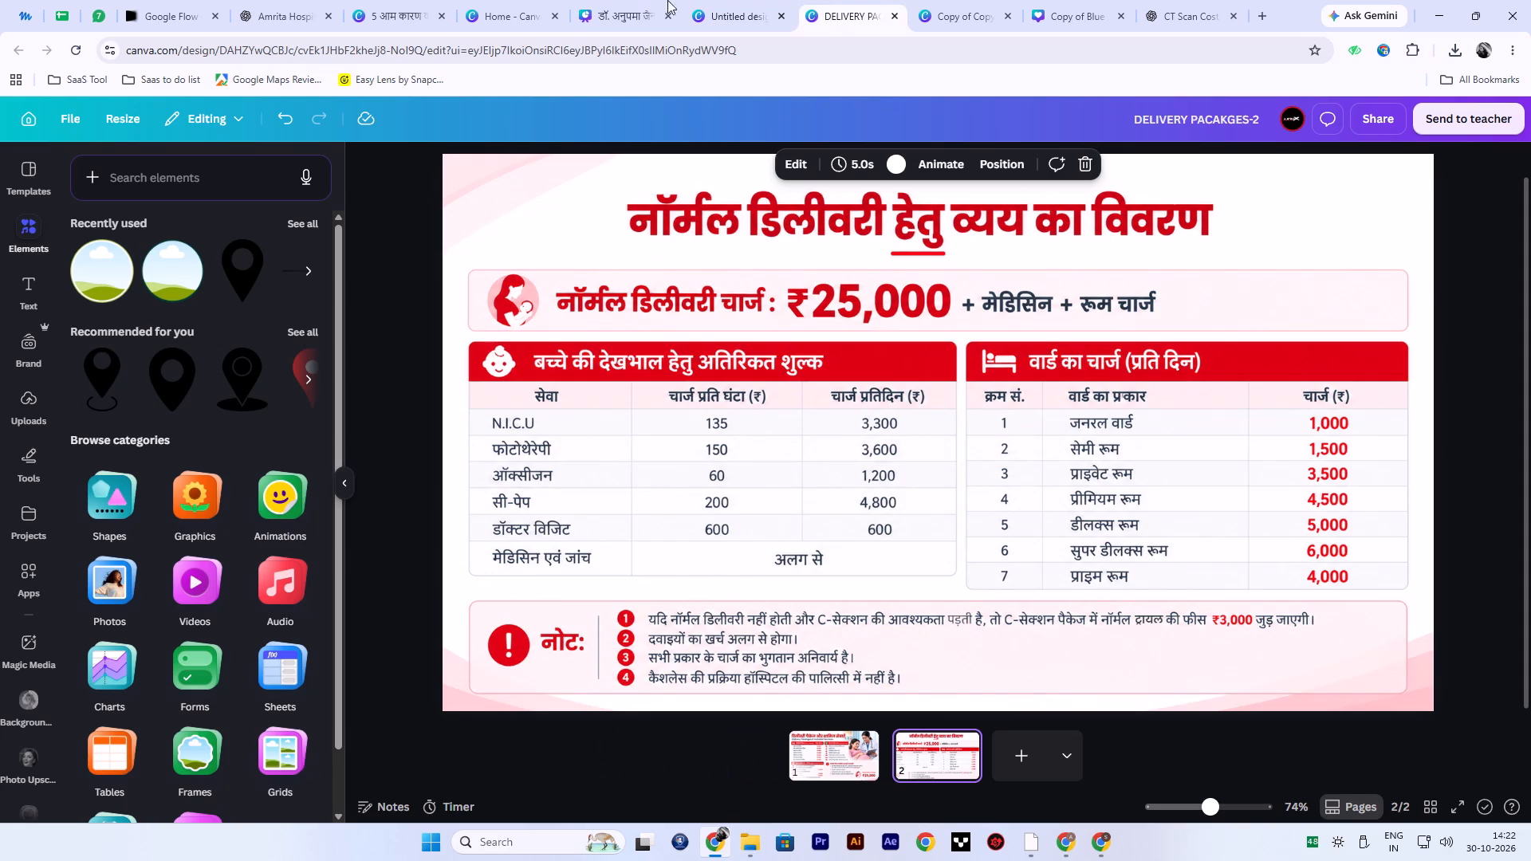
click(526, 0)
click(593, 2)
click(420, 0)
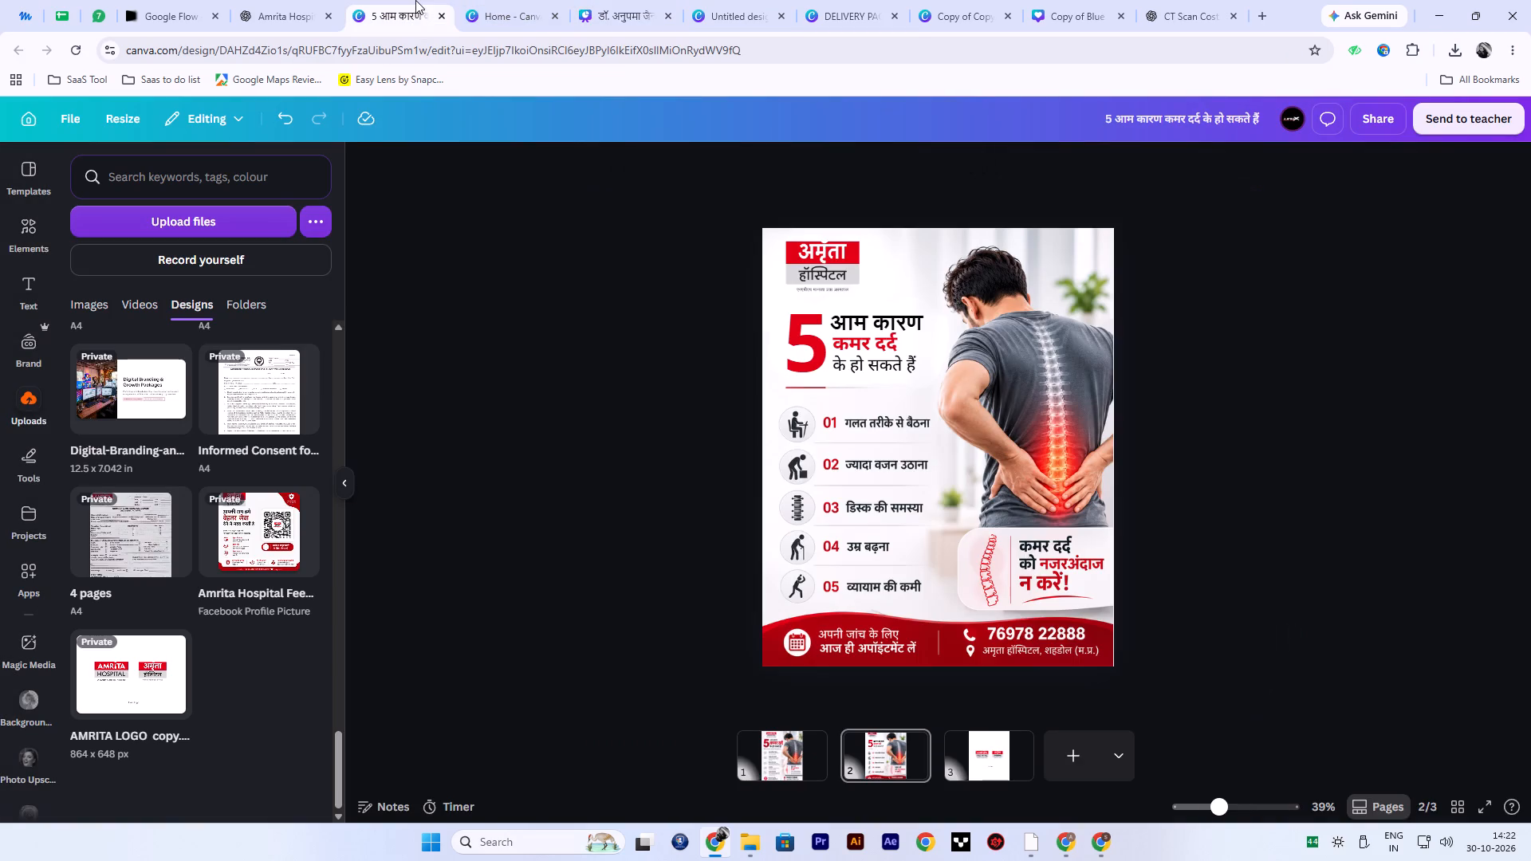
click(903, 593)
key(ctrl+v)
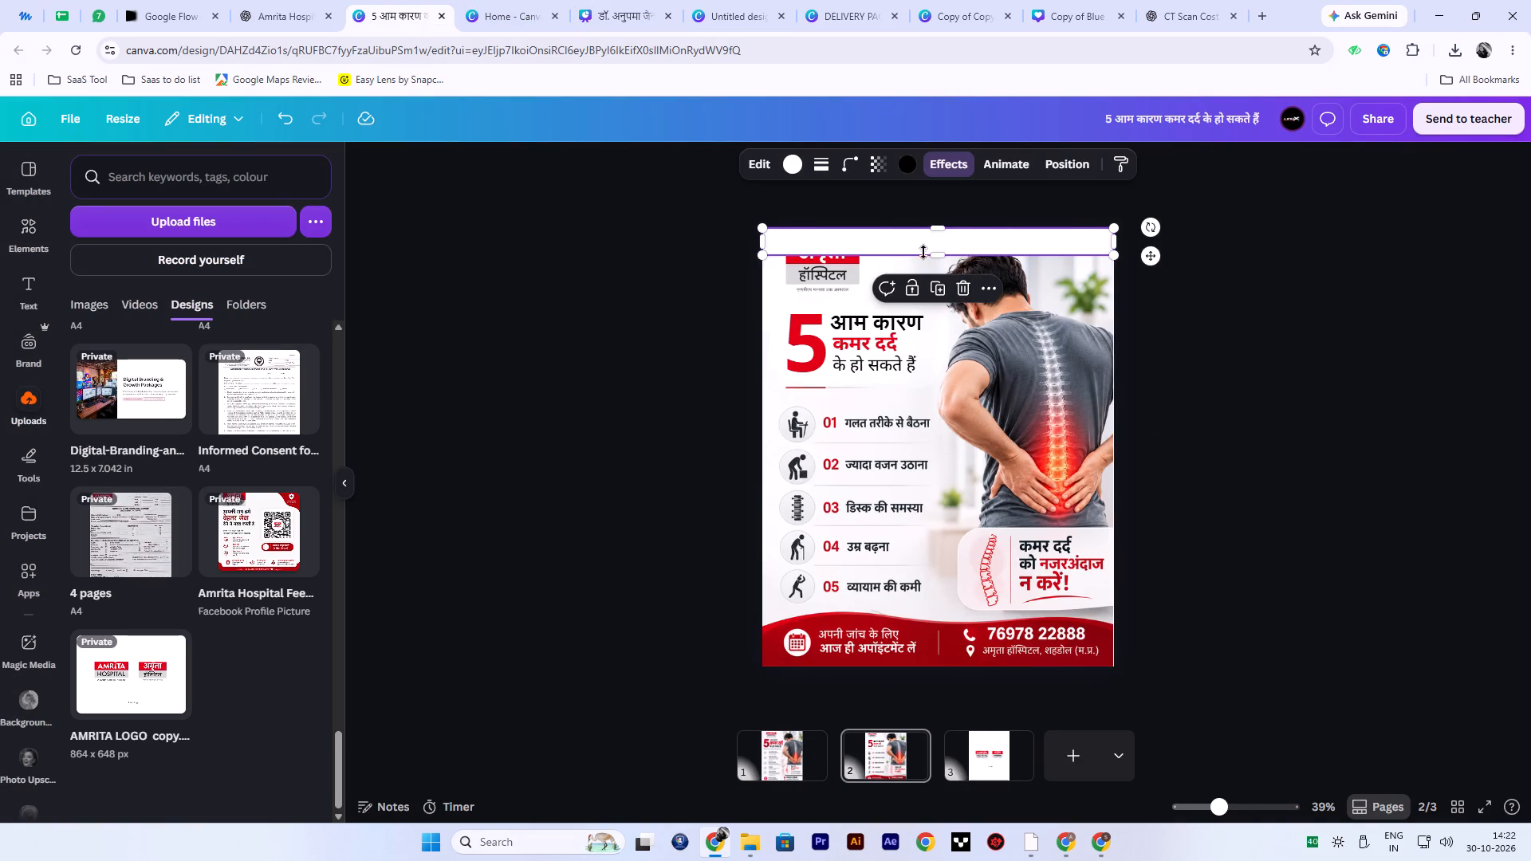
Move the white strip to the bottom edge of the poster and heighten it upward to cover the red contact footer.
drag(924, 246, 920, 662)
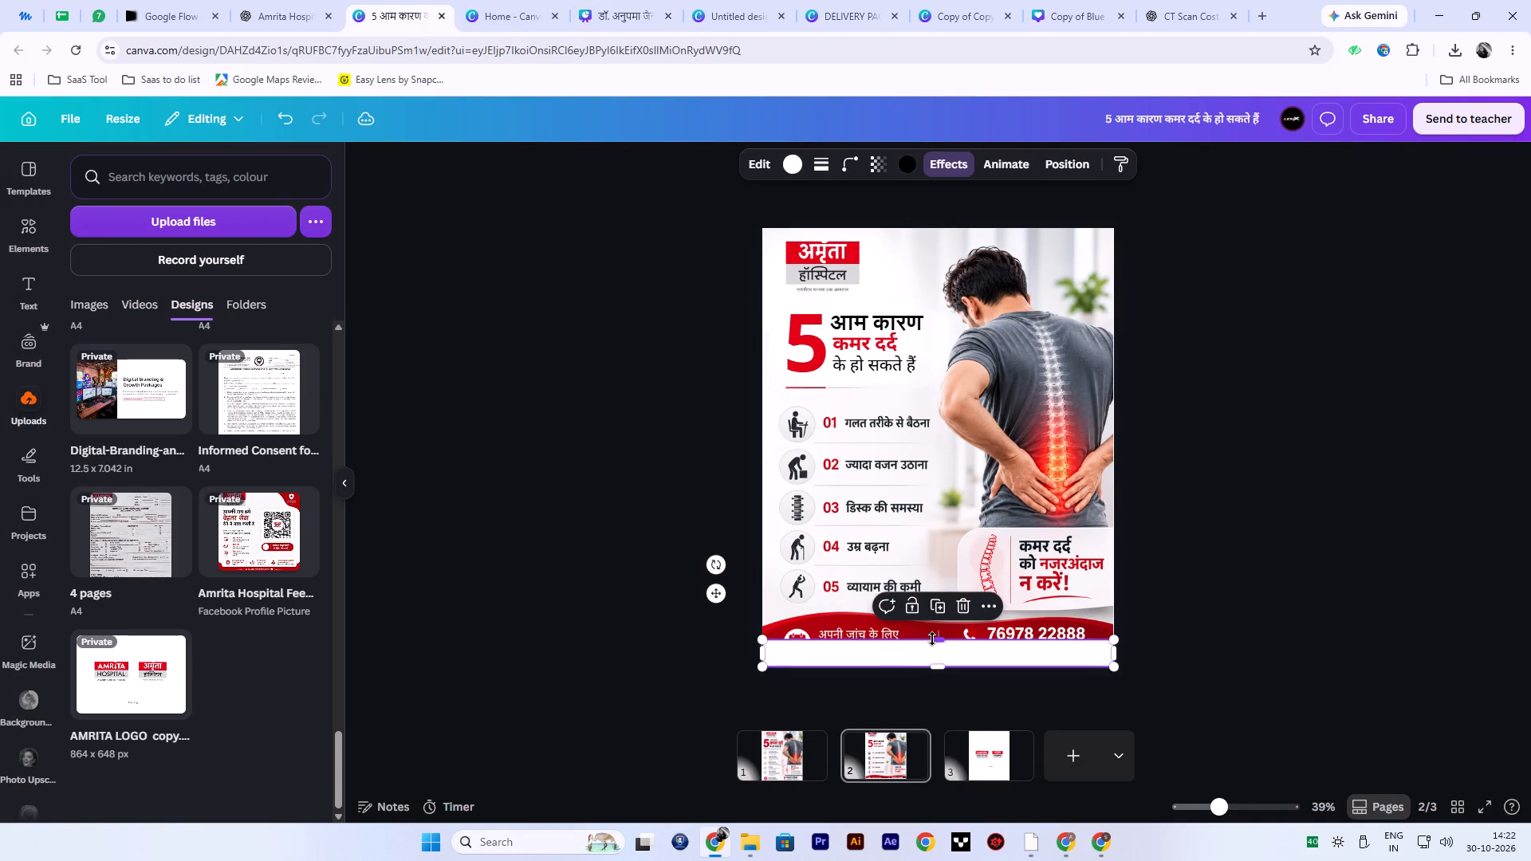
drag(932, 639, 932, 613)
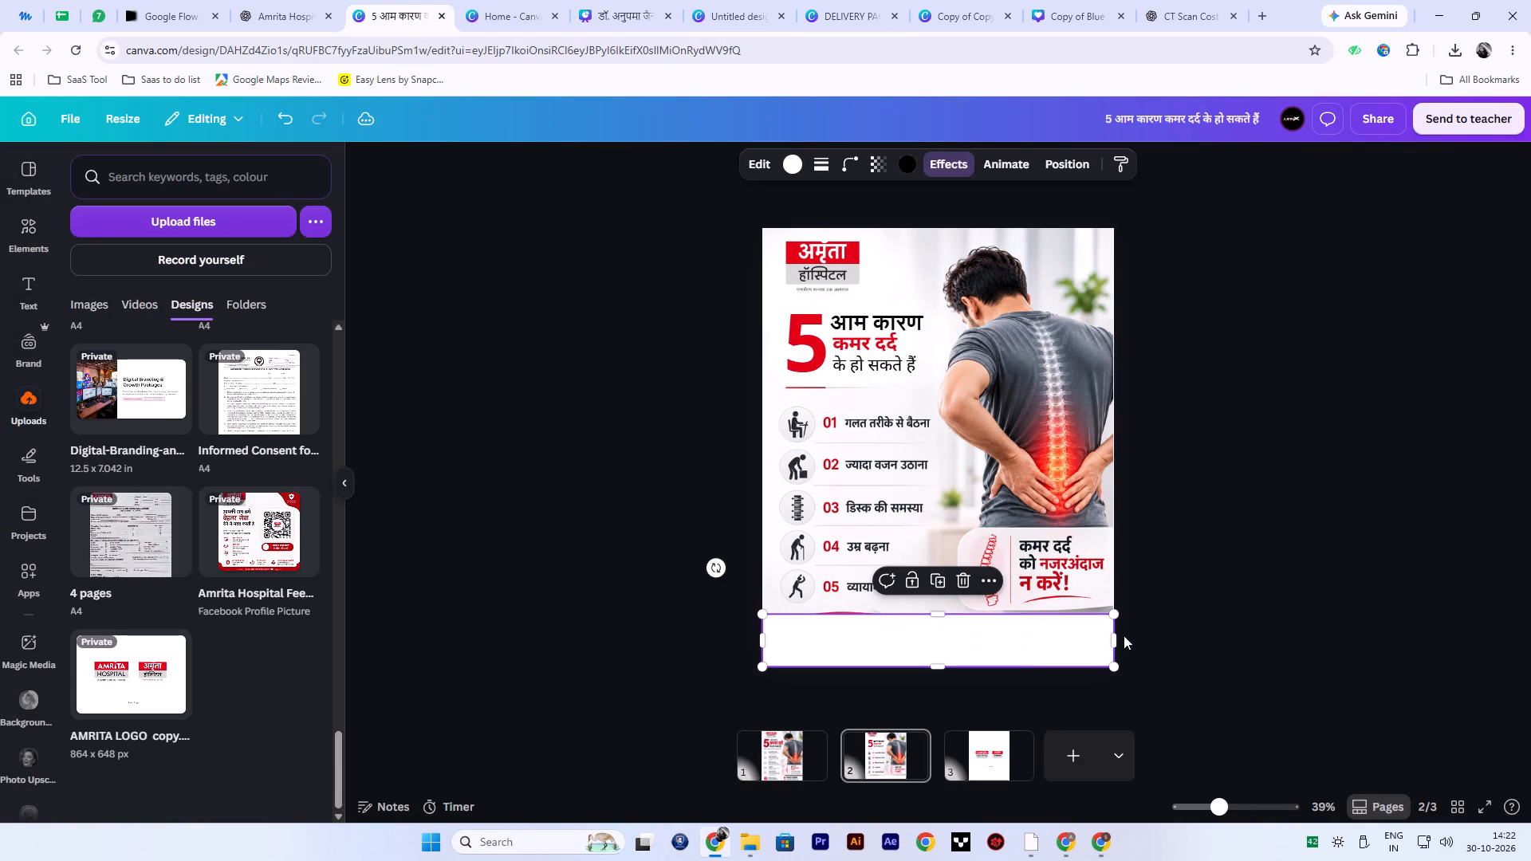
click(1117, 643)
click(1200, 631)
Erase the red footer curve protruding above the white strip from the poster image with Magic Eraser, using brush size 21.
ctrl+scroll(1190, 690, up, 5)
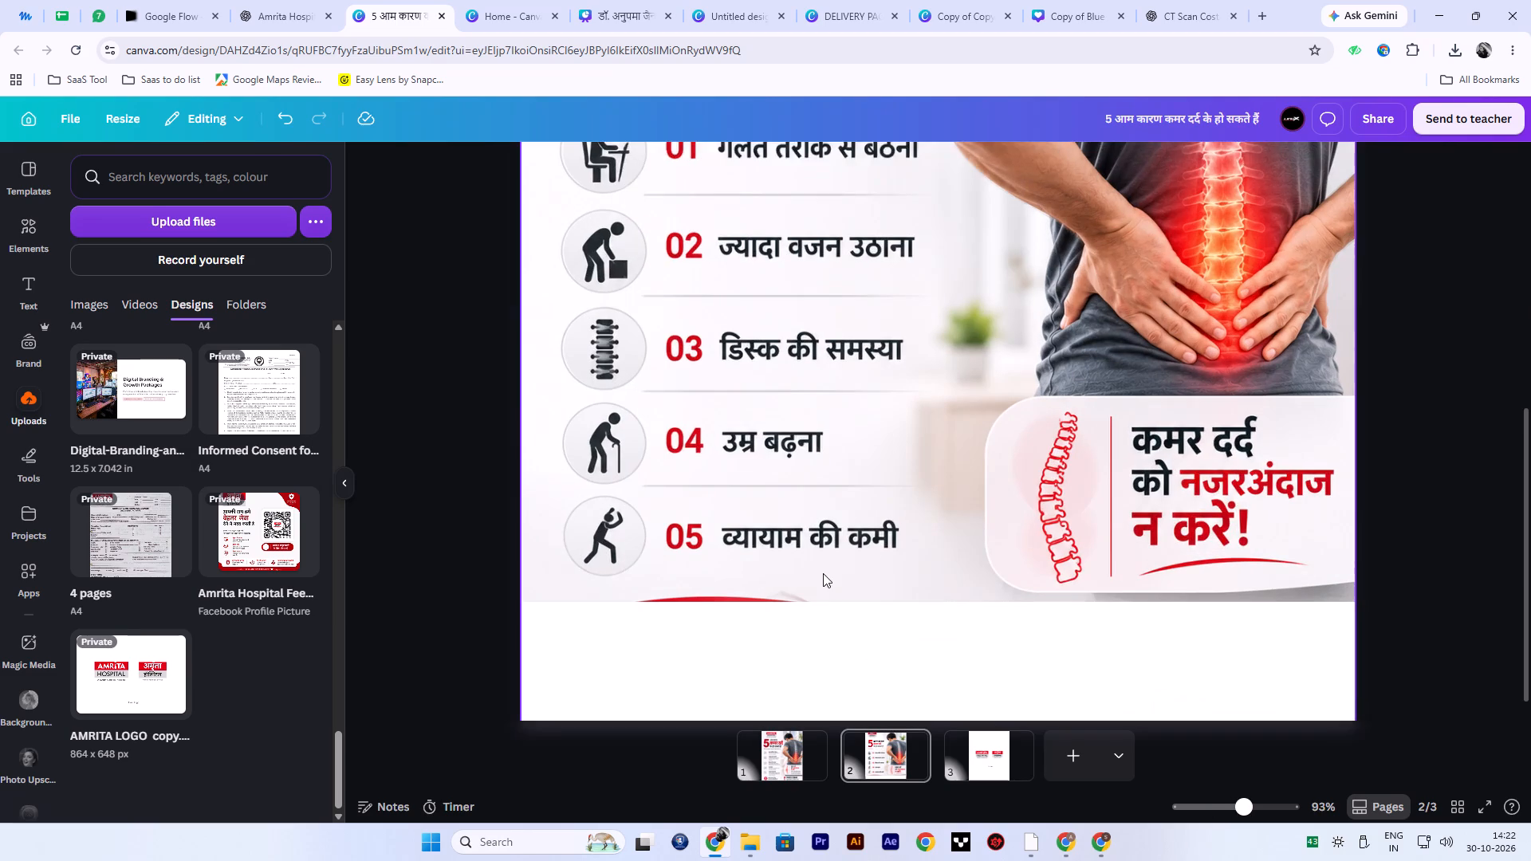
click(823, 573)
click(837, 159)
click(836, 202)
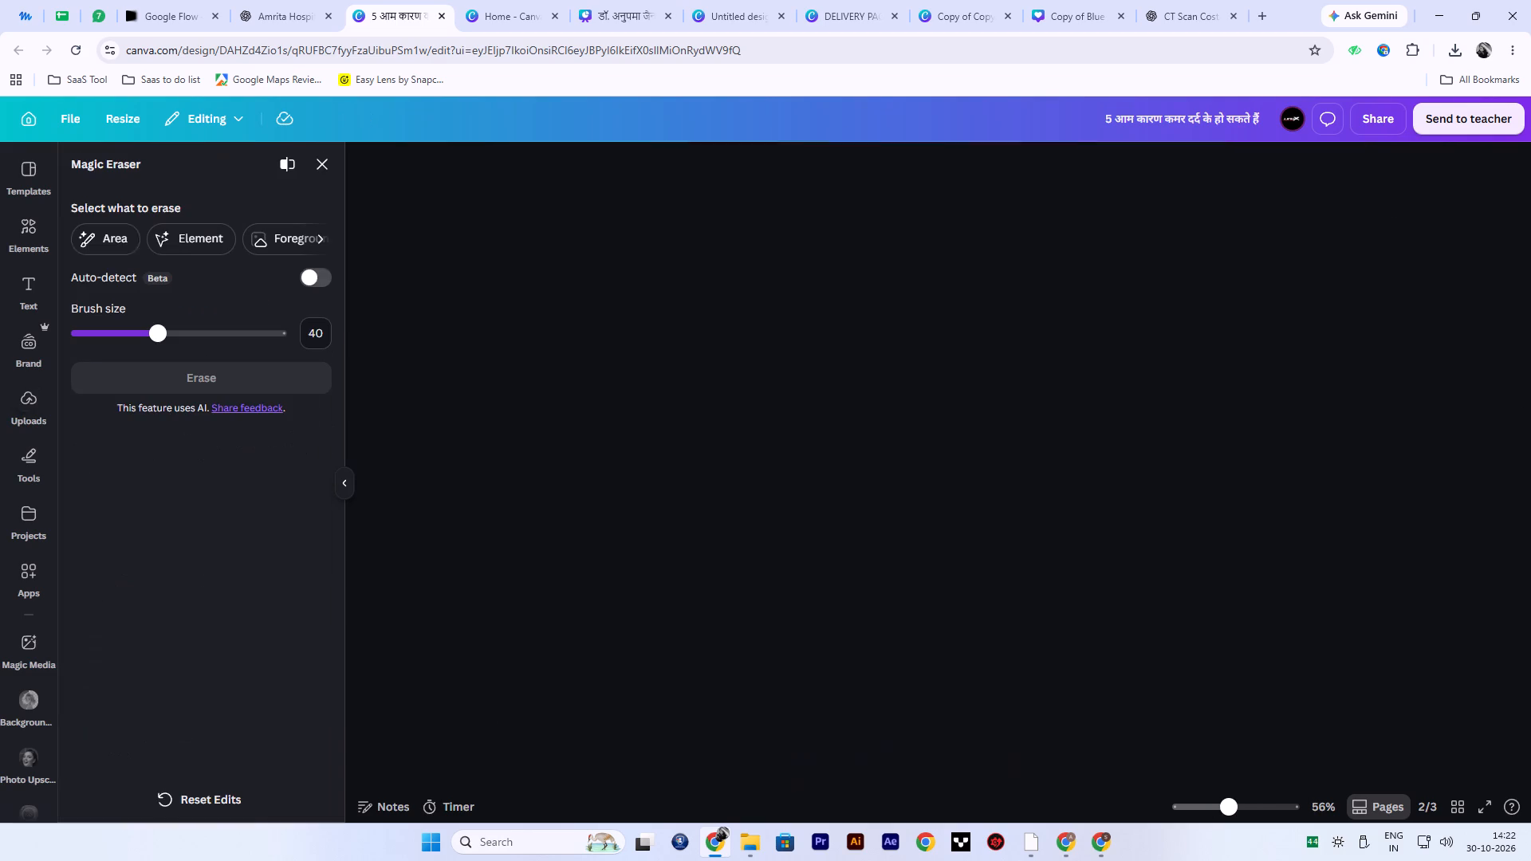
click(118, 333)
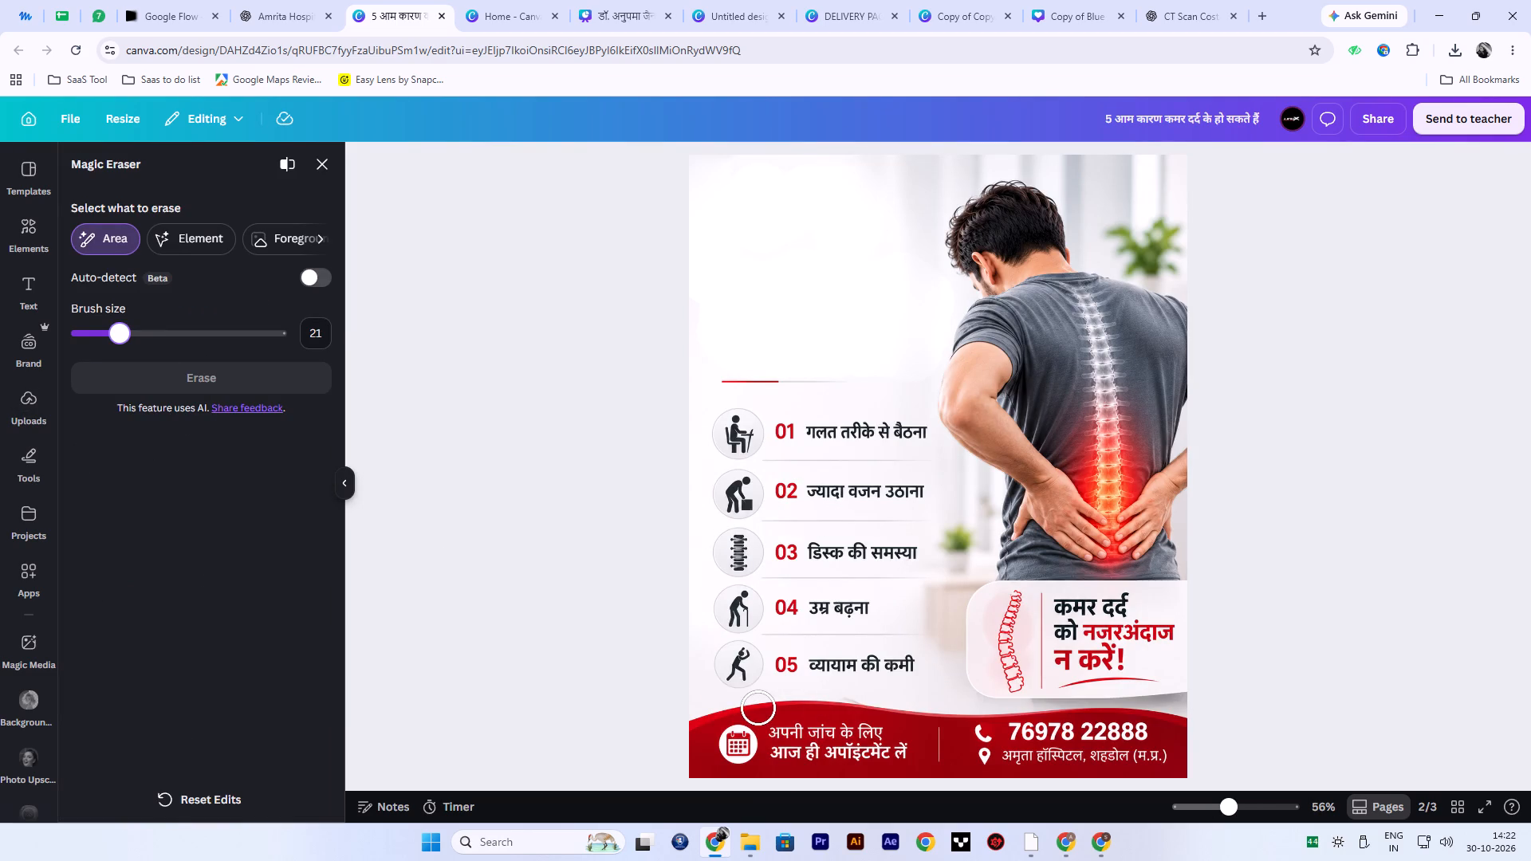
drag(757, 708, 884, 715)
click(221, 366)
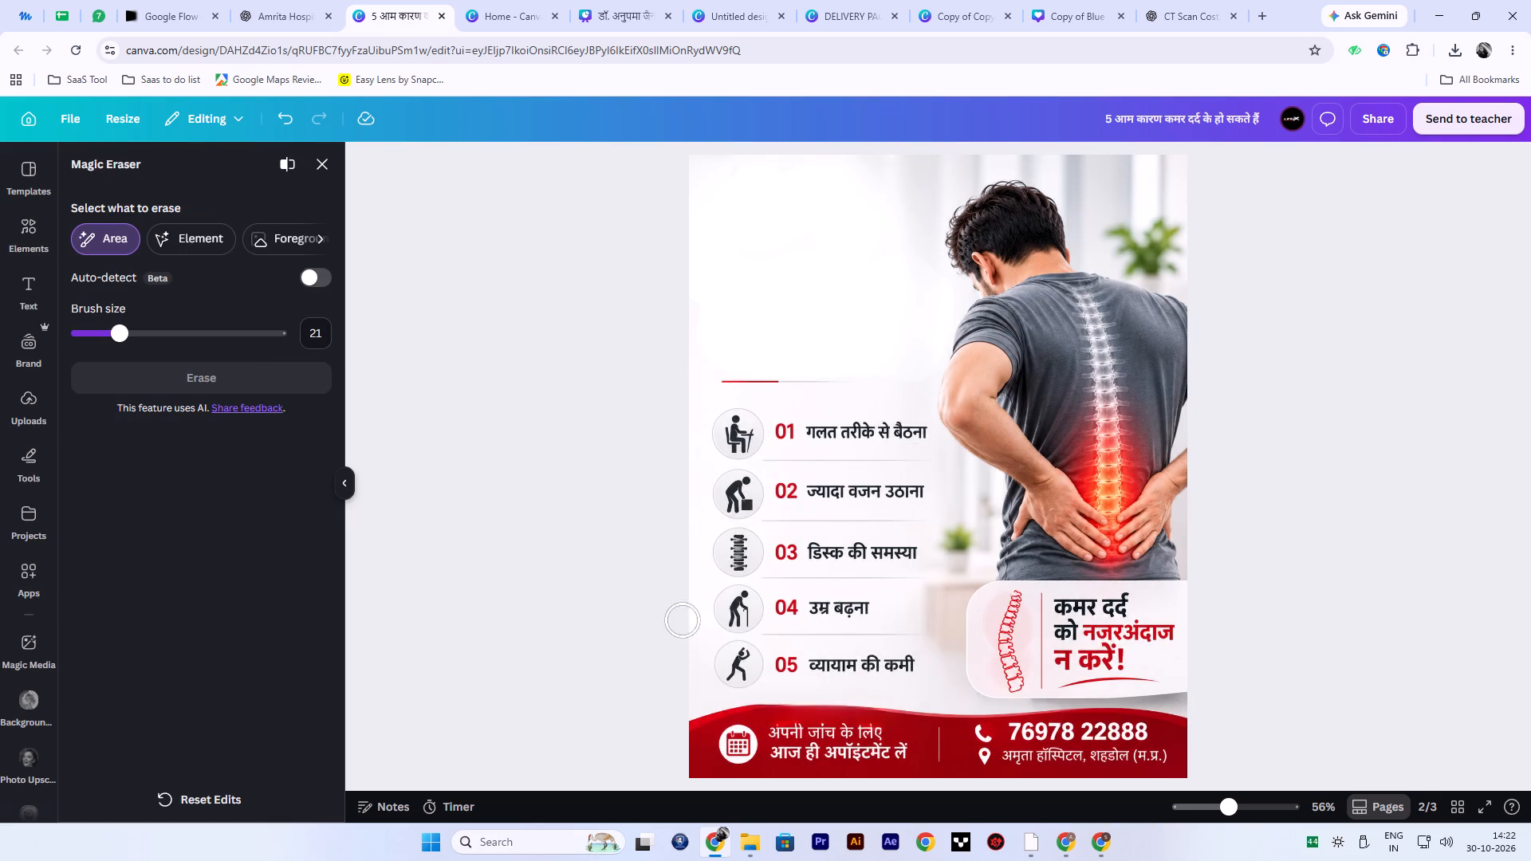
drag(734, 721, 754, 711)
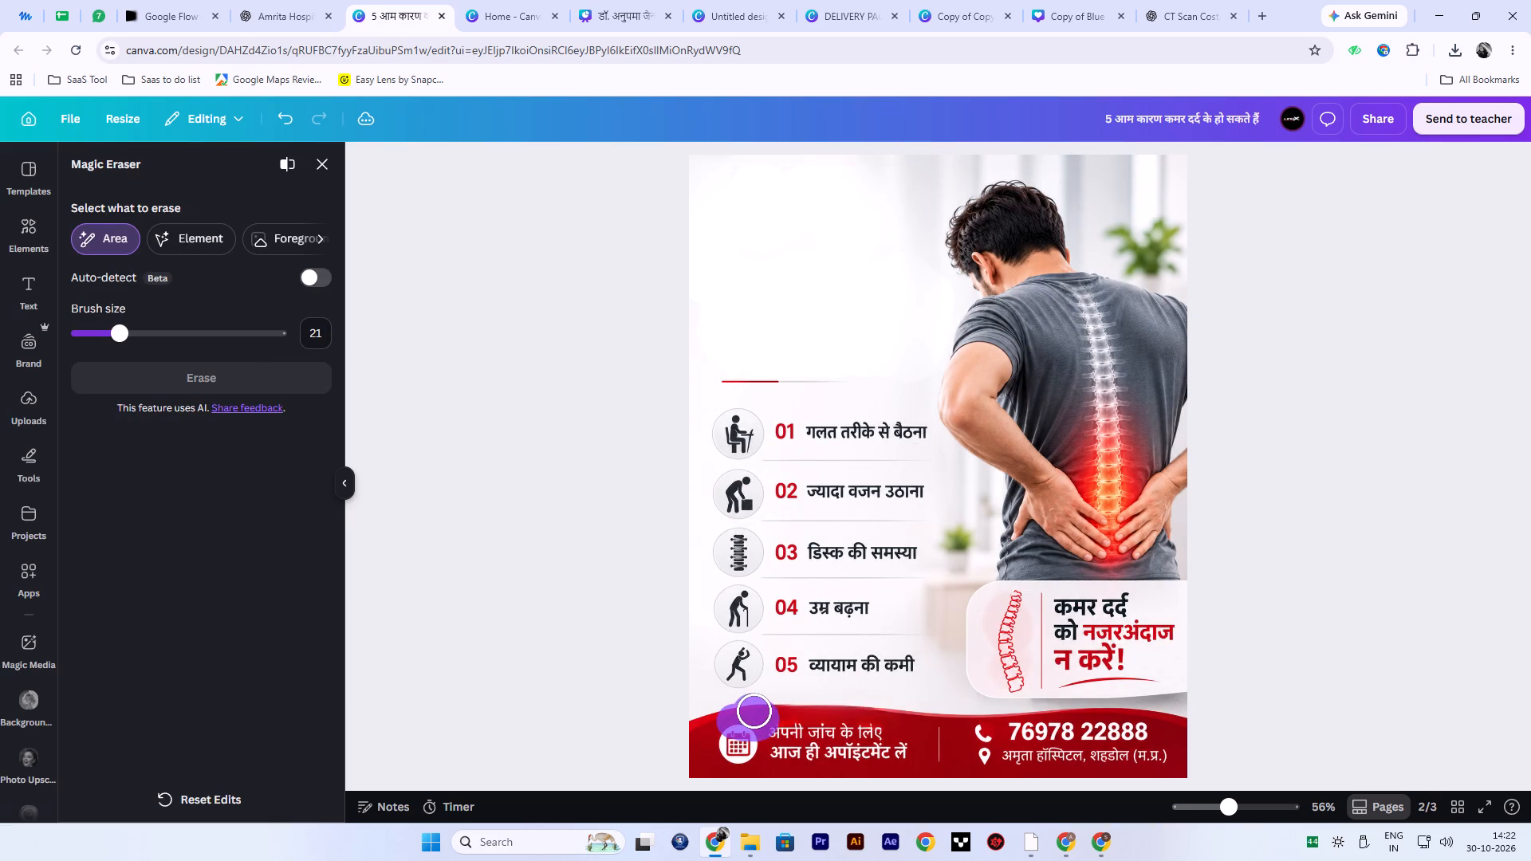
drag(754, 711, 885, 717)
click(215, 379)
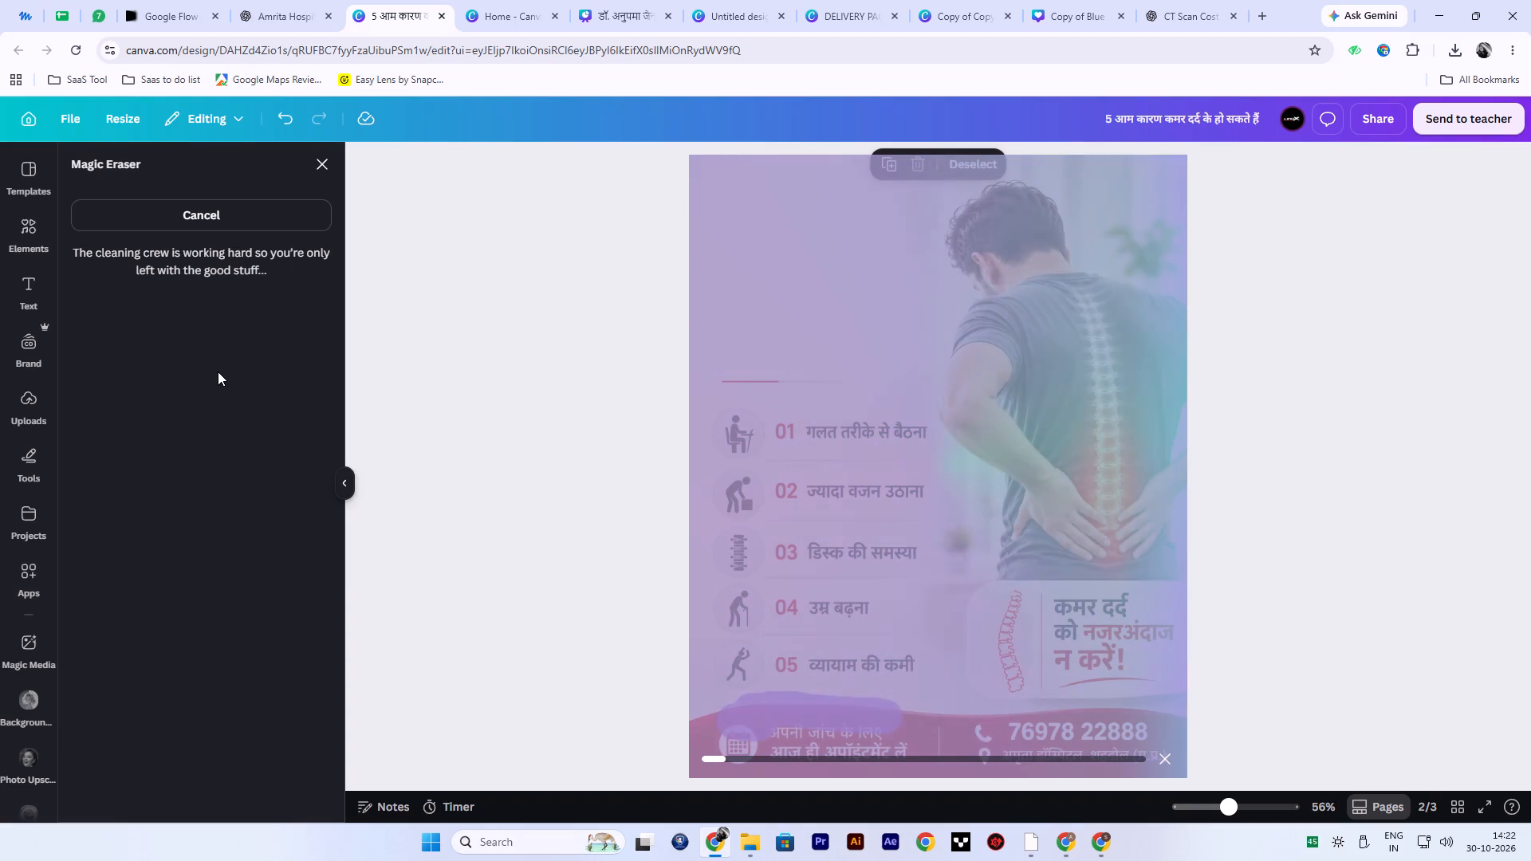
click(329, 161)
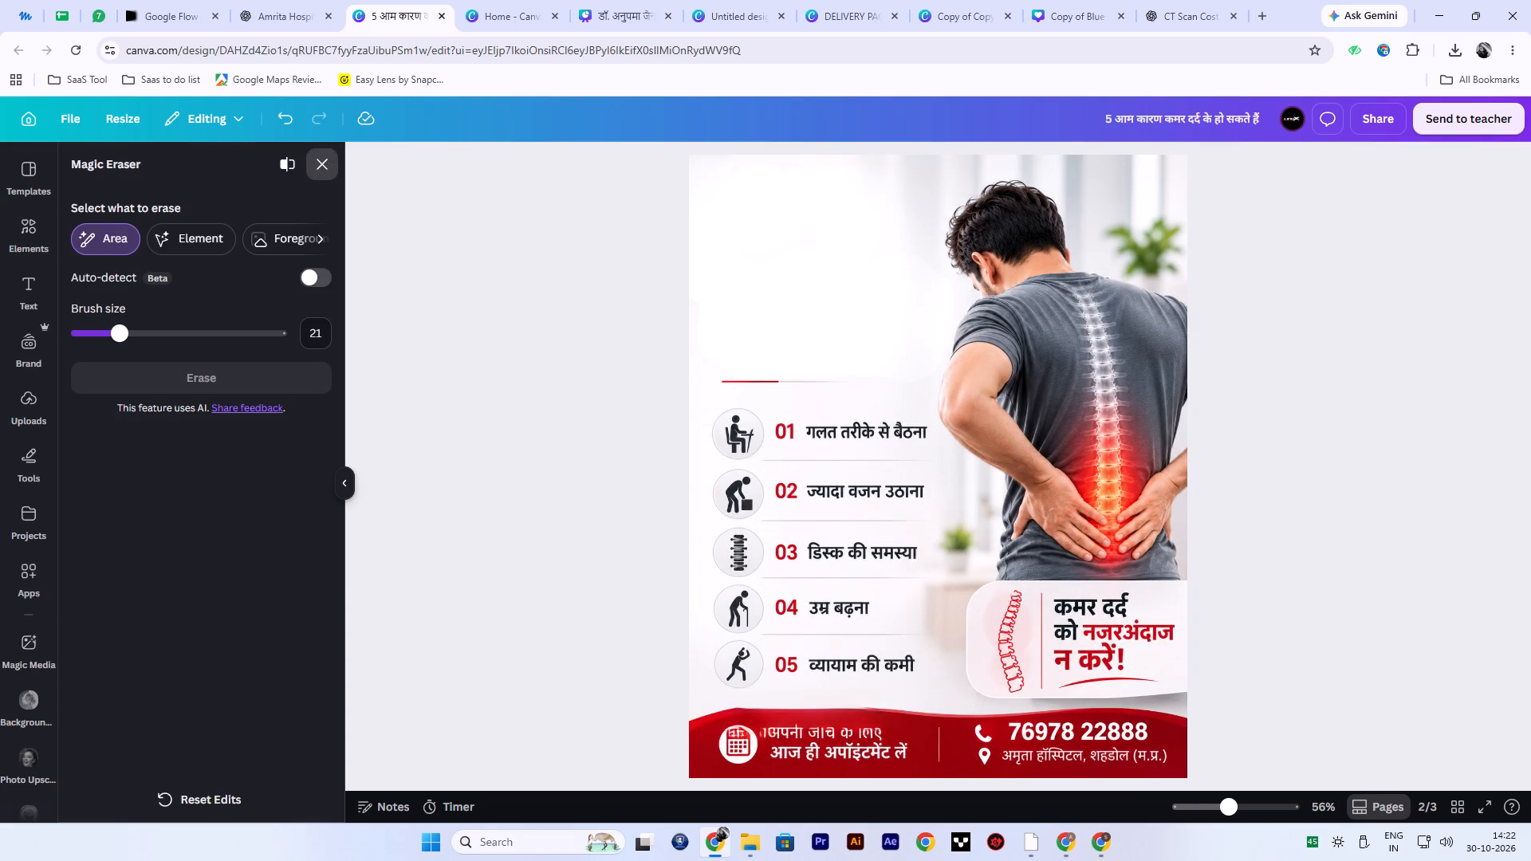
click(440, 446)
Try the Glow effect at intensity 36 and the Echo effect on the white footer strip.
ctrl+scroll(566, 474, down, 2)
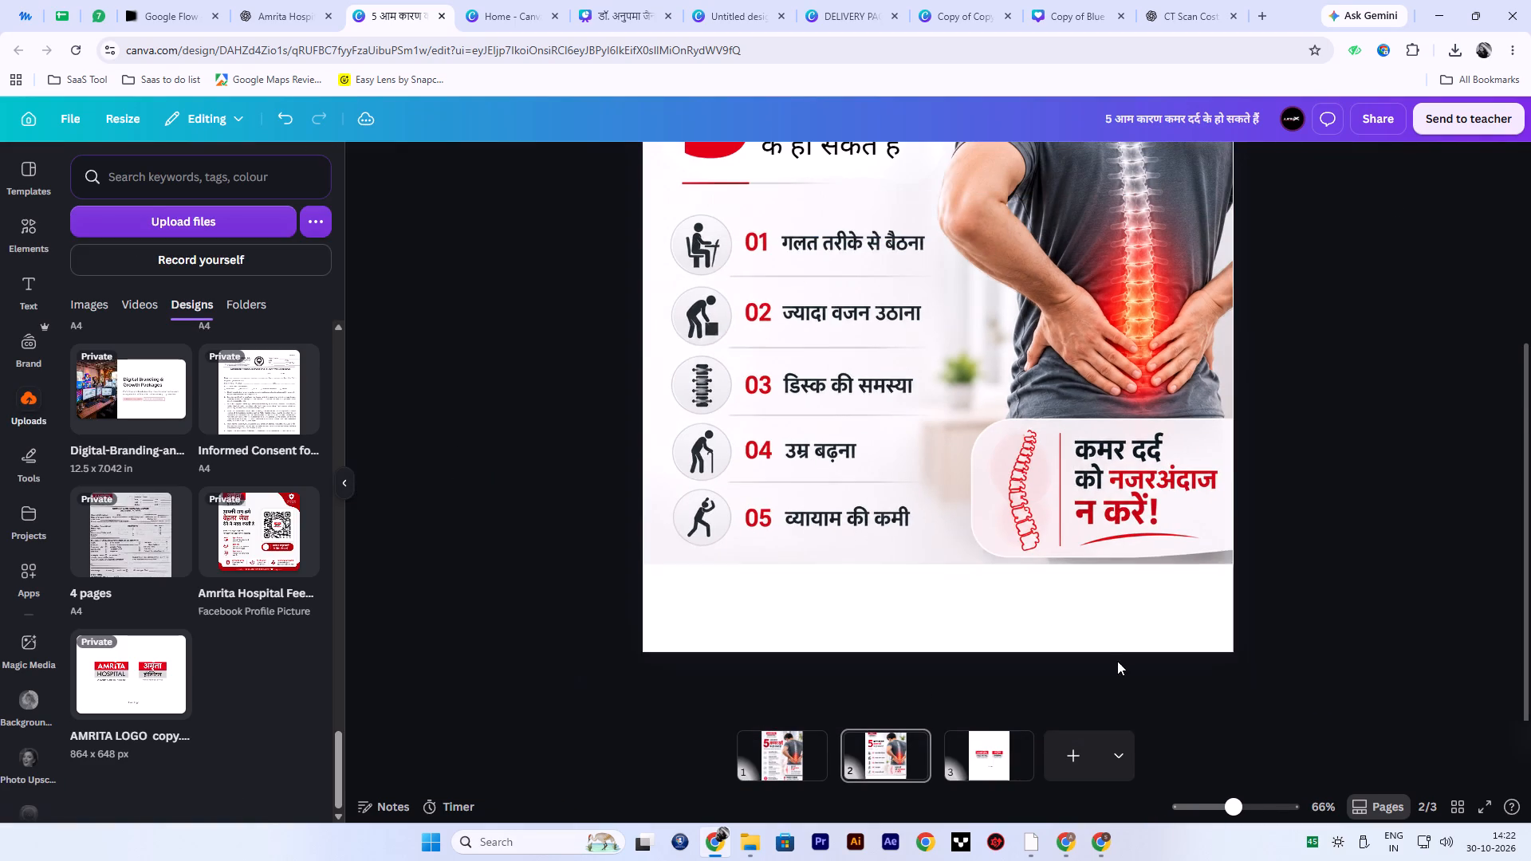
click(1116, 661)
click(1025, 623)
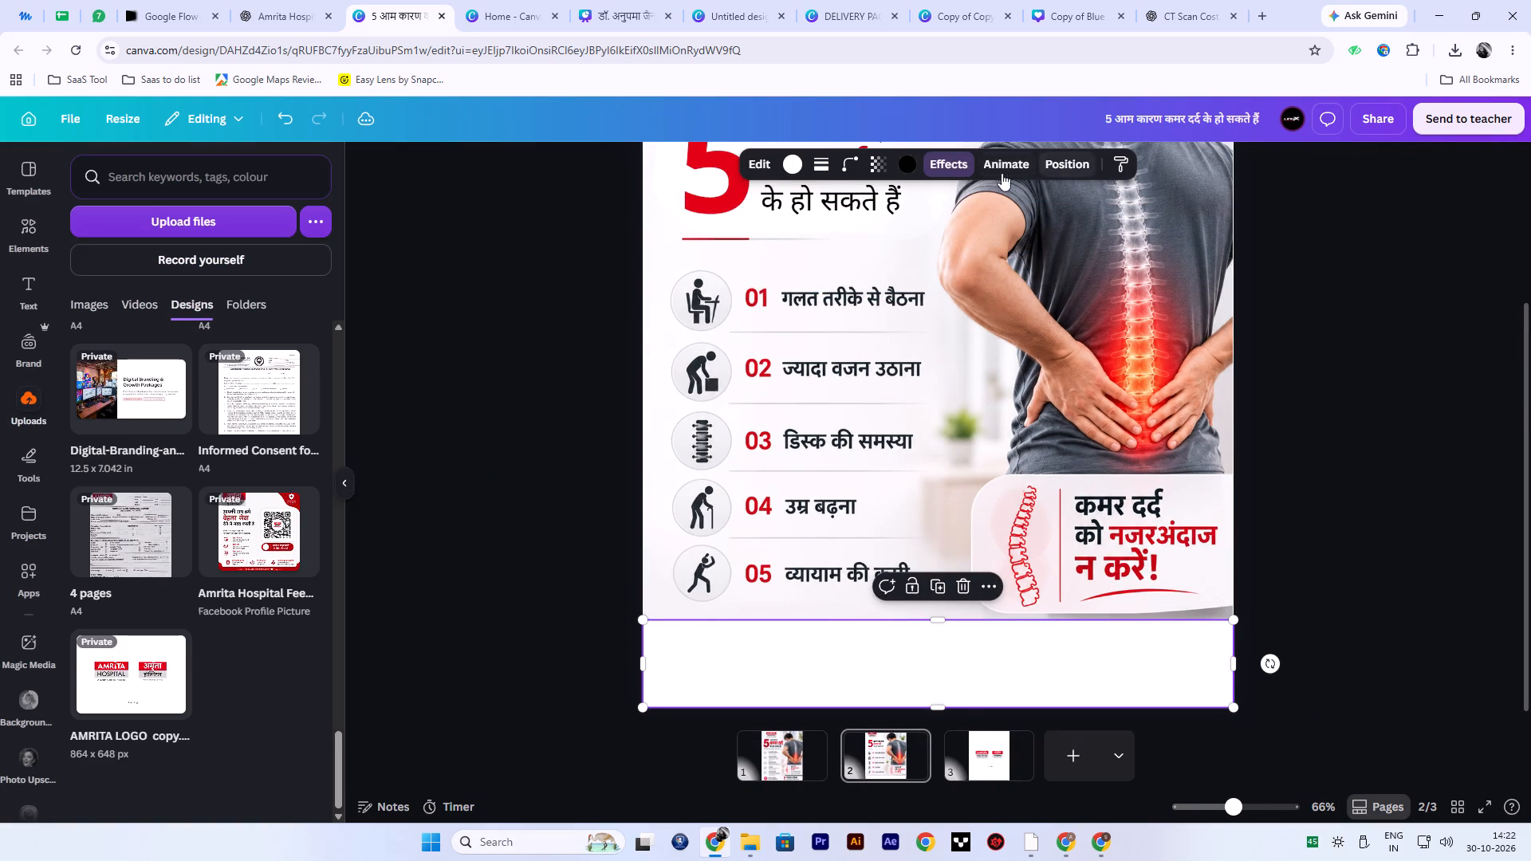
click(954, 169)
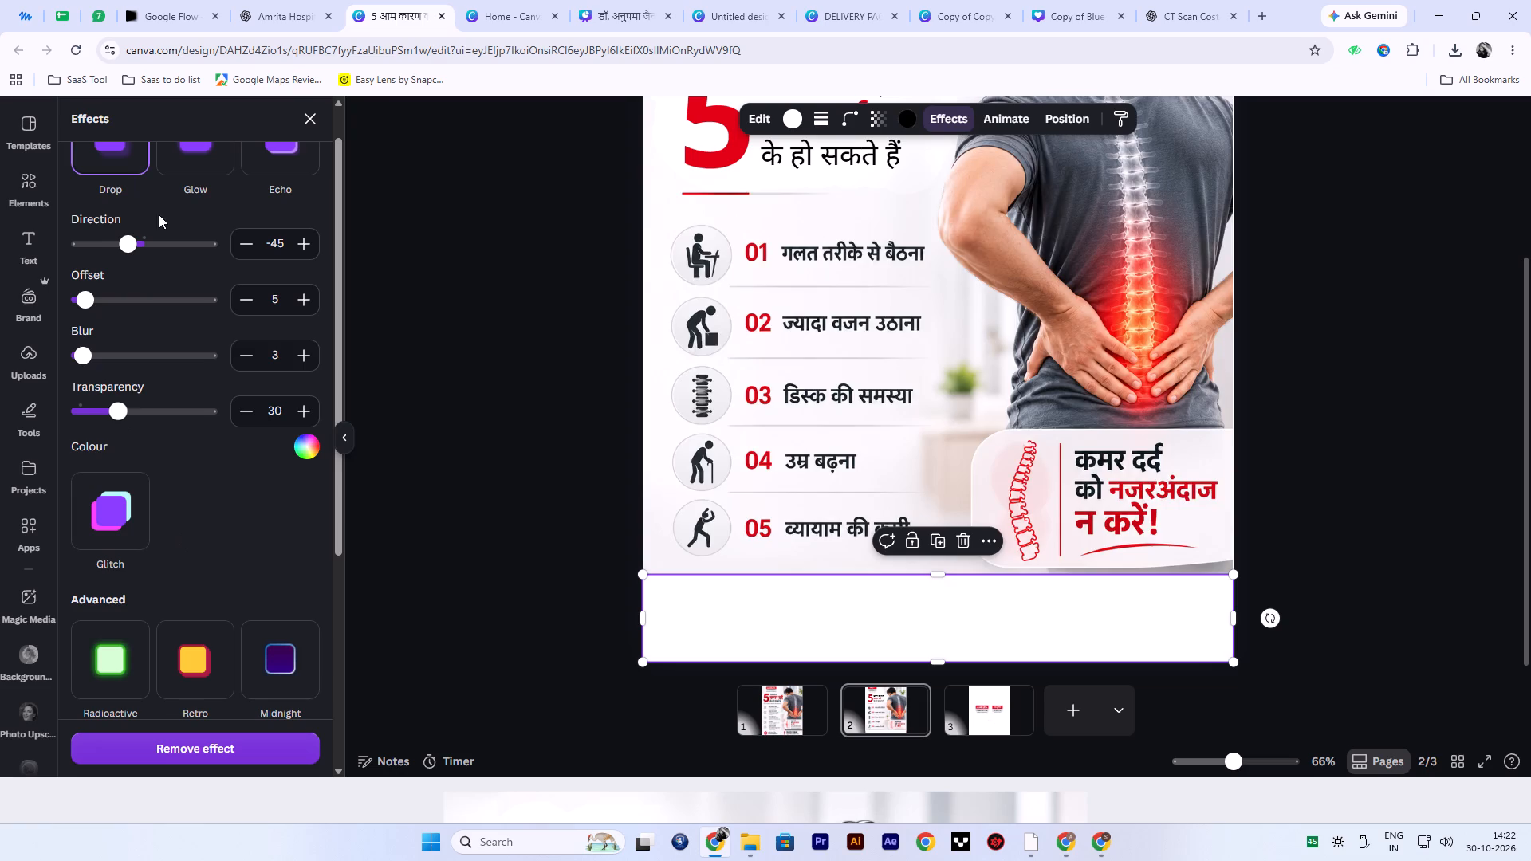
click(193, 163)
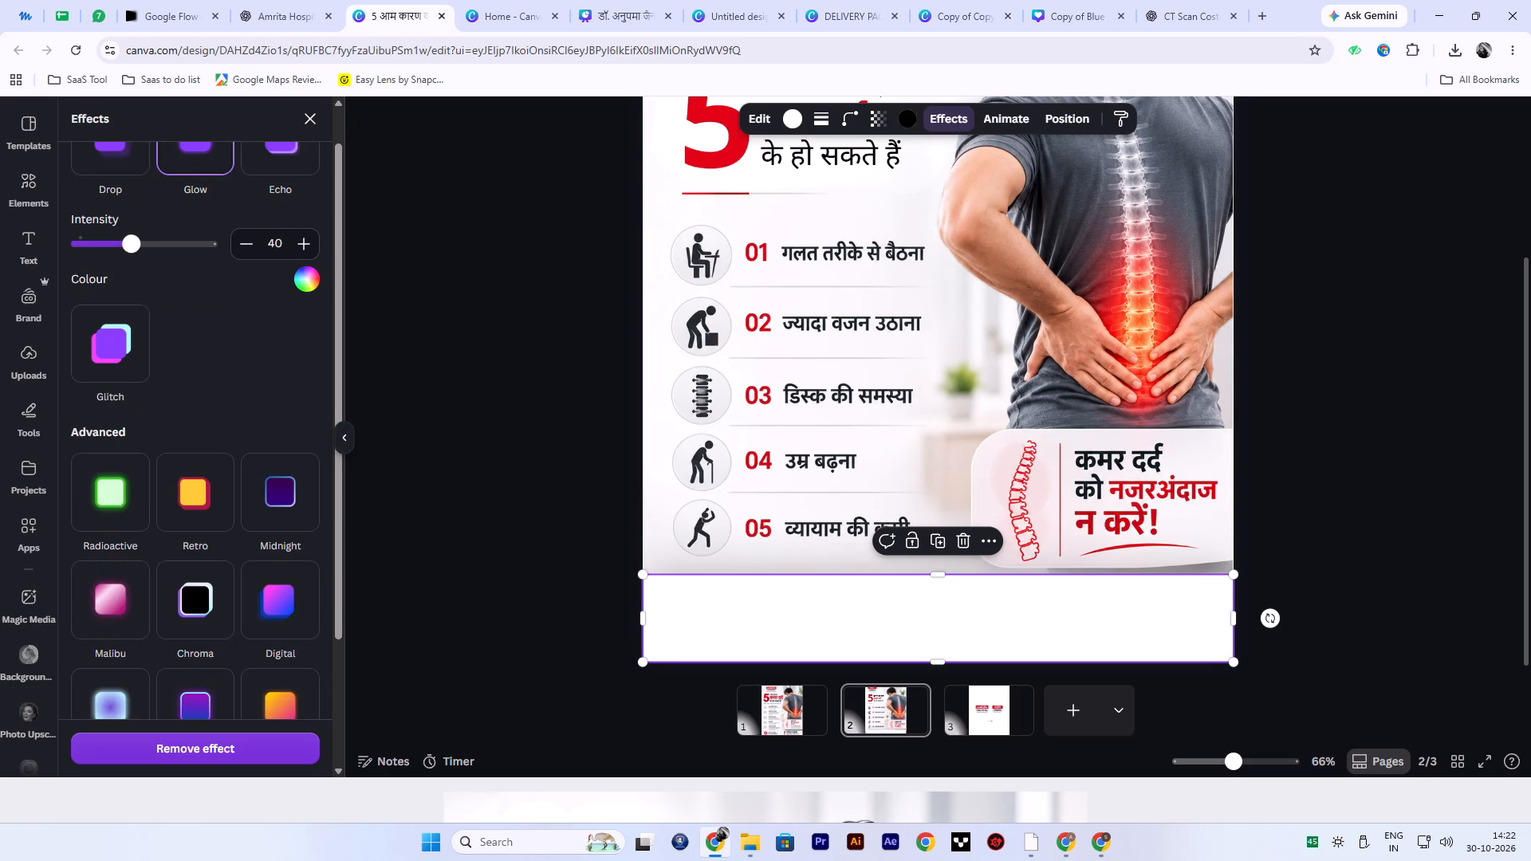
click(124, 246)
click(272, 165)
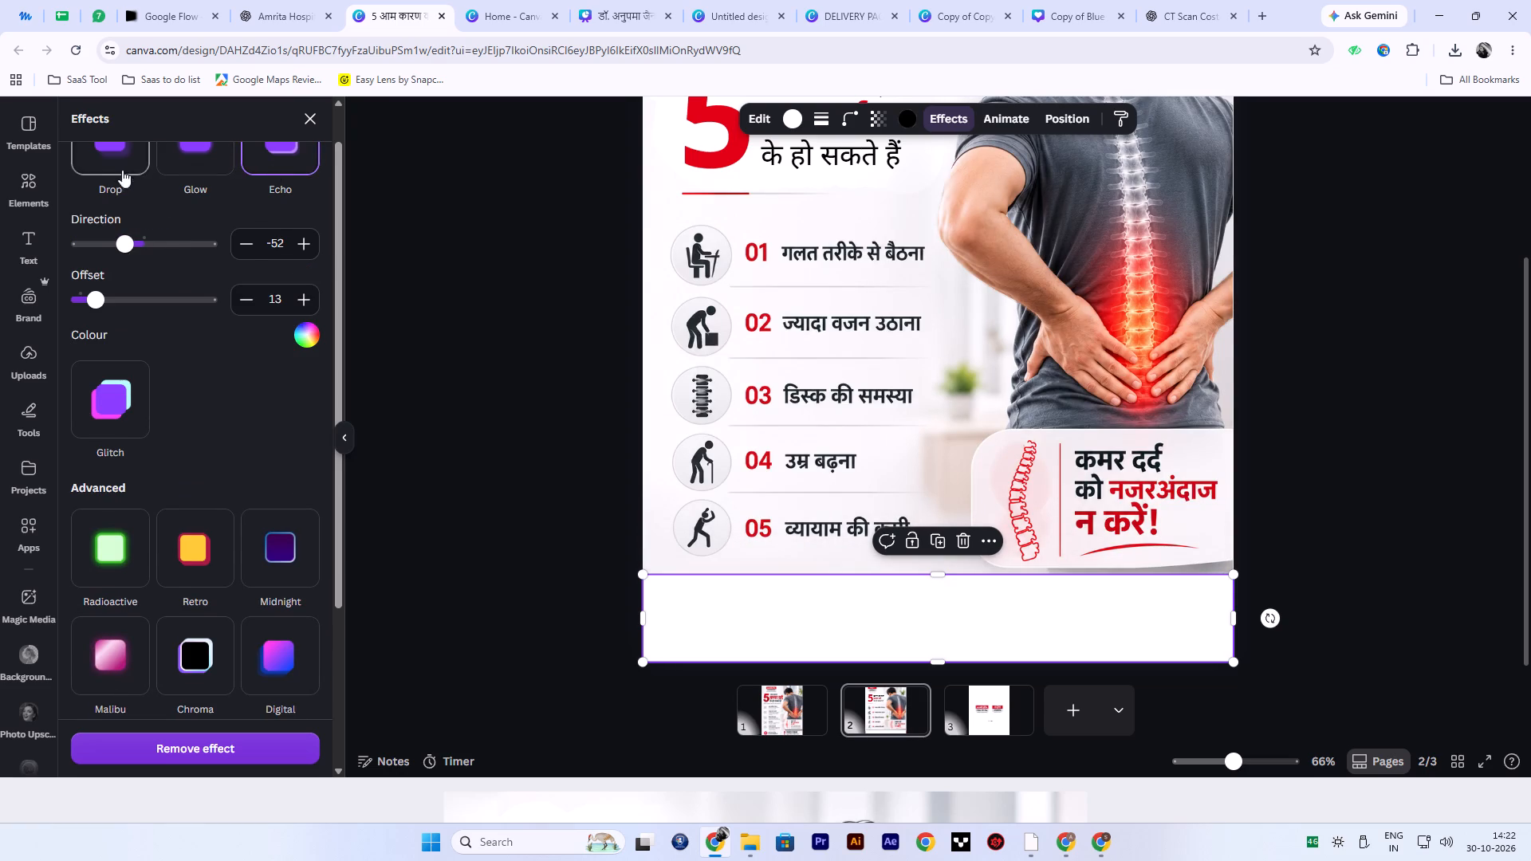
Apply a Drop shadow to the white footer strip with direction -180, offset 24, blur 18 and transparency 30.
click(112, 160)
drag(108, 306, 66, 319)
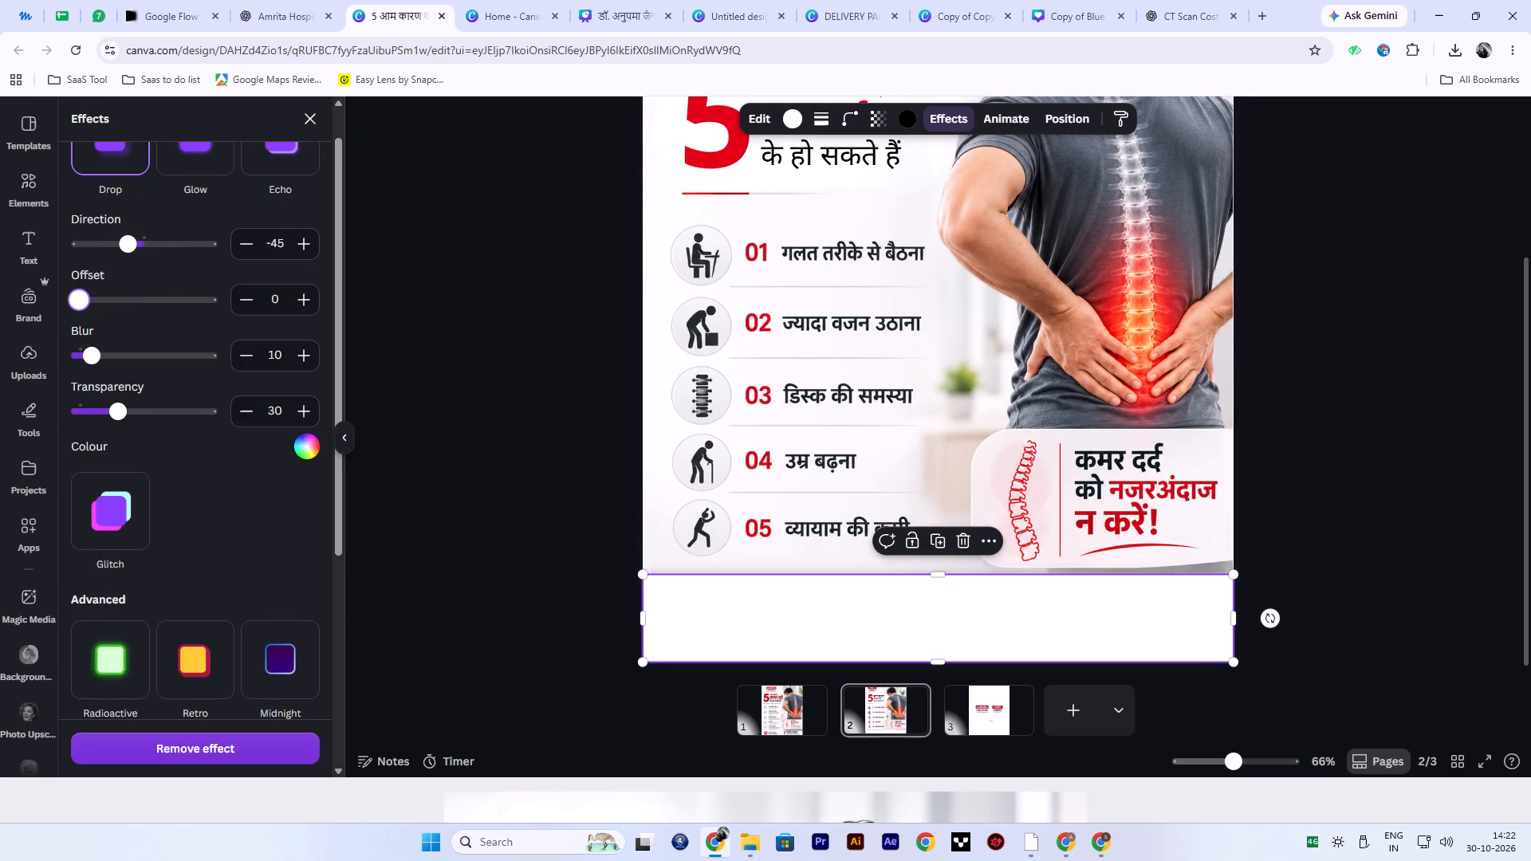
drag(66, 319, 110, 322)
drag(89, 360, 97, 366)
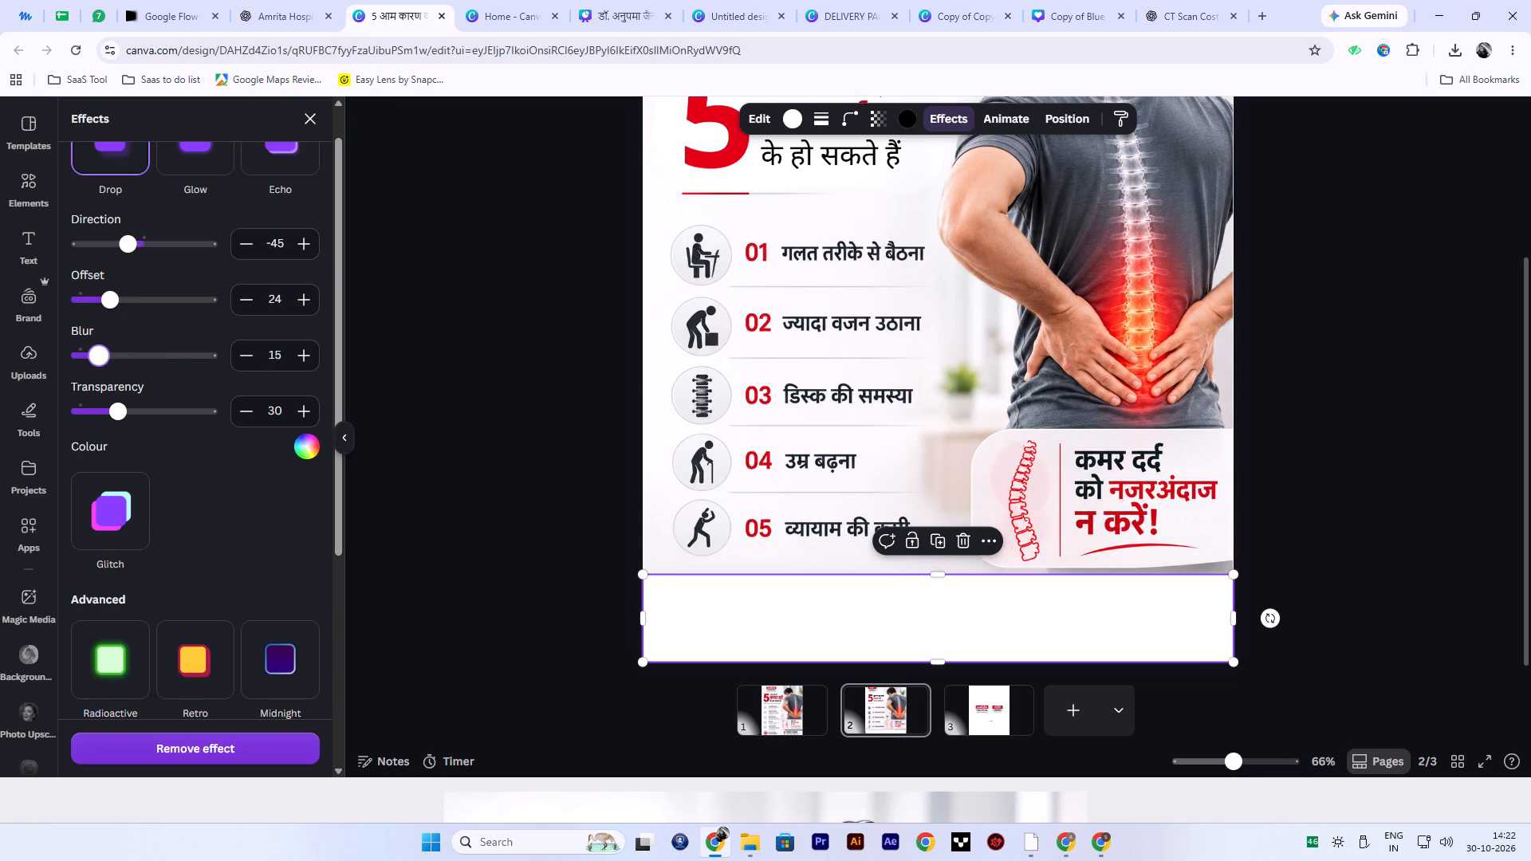
drag(97, 366, 102, 366)
drag(128, 242, 171, 252)
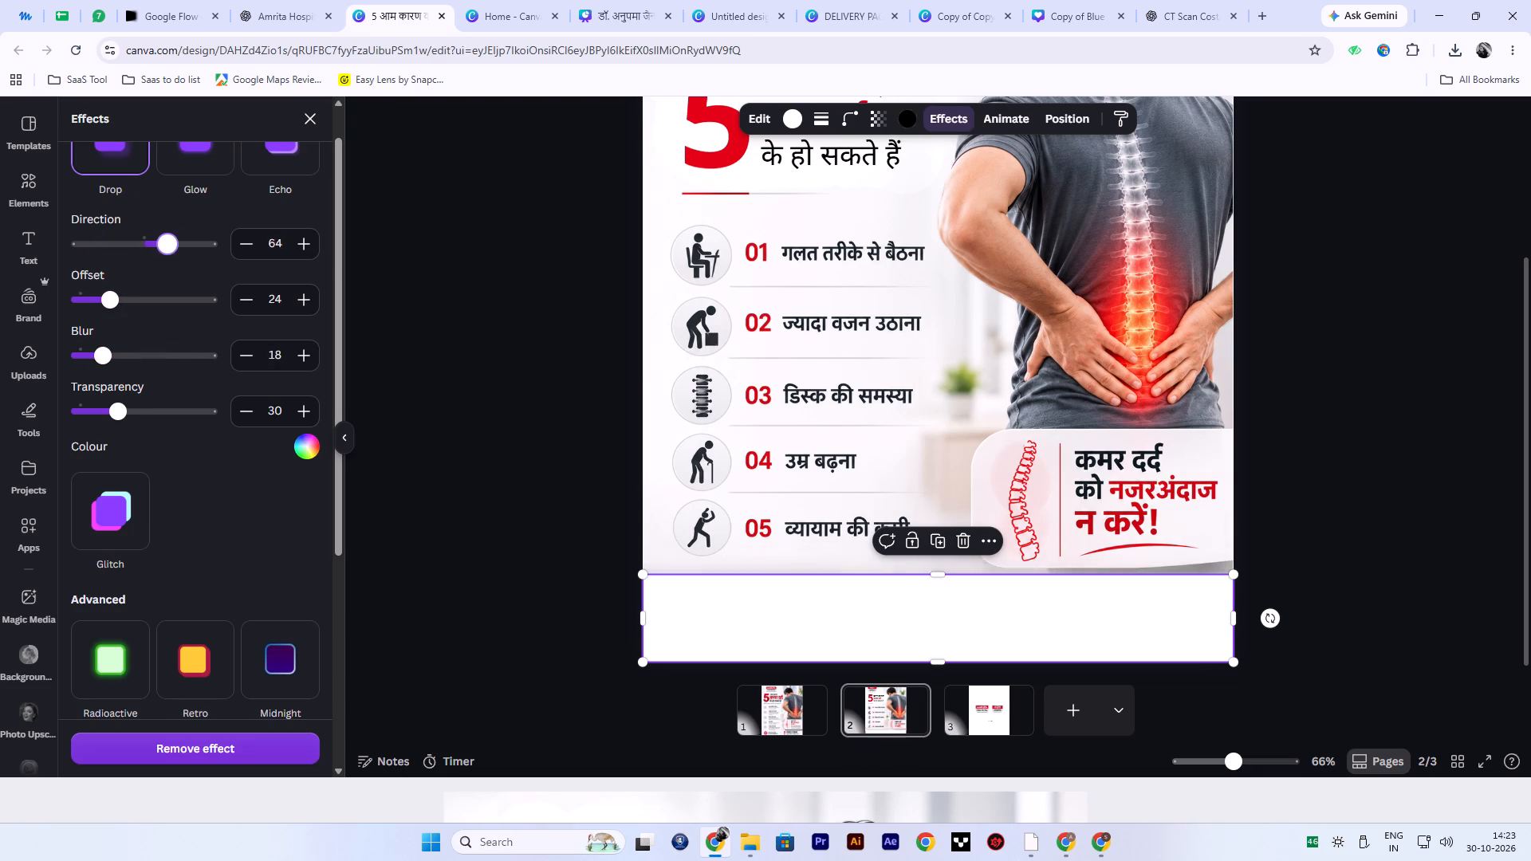
drag(171, 252, 67, 254)
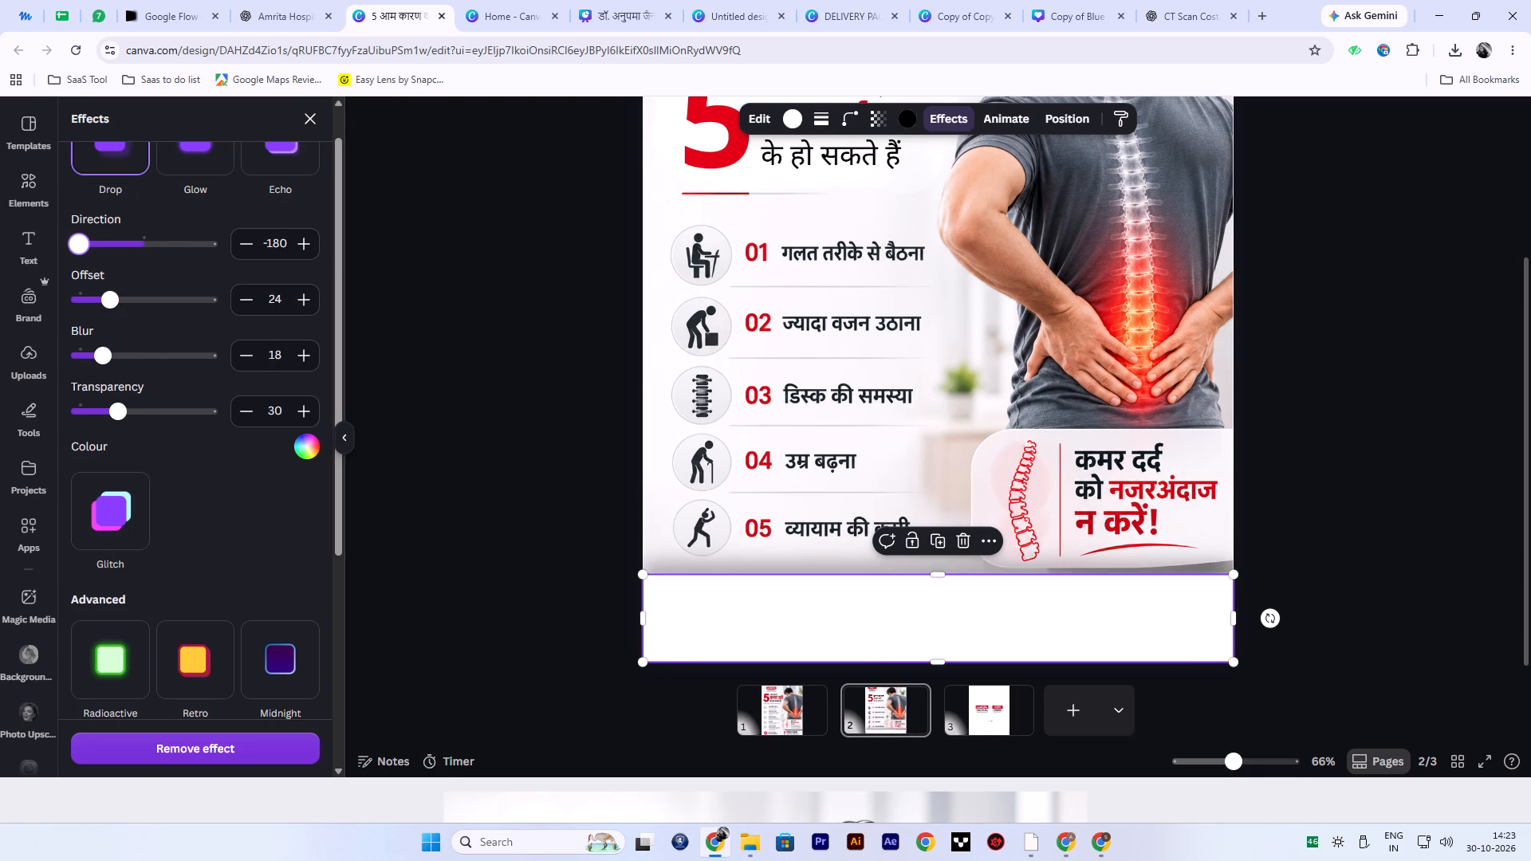
drag(67, 254, 68, 254)
double_click(1371, 433)
ctrl+scroll(1376, 483, down, 4)
ctrl+scroll(1358, 510, up, 1)
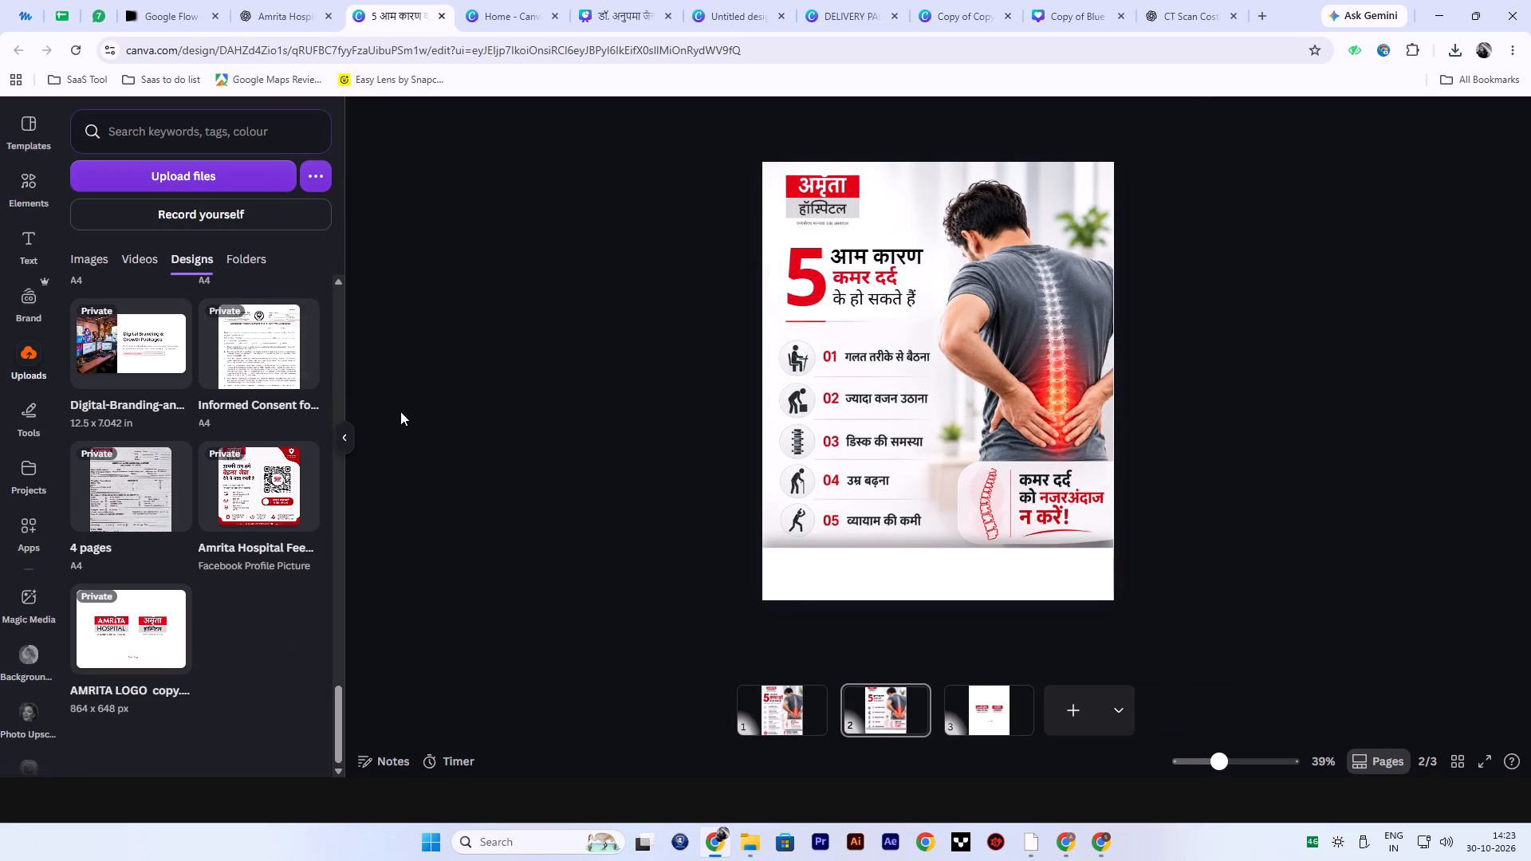
ctrl+scroll(1225, 546, up, 1)
click(1344, 600)
click(869, 702)
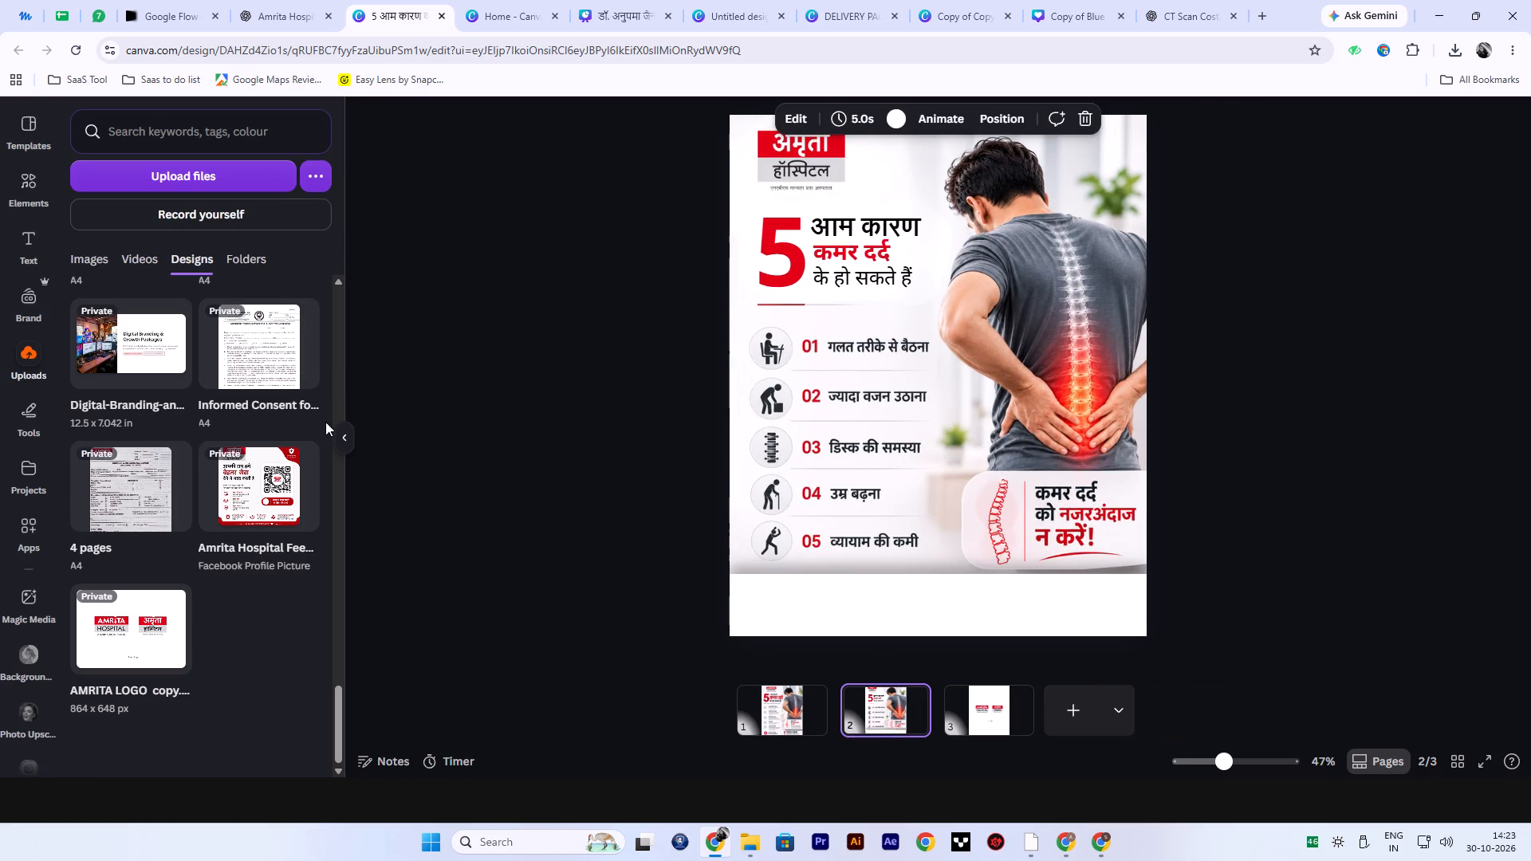
Add a rectangle shape to page 2 and remove the stray text inside it.
click(340, 443)
click(33, 218)
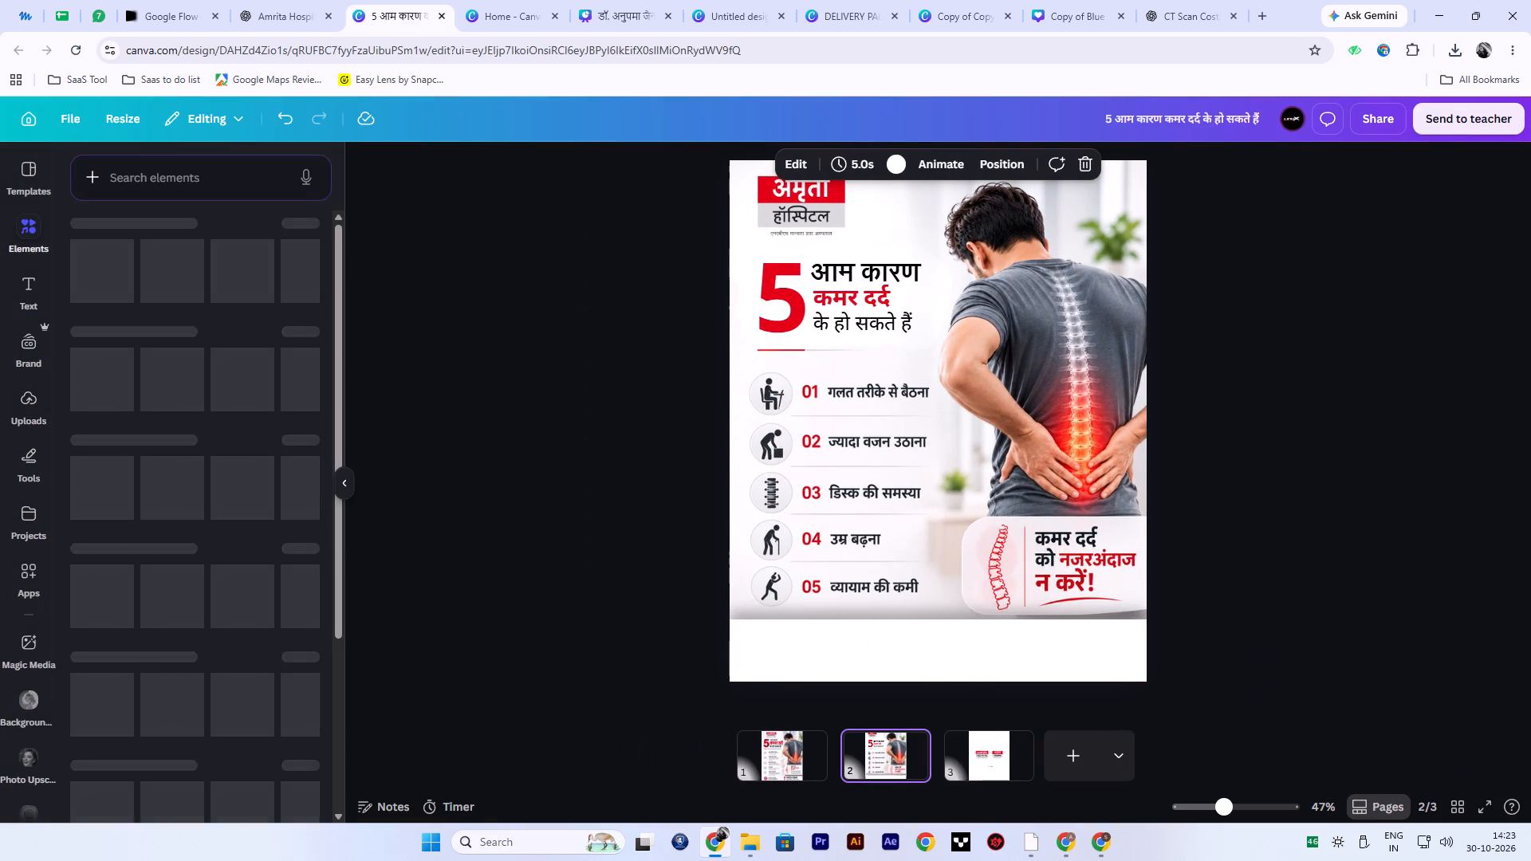
click(148, 190)
text(re)
click(650, 344)
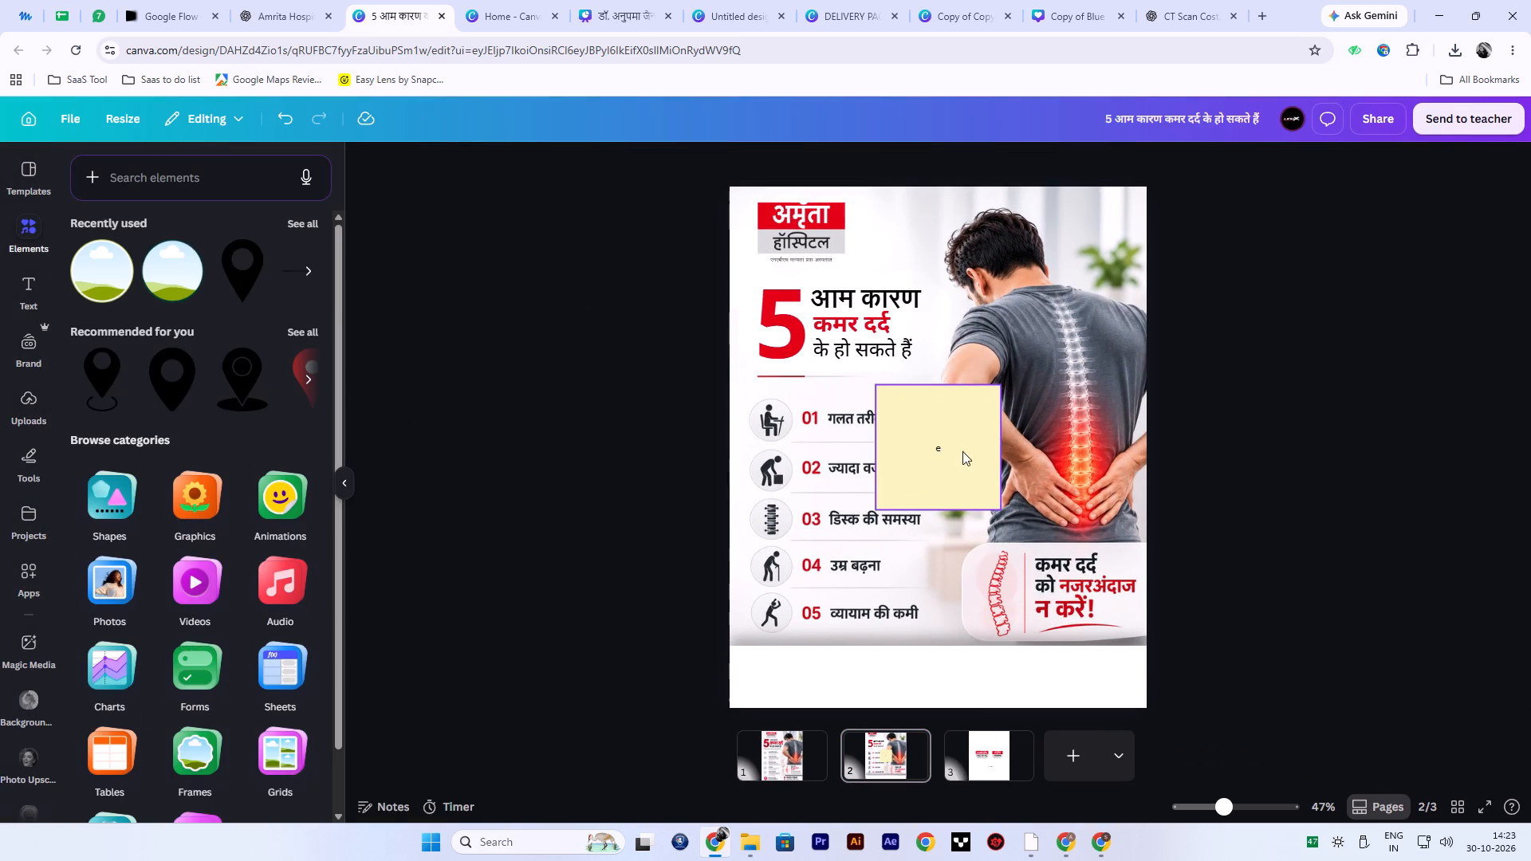
double_click(942, 450)
key(BackSpace)
click(1215, 451)
Place the yellow rectangle over the poster's bottom edge and widen it past both sides to form a thin full-width bar.
drag(975, 433, 828, 722)
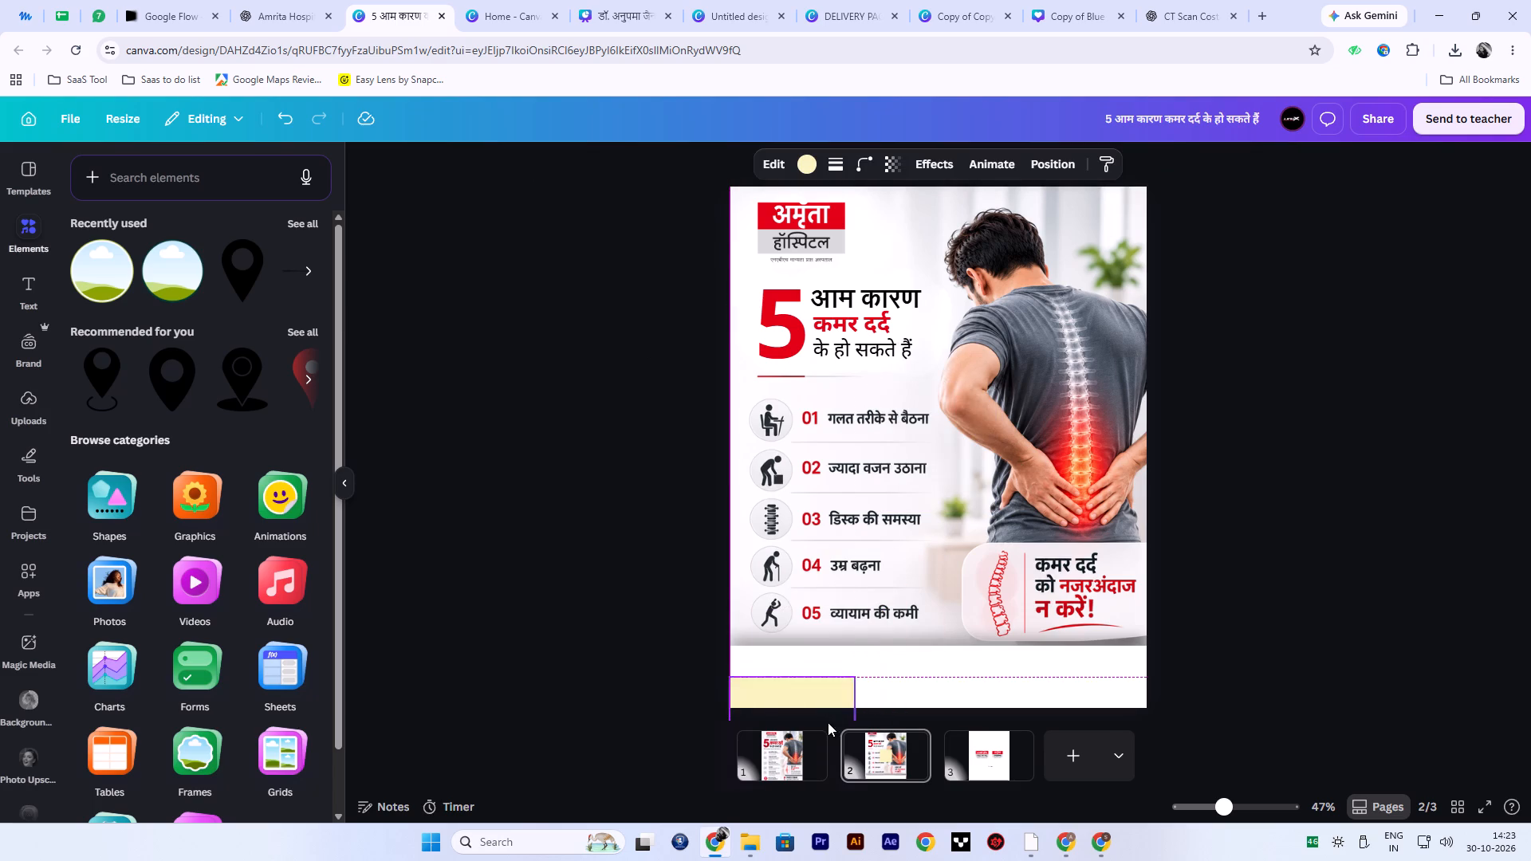
drag(828, 722, 904, 744)
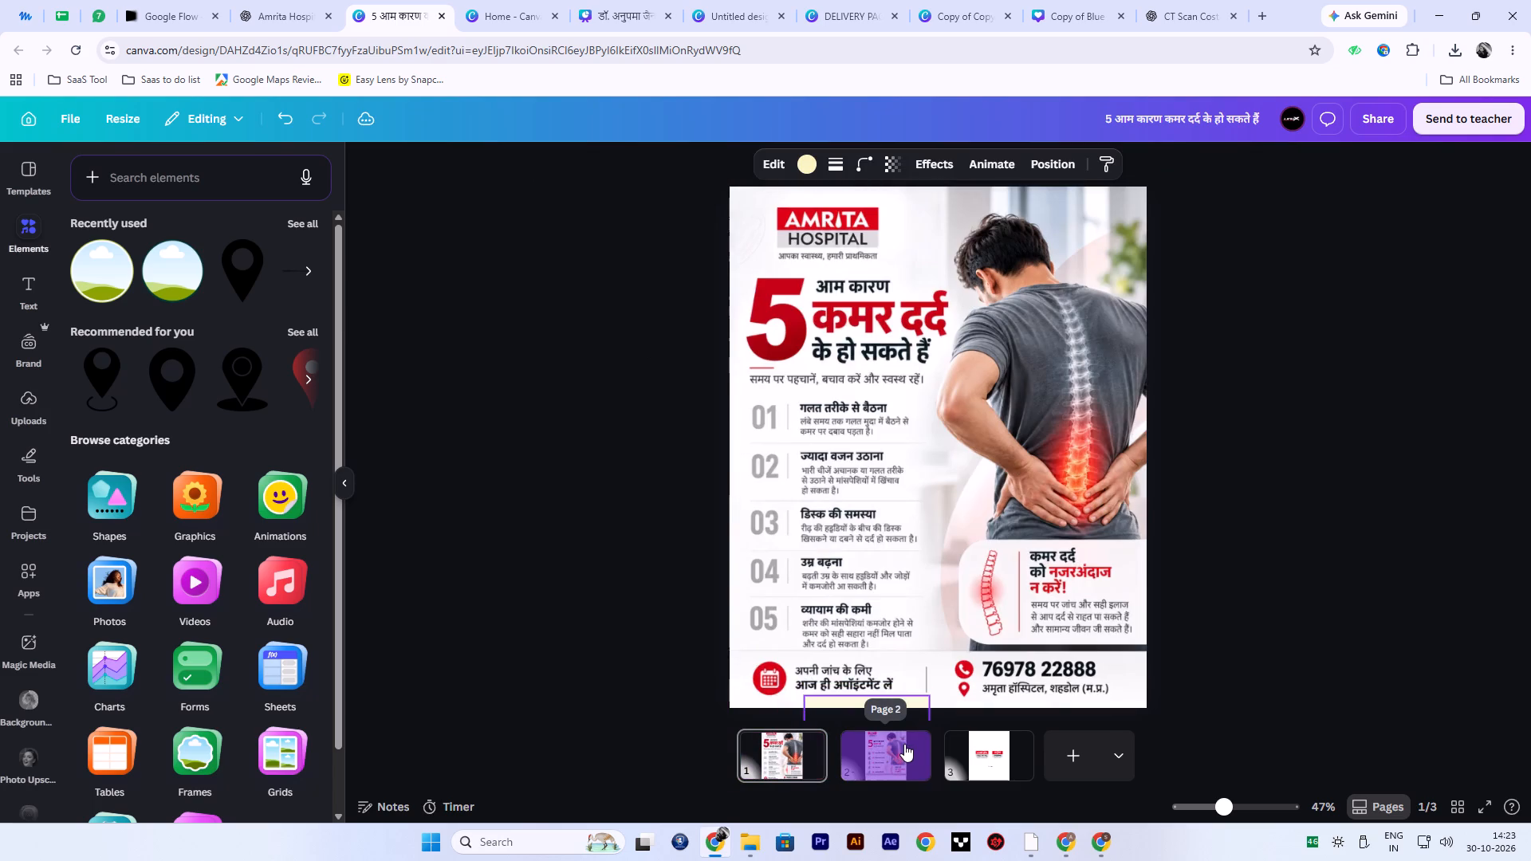
drag(904, 744, 911, 689)
drag(903, 659, 907, 697)
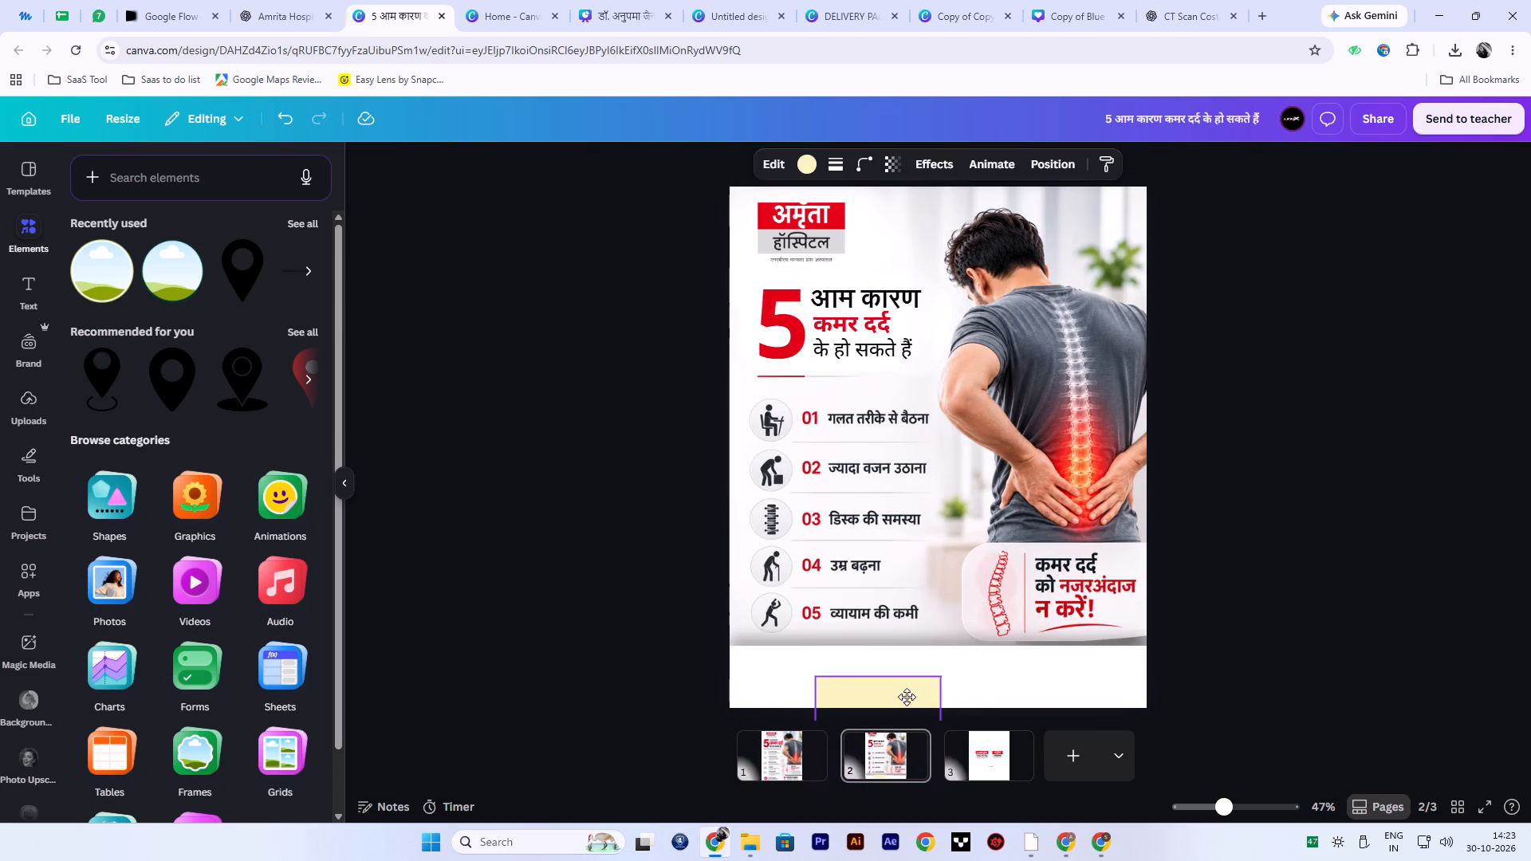
drag(907, 697, 908, 713)
drag(937, 707, 1206, 711)
drag(813, 704, 708, 711)
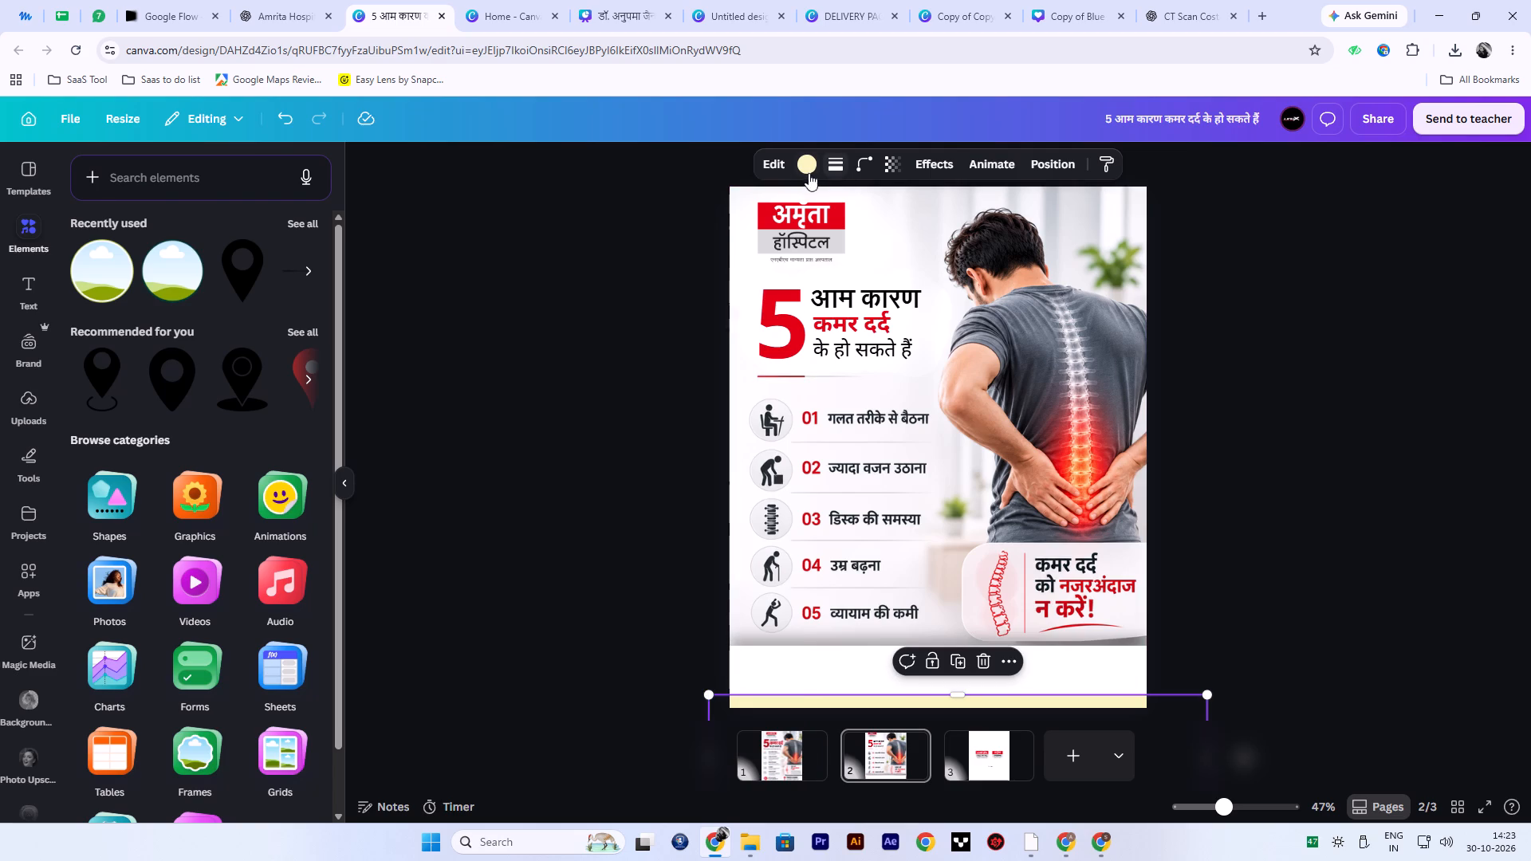
Fill the bottom bar with the red sampled from the Hindi hospital logo.
click(808, 168)
click(120, 271)
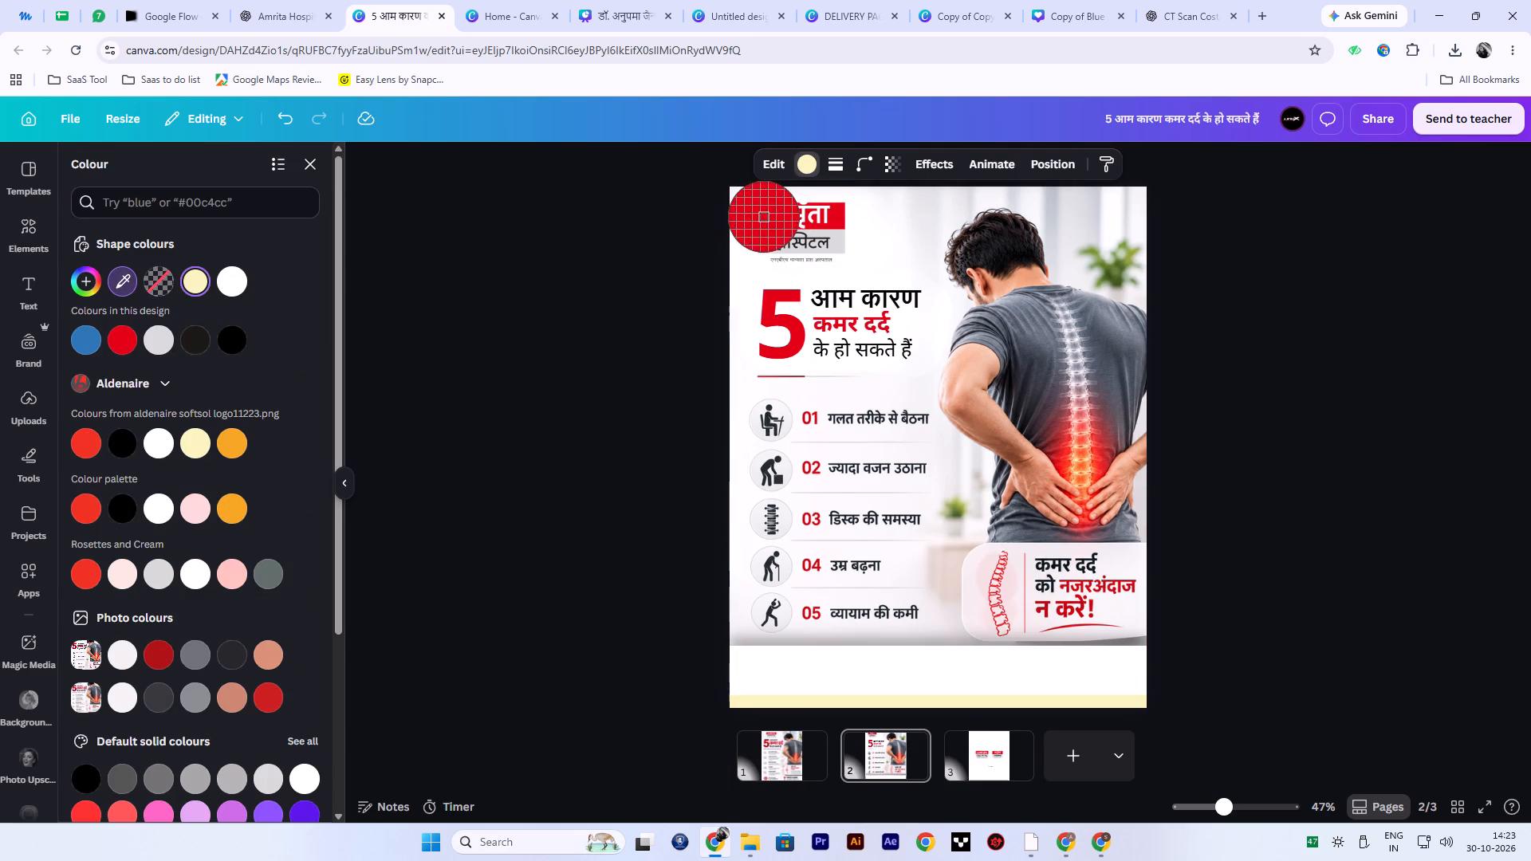
click(764, 217)
double_click(497, 401)
Nudge the red bar slightly downward at the poster's bottom edge.
click(1131, 705)
key(Down)
key(Down)
key(Down)
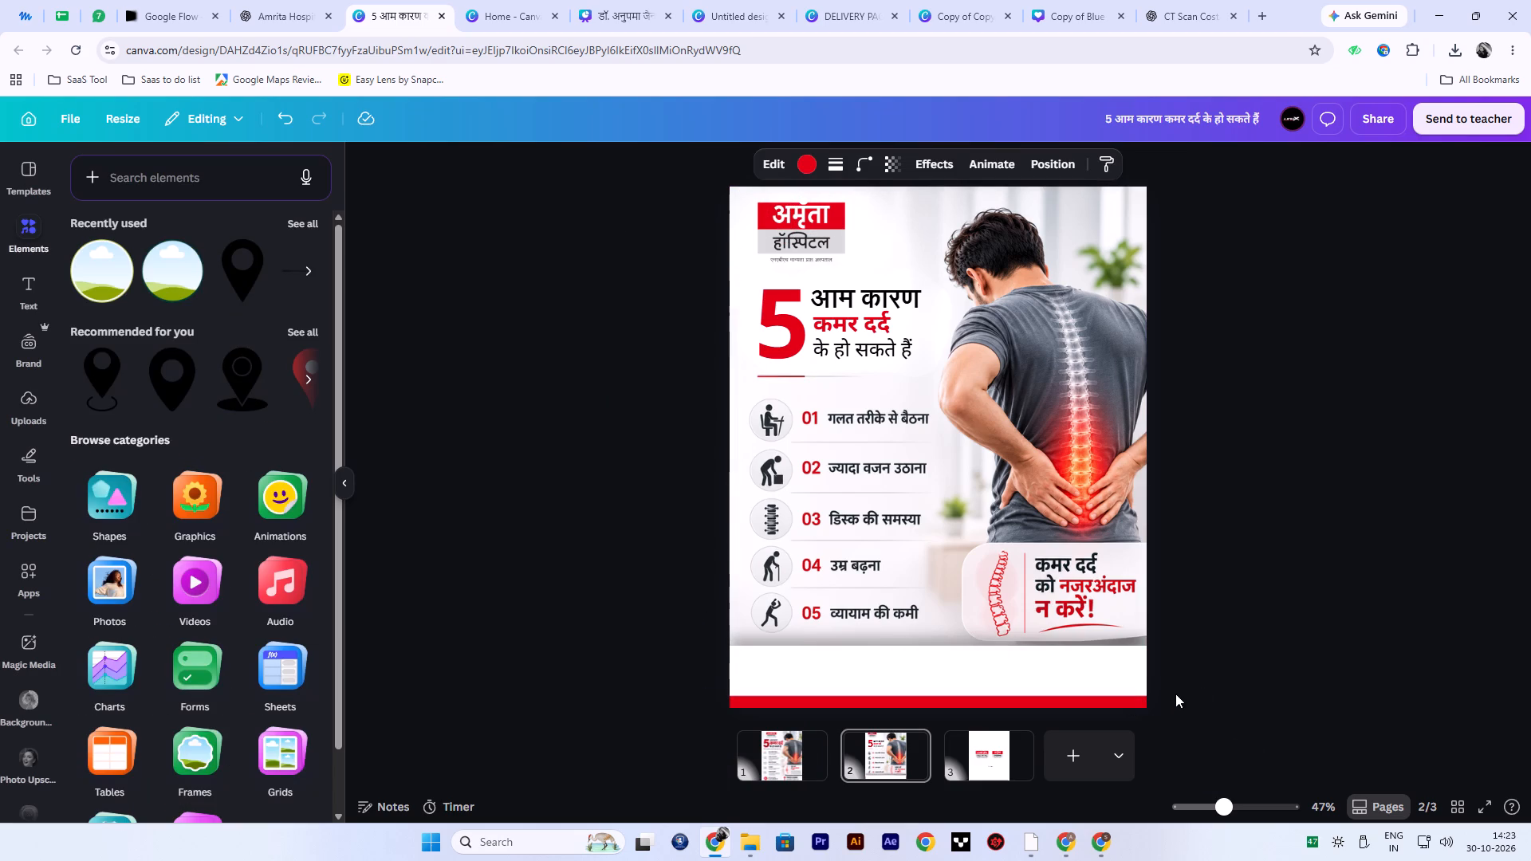
key(Down)
key(Down)
key(Up)
Nudge the white footer strip slightly down, keeping the old red curve in the poster image covered.
click(1120, 651)
key(Down)
key(Down)
key(Down)
key(Down)
key(Down)
key(Down)
key(Down)
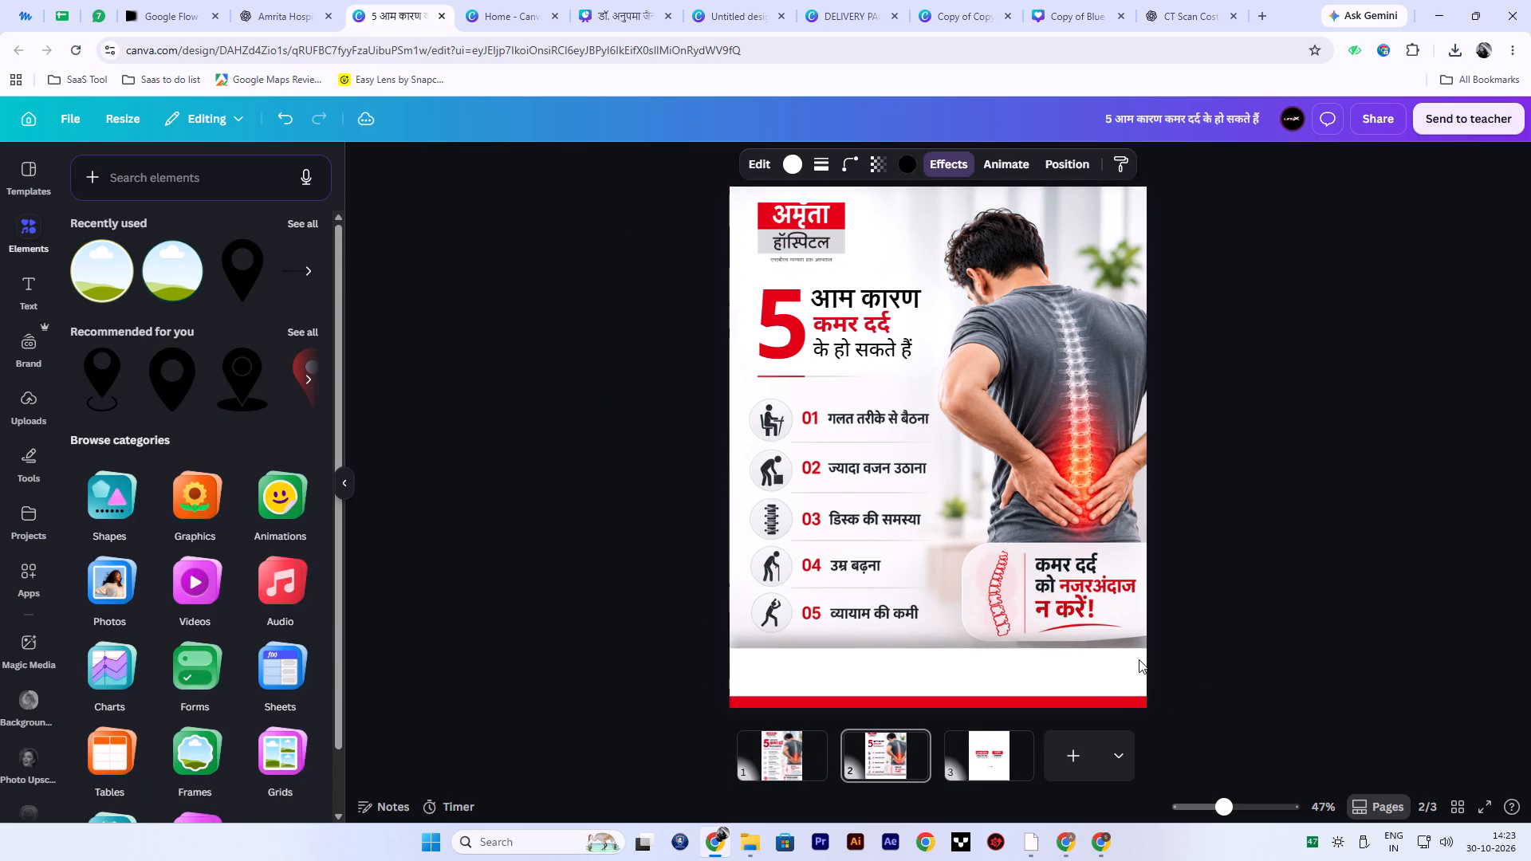
key(Down)
key(Down)
key(Down)
key(Up)
key(Up)
key(Down)
key(Down)
key(Down)
key(Down)
key(Down)
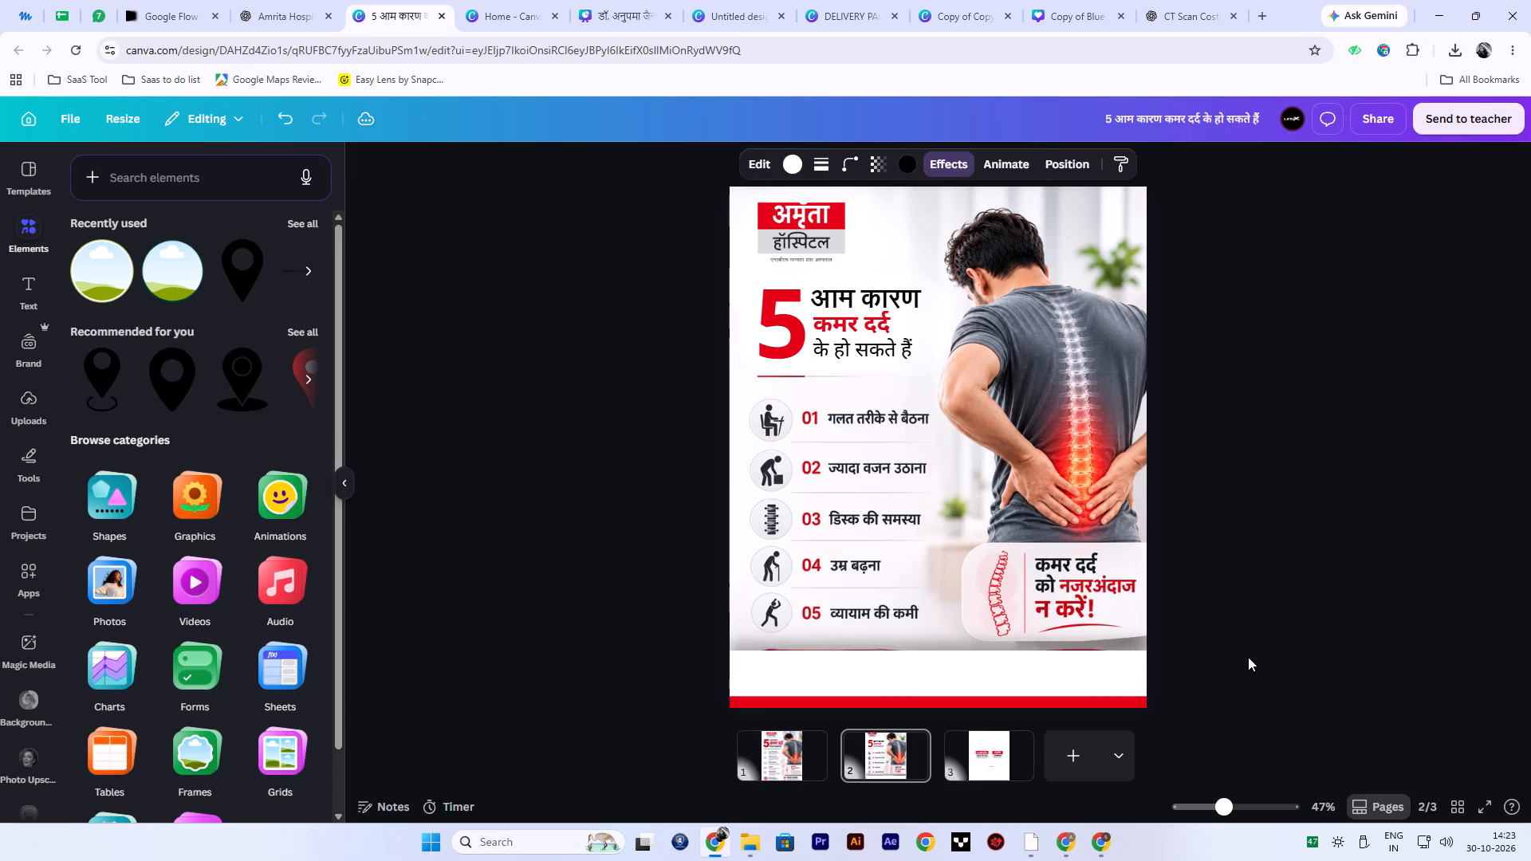
key(Up)
key(Up)
key(Up)
key(Up)
key(Up)
click(1273, 644)
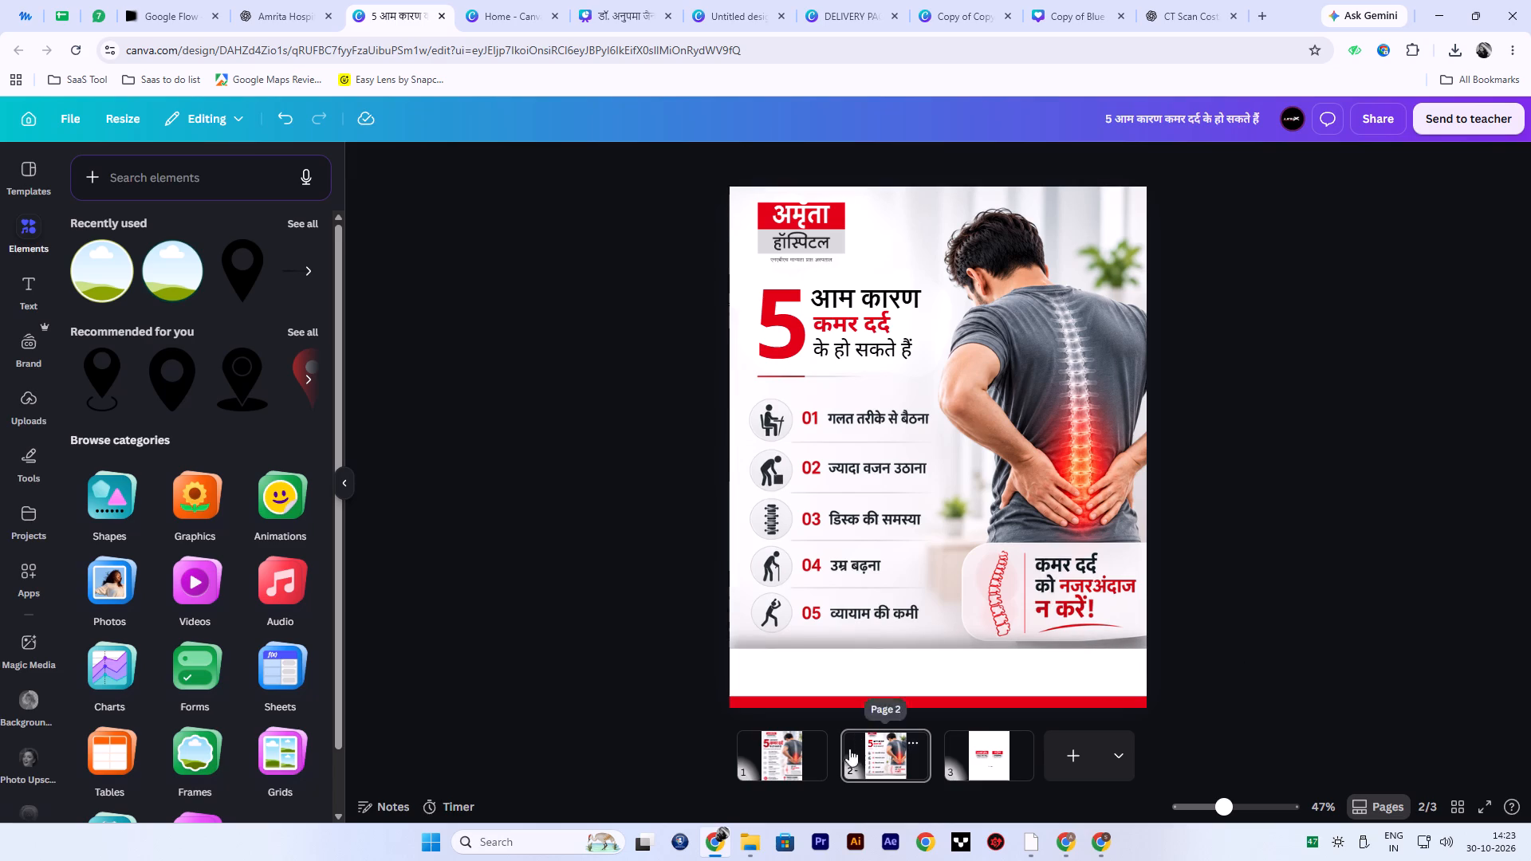
click(479, 6)
click(612, 0)
click(215, 629)
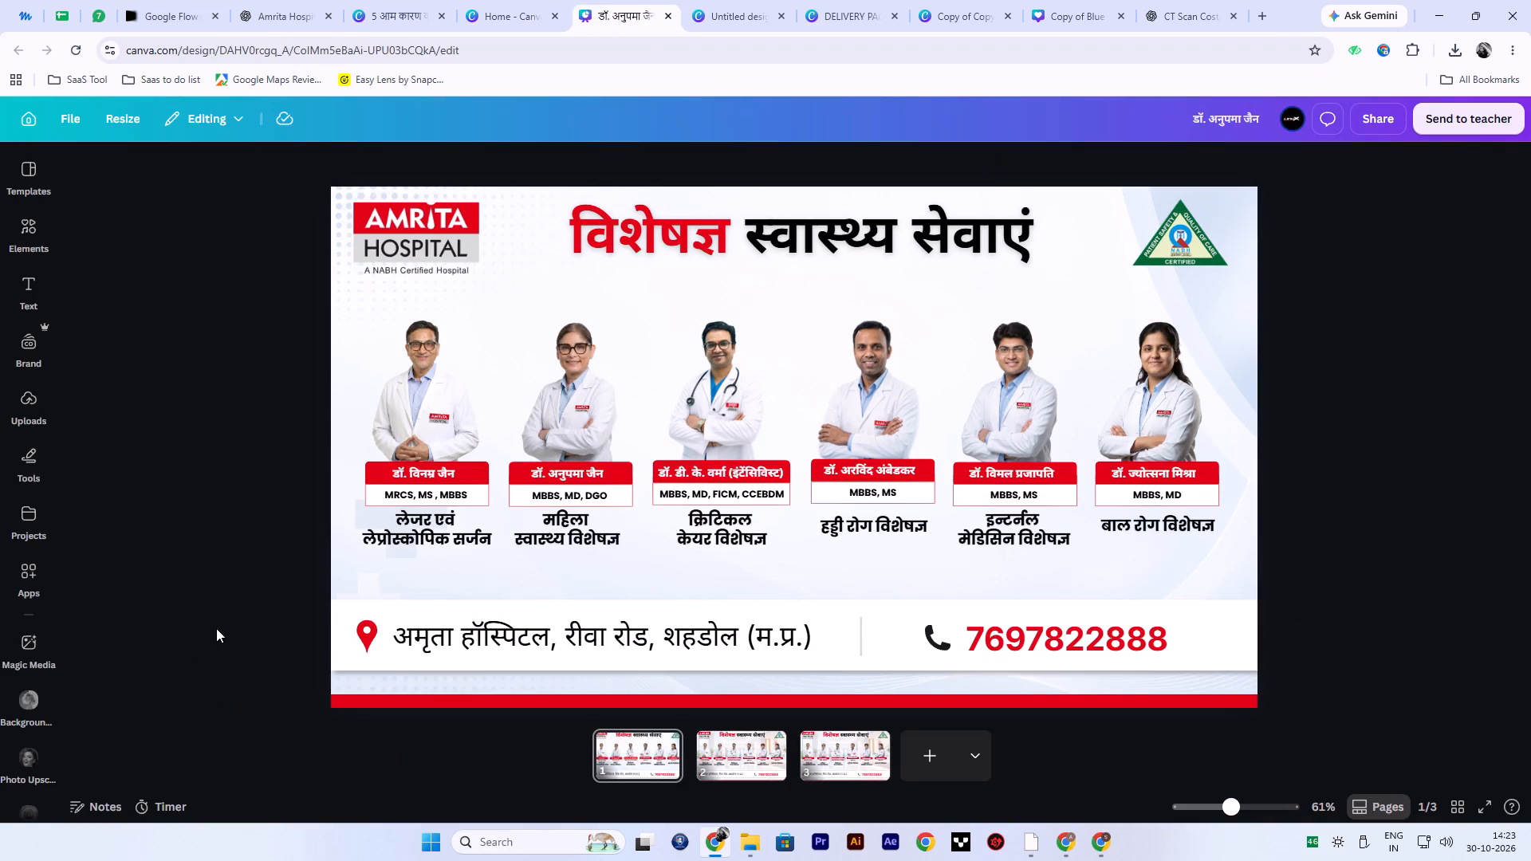
click(746, 748)
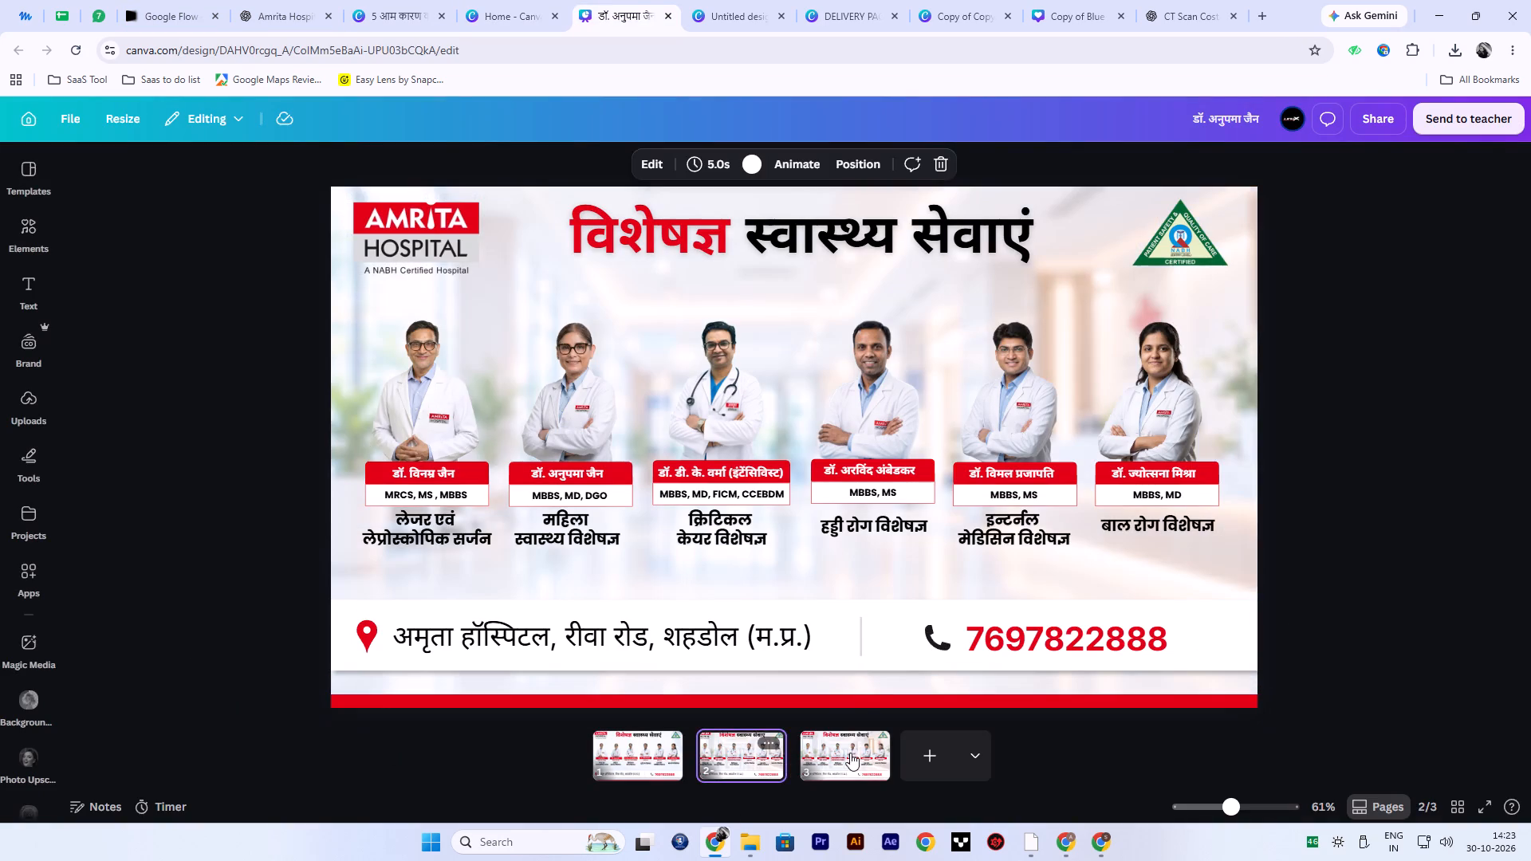
click(850, 753)
click(620, 749)
click(361, 637)
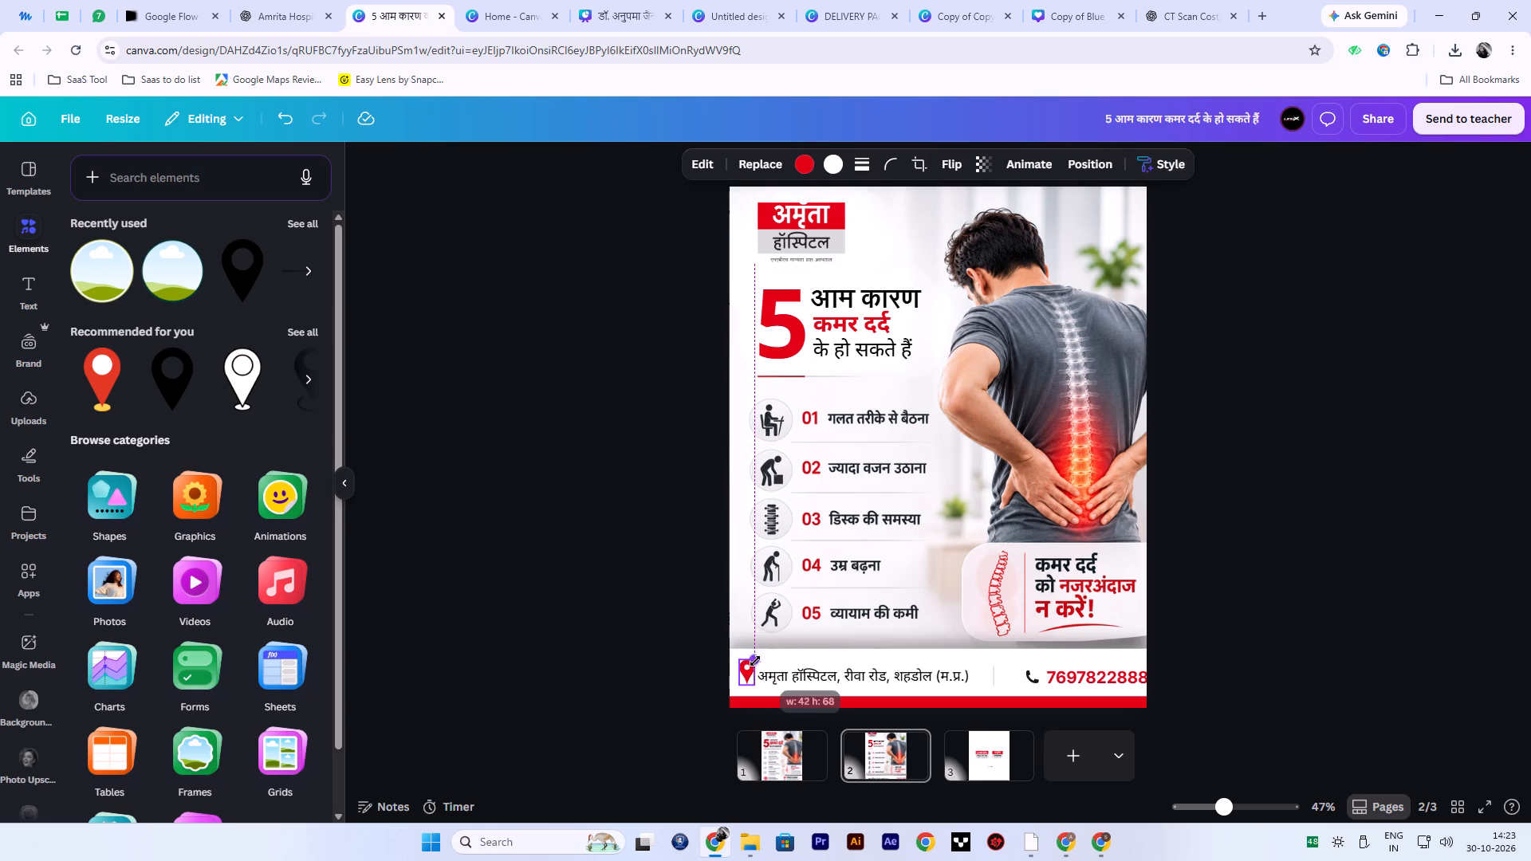
click(617, 665)
Move the footer's vertical divider line closer to the end of the address text.
ctrl+scroll(916, 686, up, 3)
click(679, 676)
click(499, 678)
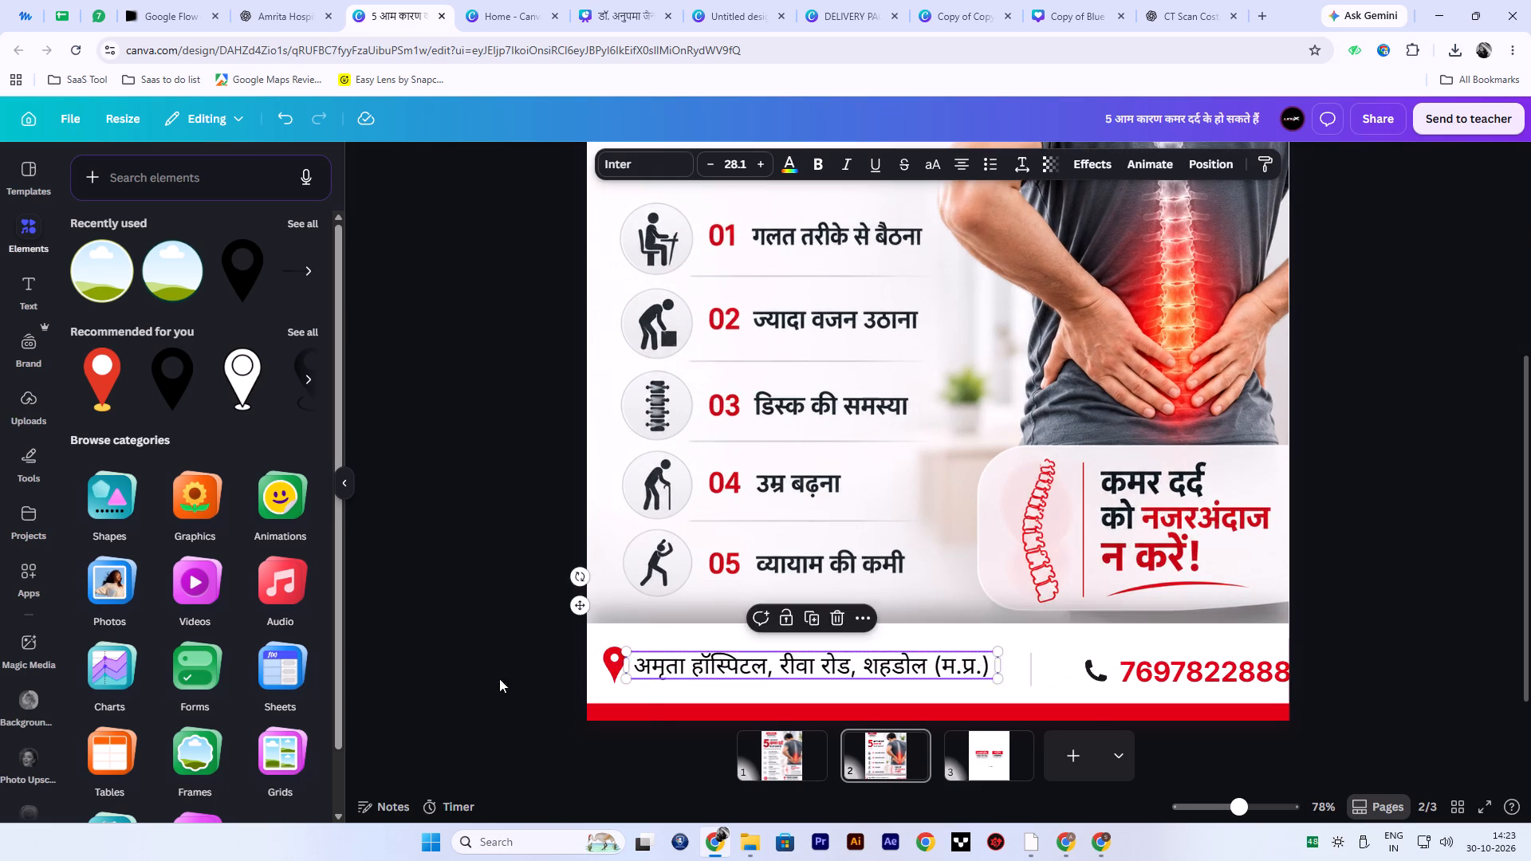
drag(1033, 667, 1010, 664)
click(1381, 634)
Move the phone icon close beside the divider line and enlarge it to about 39 by 39.
drag(1100, 675, 1039, 673)
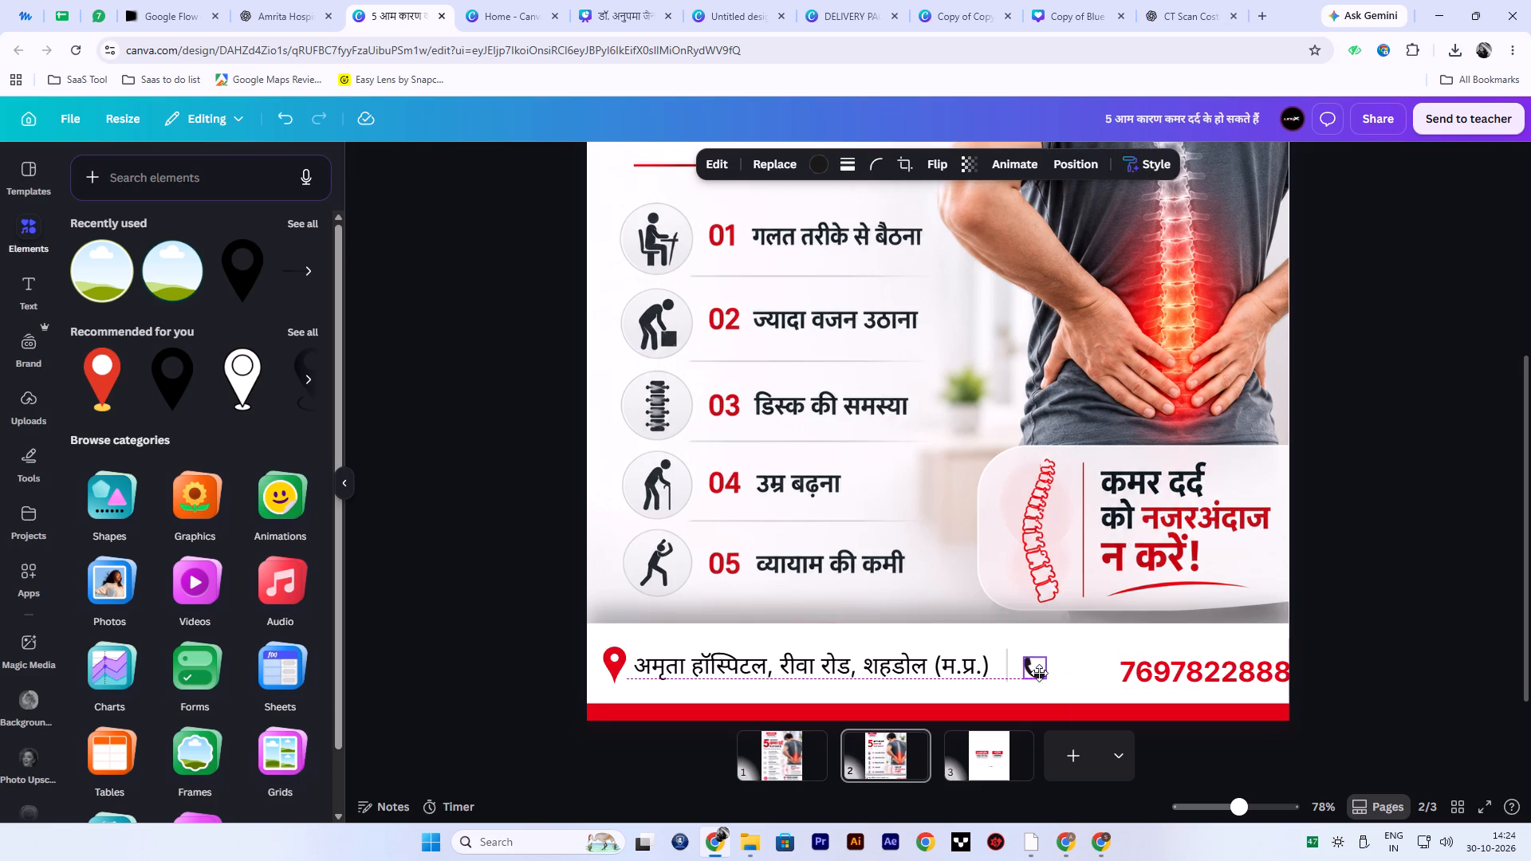
drag(1039, 673, 1041, 670)
click(1049, 655)
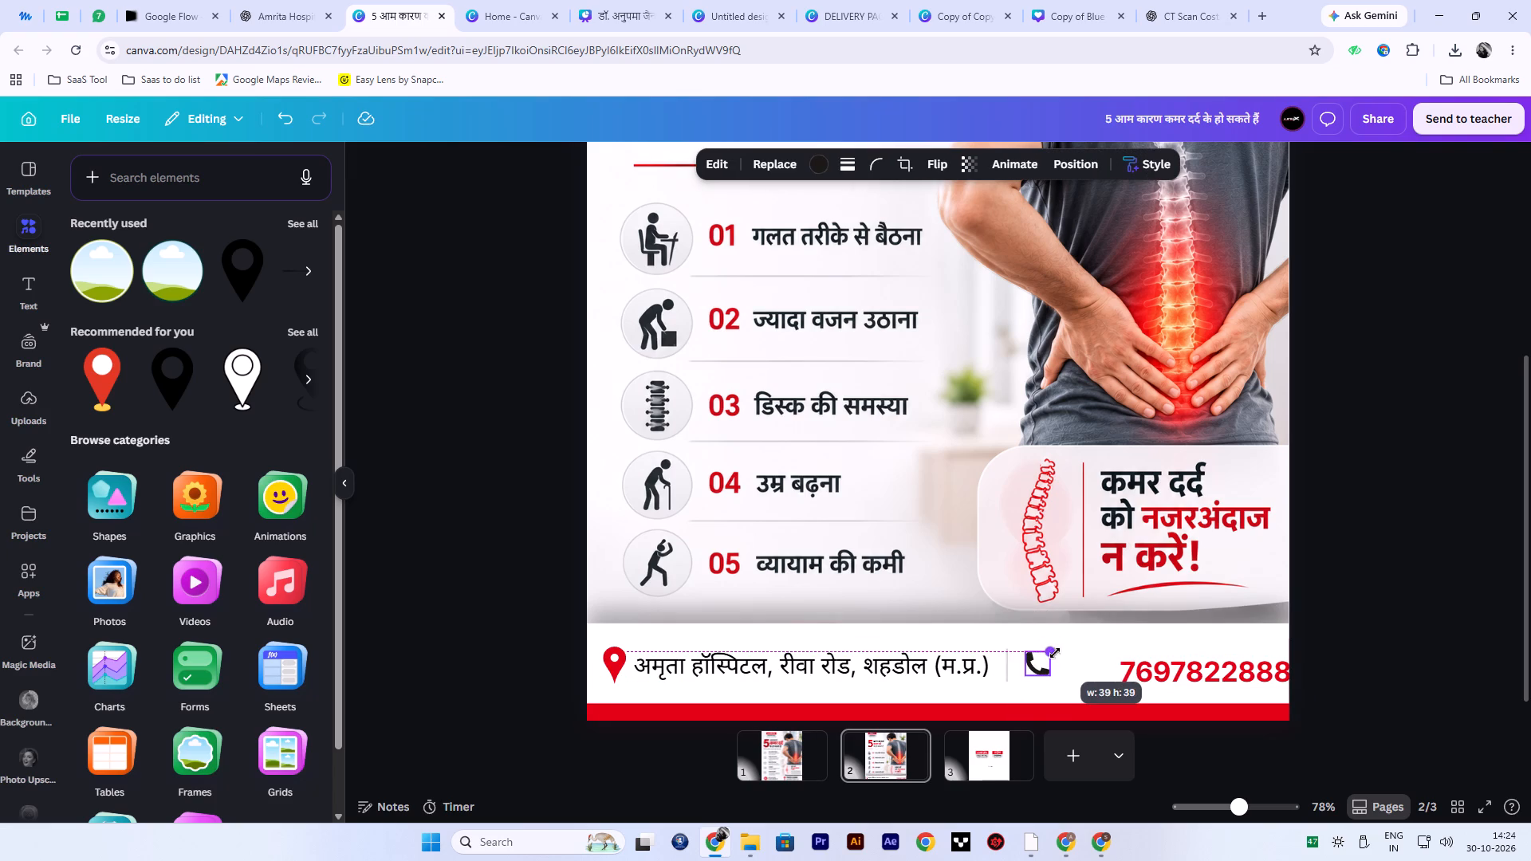
click(1476, 592)
Recolour the footer's phone icon to the poster's red.
click(604, 653)
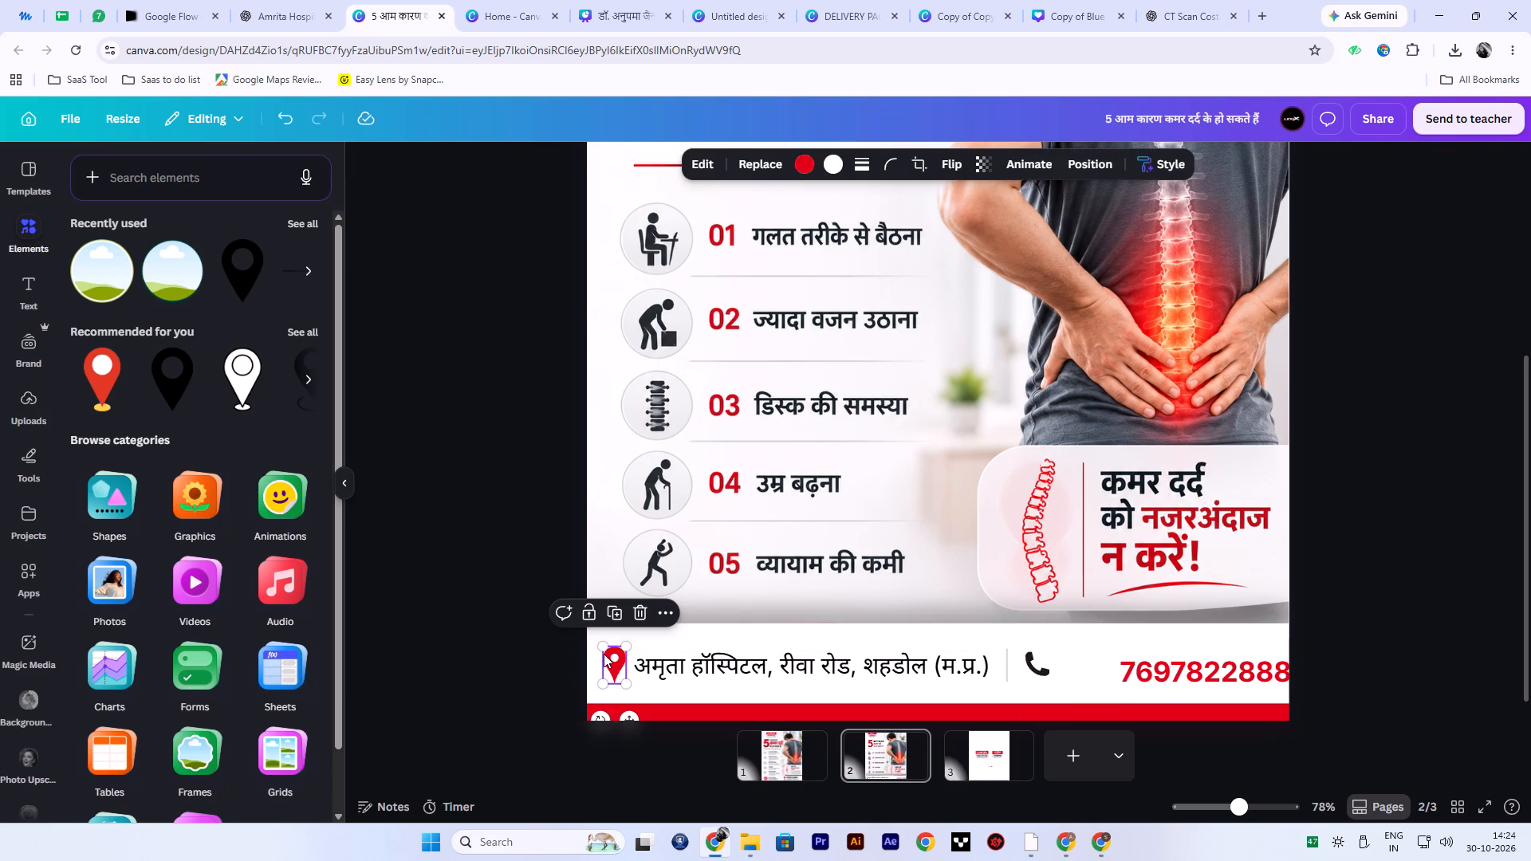
click(1046, 667)
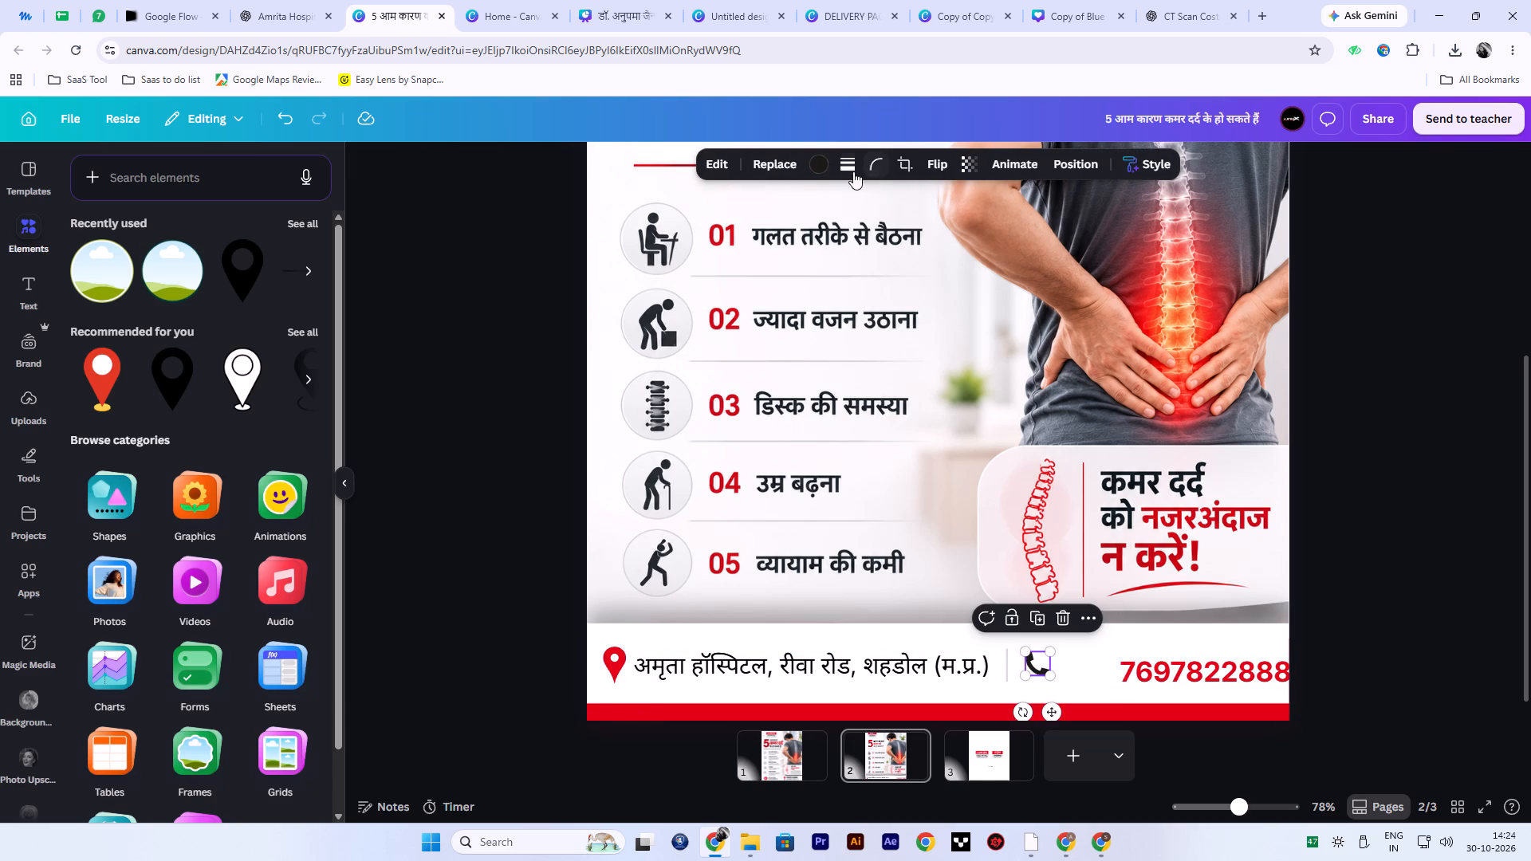
click(825, 161)
click(163, 279)
double_click(387, 248)
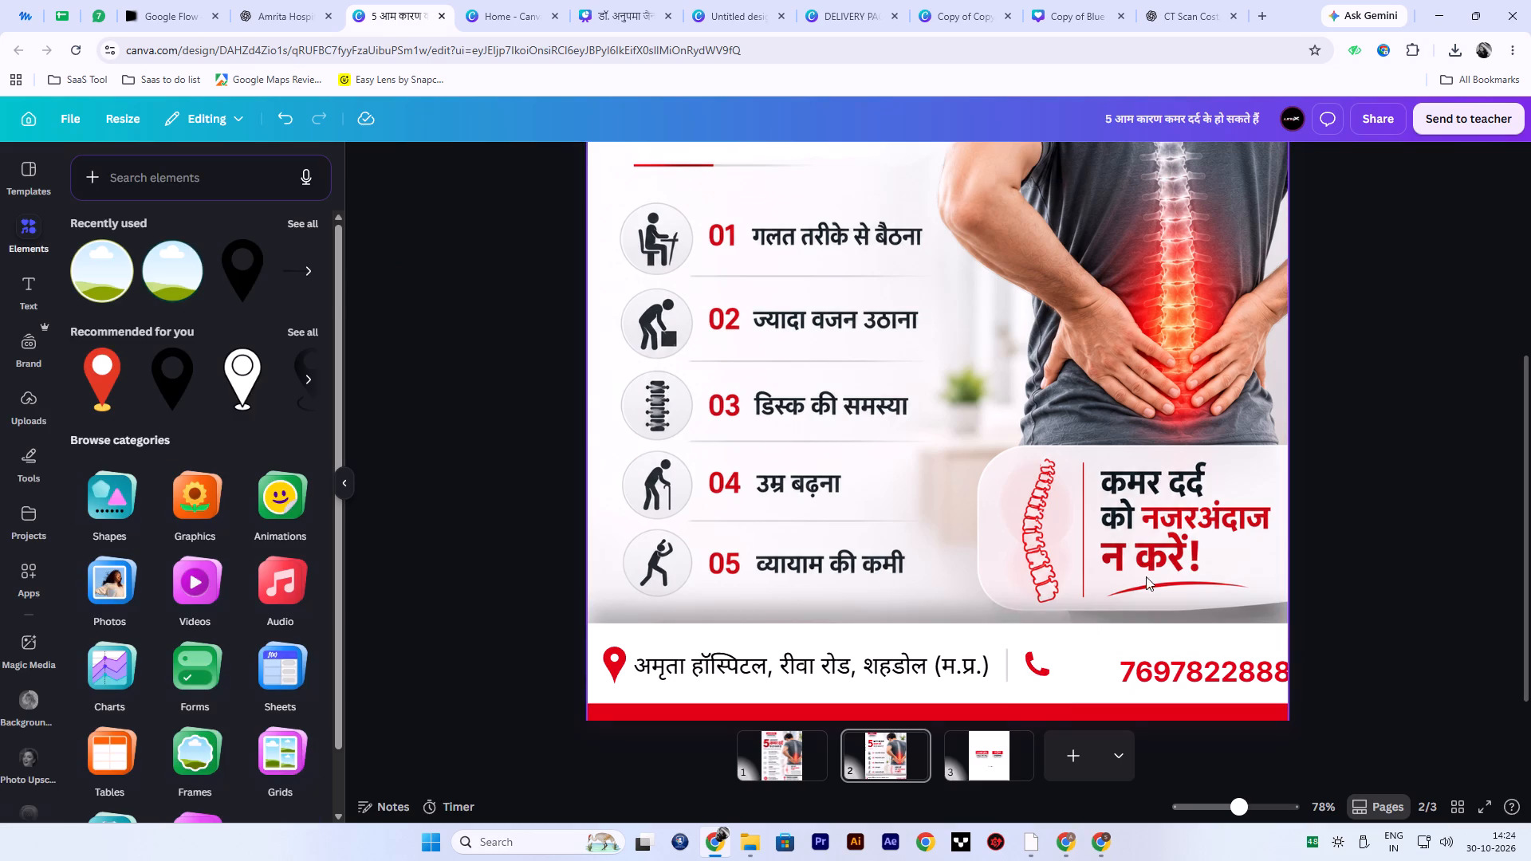
Enlarge the red phone icon slightly and nudge it down and toward the divider line.
click(1035, 661)
click(1048, 652)
key(Down)
key(Down)
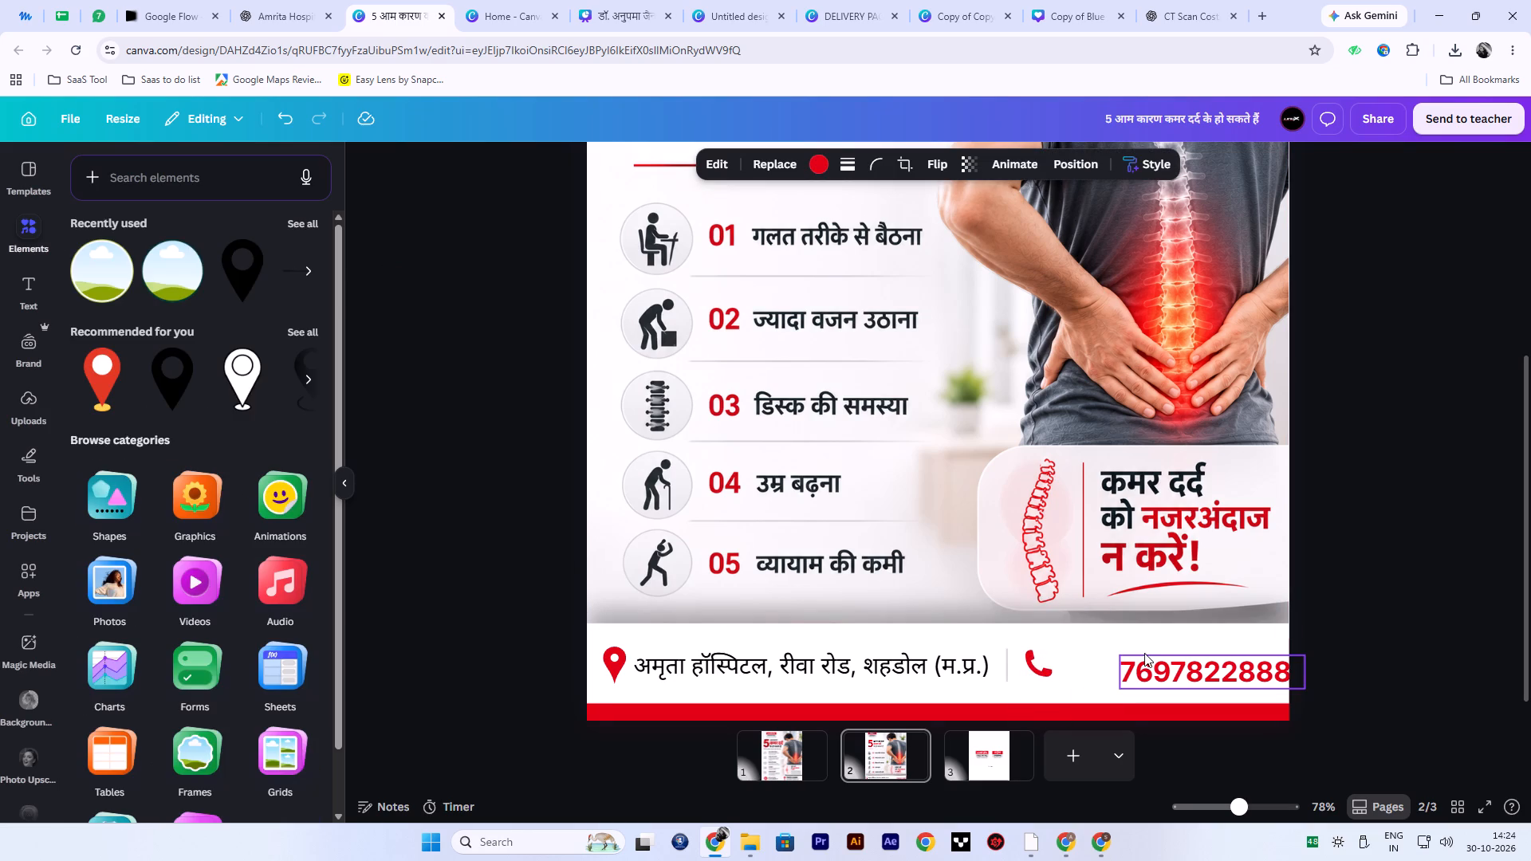
key(Left)
key(Left)
key(Left)
key(Left)
key(Left)
Move the phone number beside the phone icon inside the footer and colour its text black.
drag(1174, 668, 1125, 658)
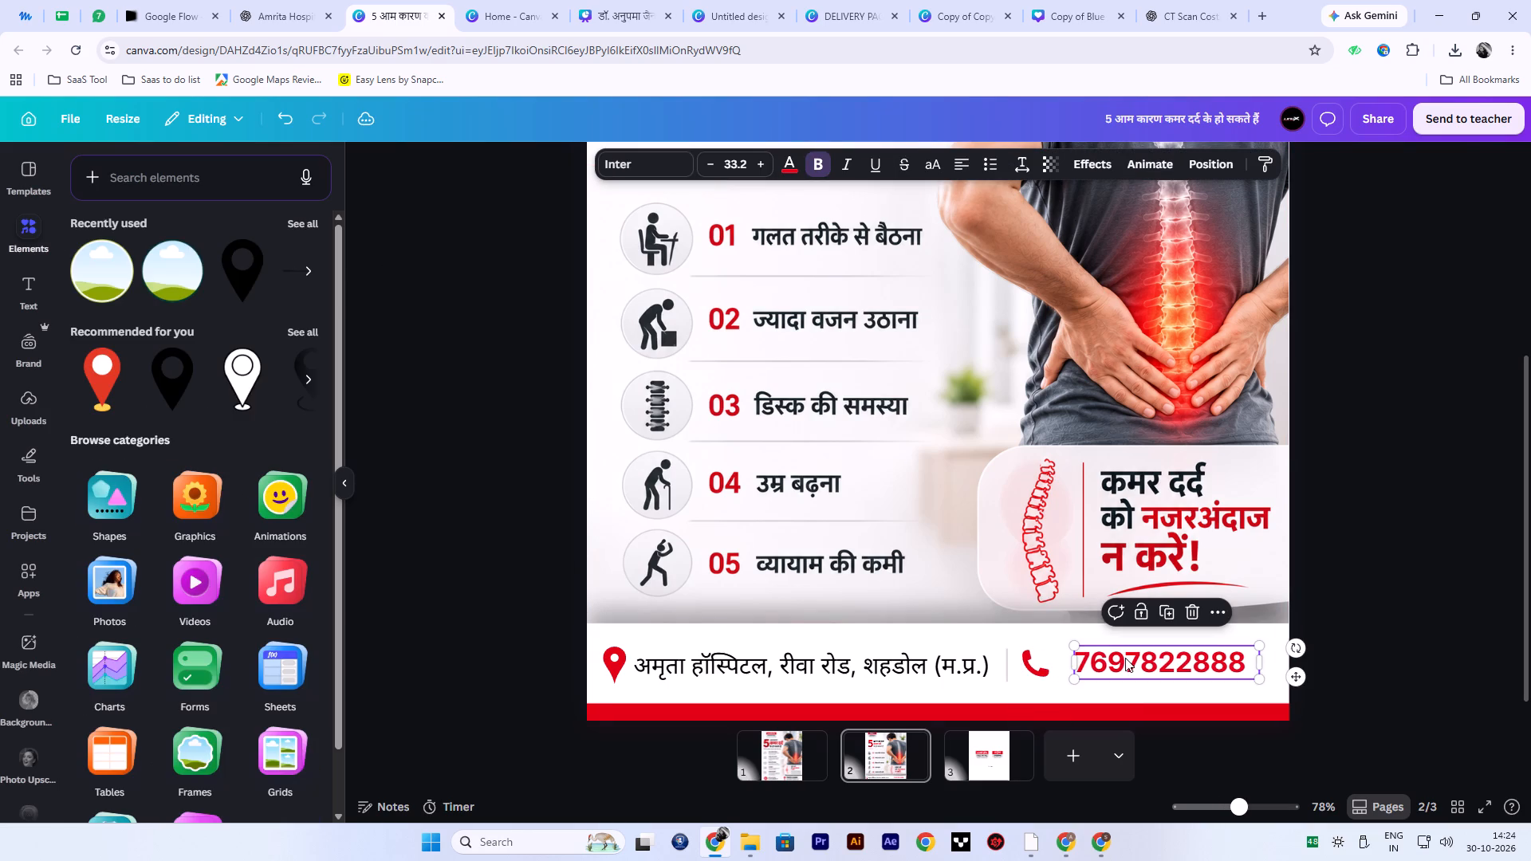
click(797, 163)
click(225, 284)
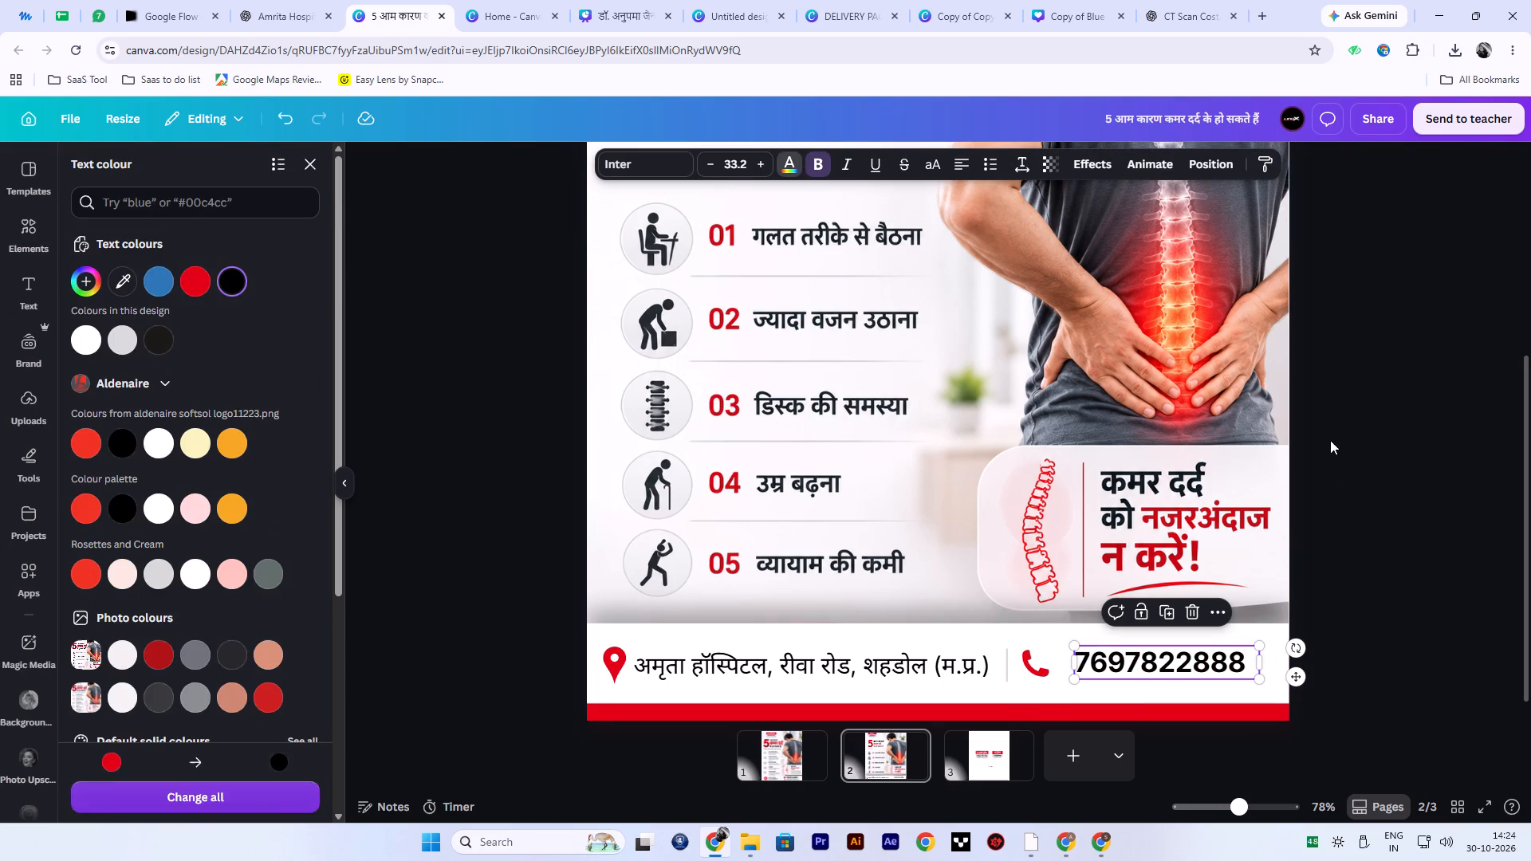
Nudge the footer's phone number slightly up and left, closer to the phone icon.
double_click(1421, 473)
click(1168, 663)
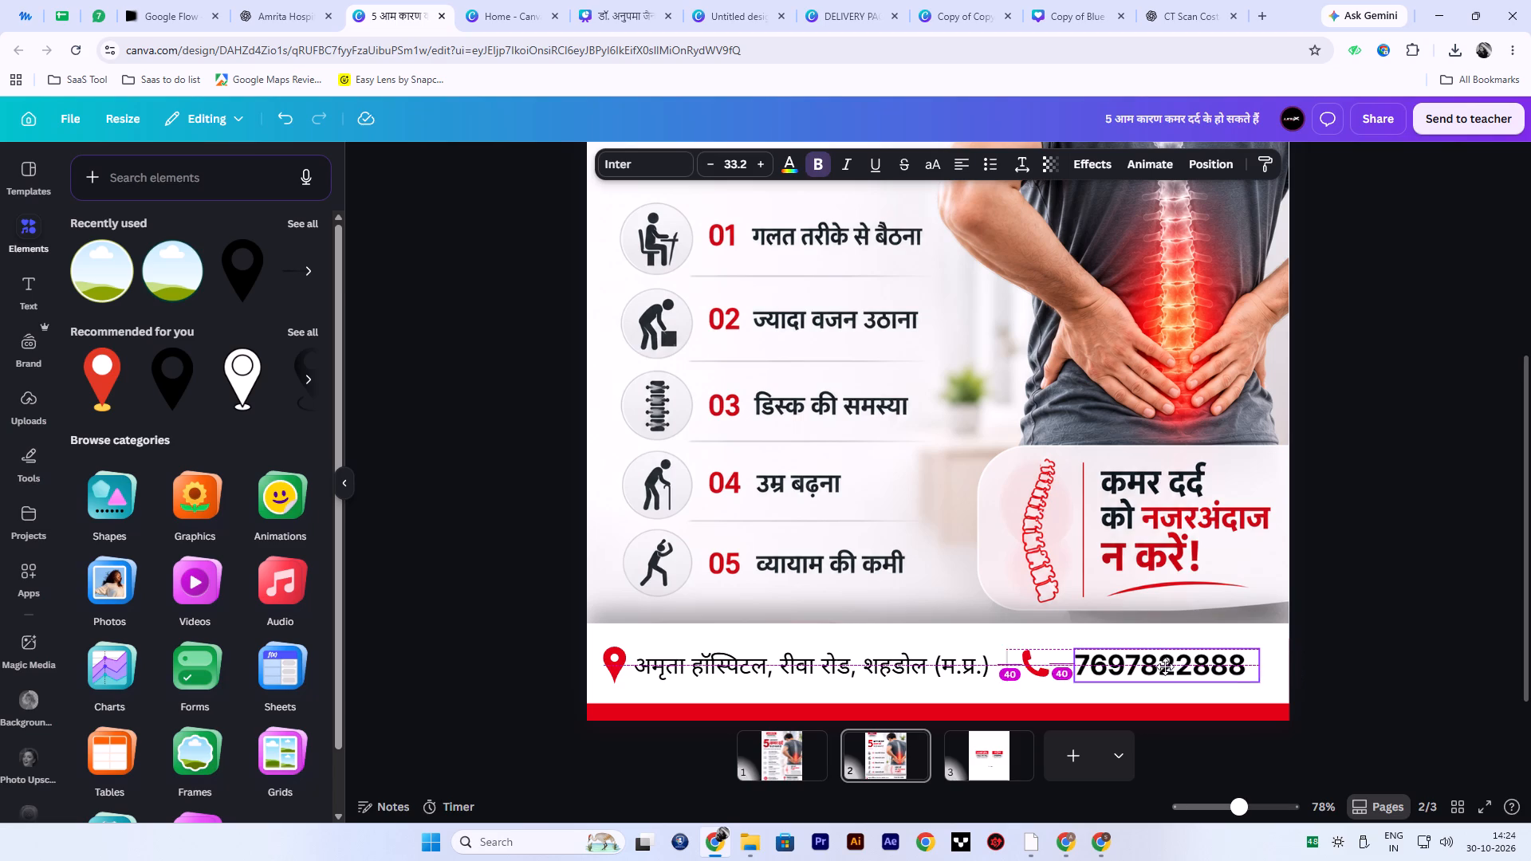
key(Up)
key(Up)
key(Up)
key(Up)
key(Left)
key(Left)
key(Left)
key(Up)
key(Up)
key(Left)
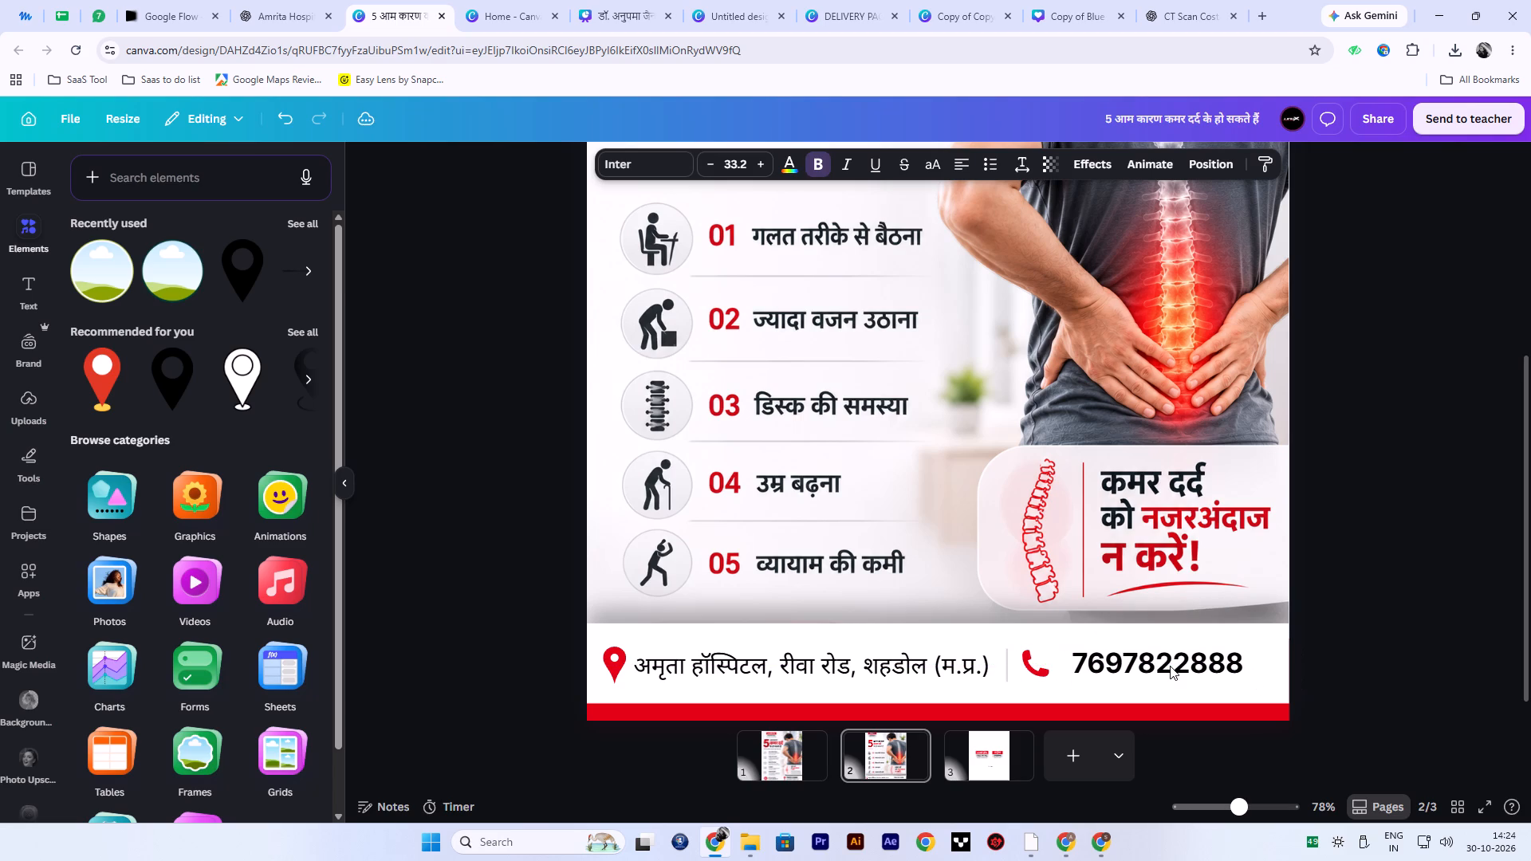
key(Up)
key(Left)
key(Left)
key(Left)
key(Left)
key(Left)
key(Left)
key(Down)
click(1478, 614)
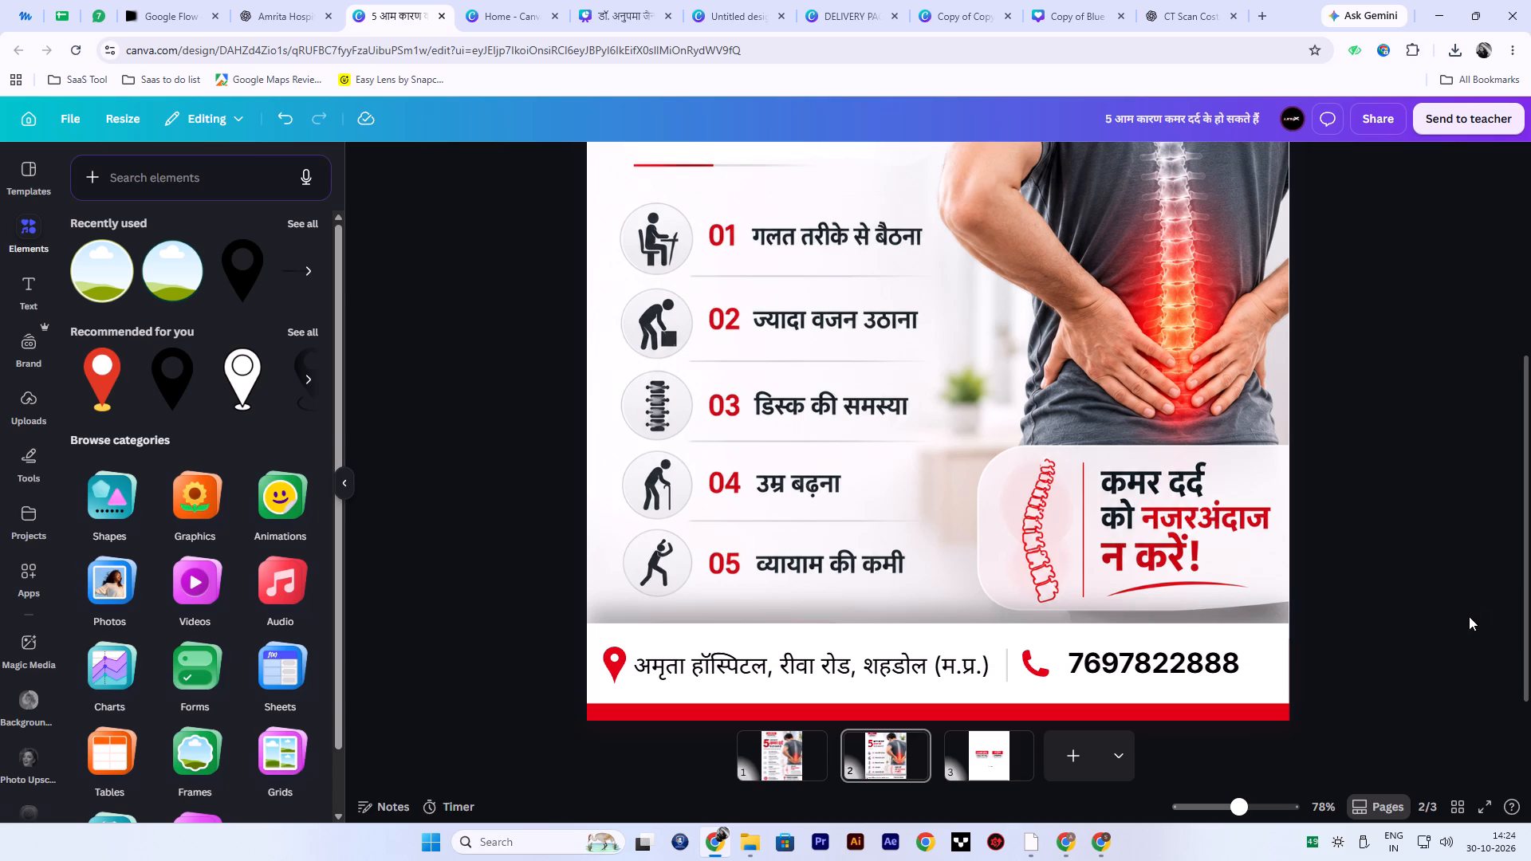
click(1438, 675)
Nudge the red phone icon right, closer to the phone number, and fractionally down.
click(1039, 663)
key(Right)
key(Right)
key(Right)
key(Right)
key(Right)
key(Right)
key(Right)
key(Right)
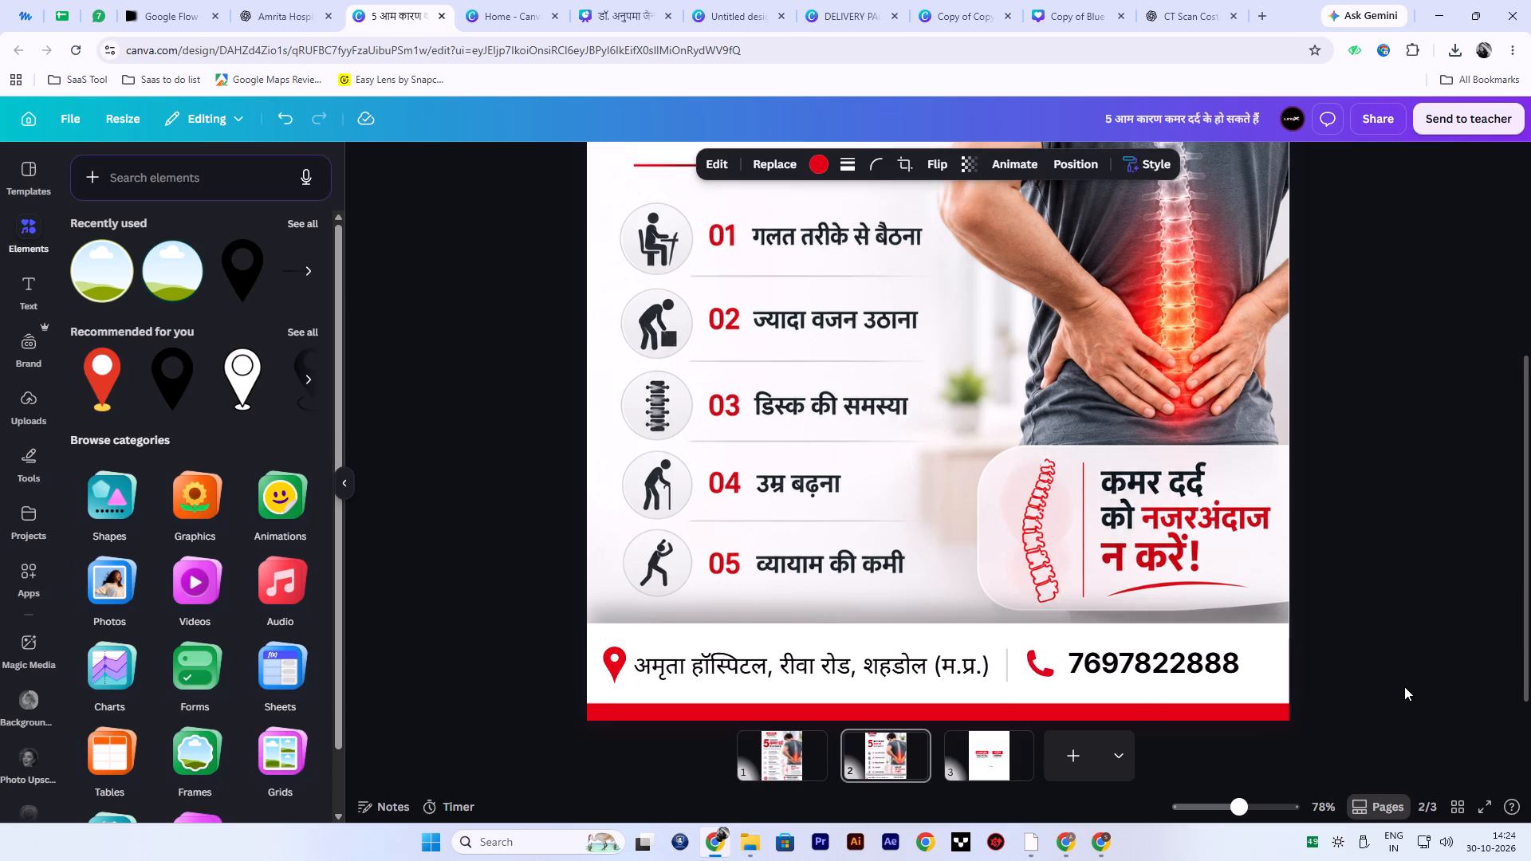
key(Right)
key(Down)
key(Down)
key(Up)
click(1416, 643)
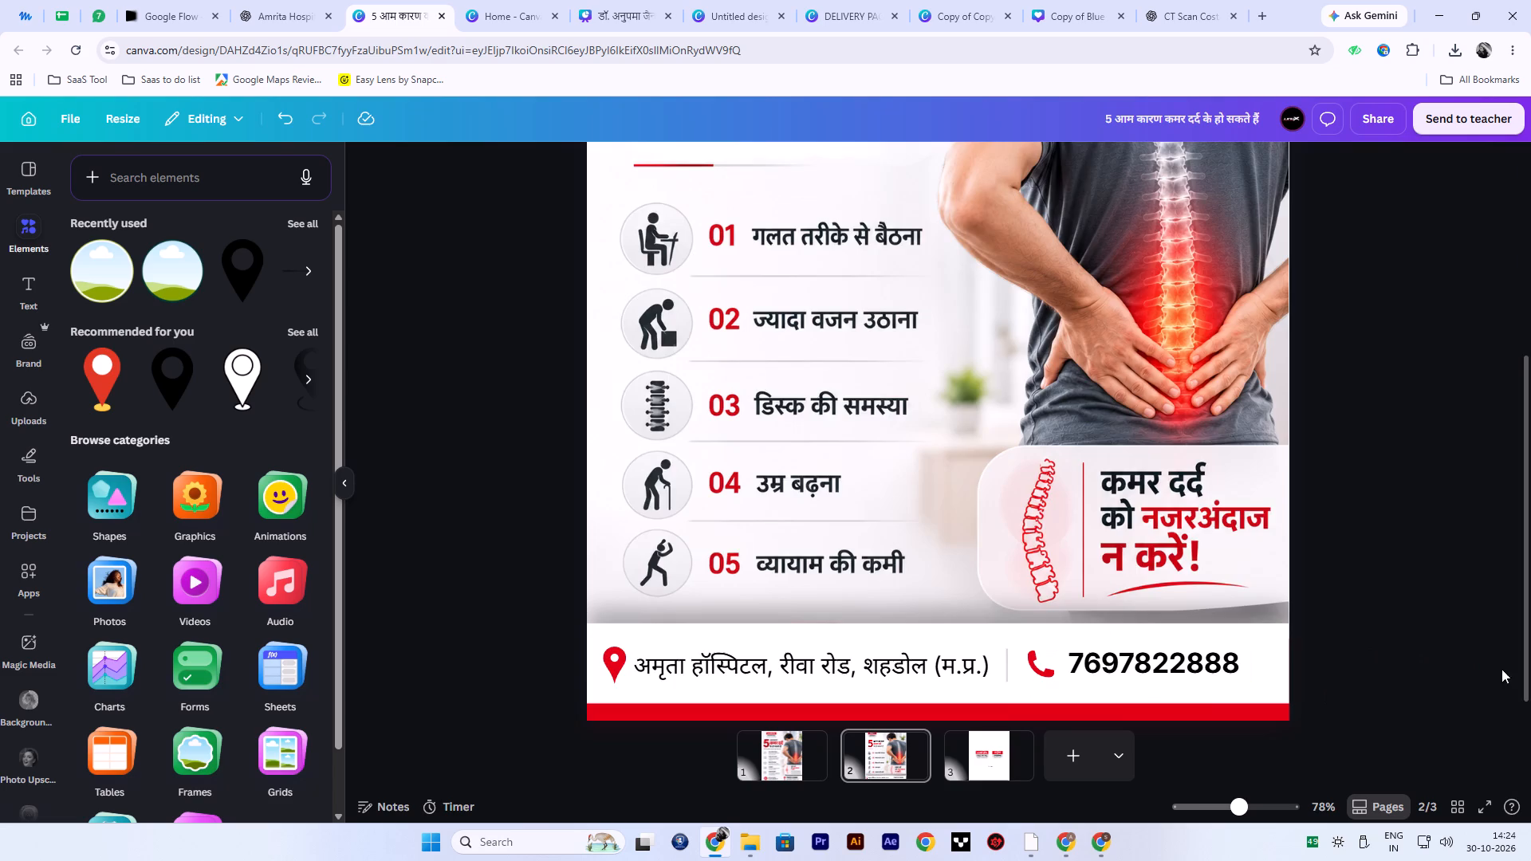
Shift the phone number and its phone icon slightly further right in the footer.
ctrl+scroll(1419, 661, down, 4)
ctrl+scroll(1399, 659, up, 1)
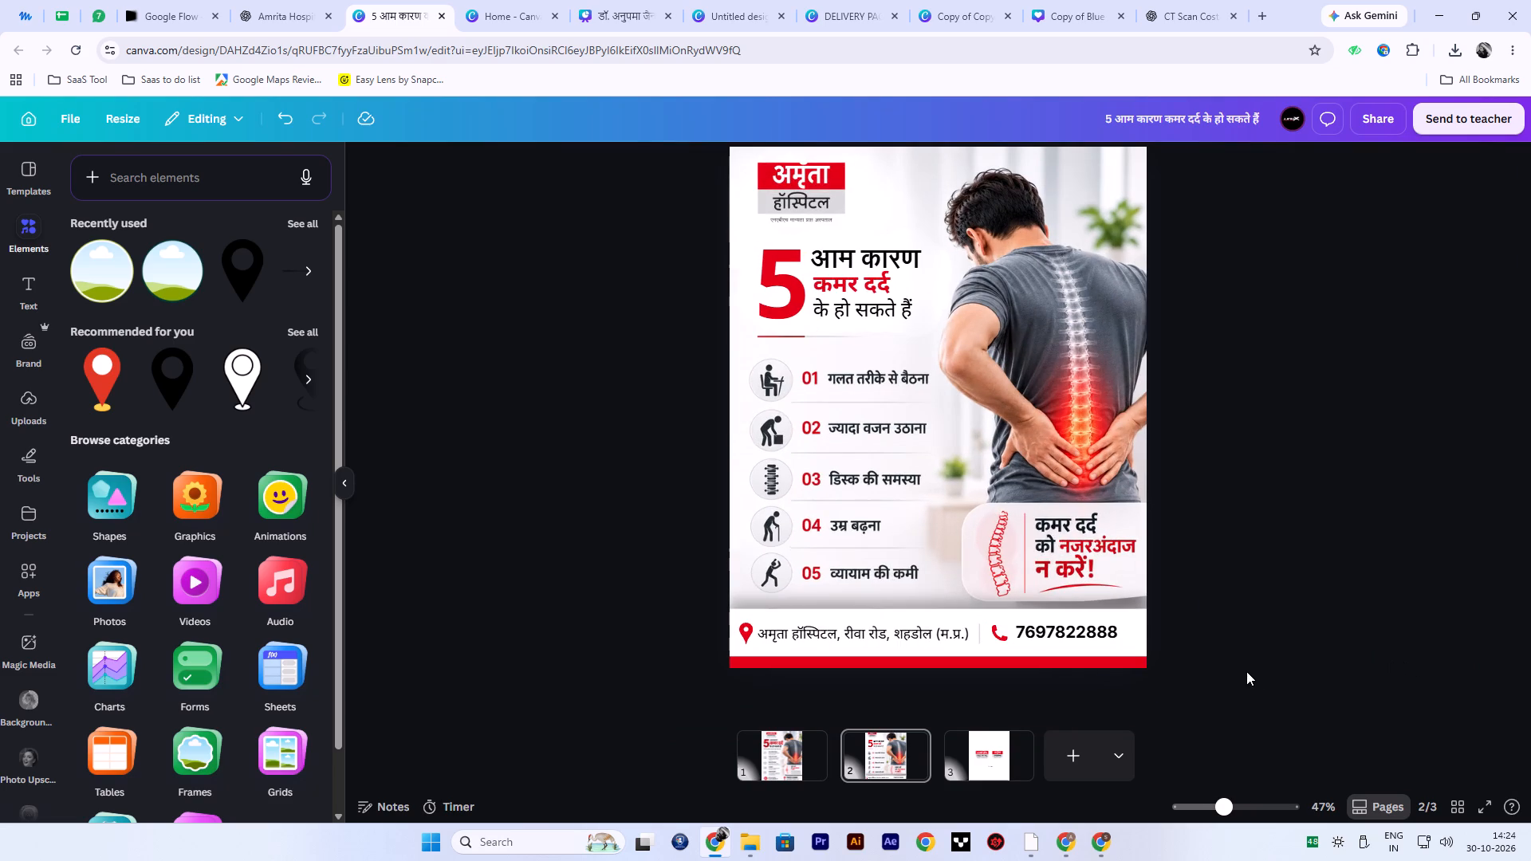
click(1036, 626)
key(Down)
key(Down)
key(Down)
key(Down)
key(Up)
key(Up)
key(Up)
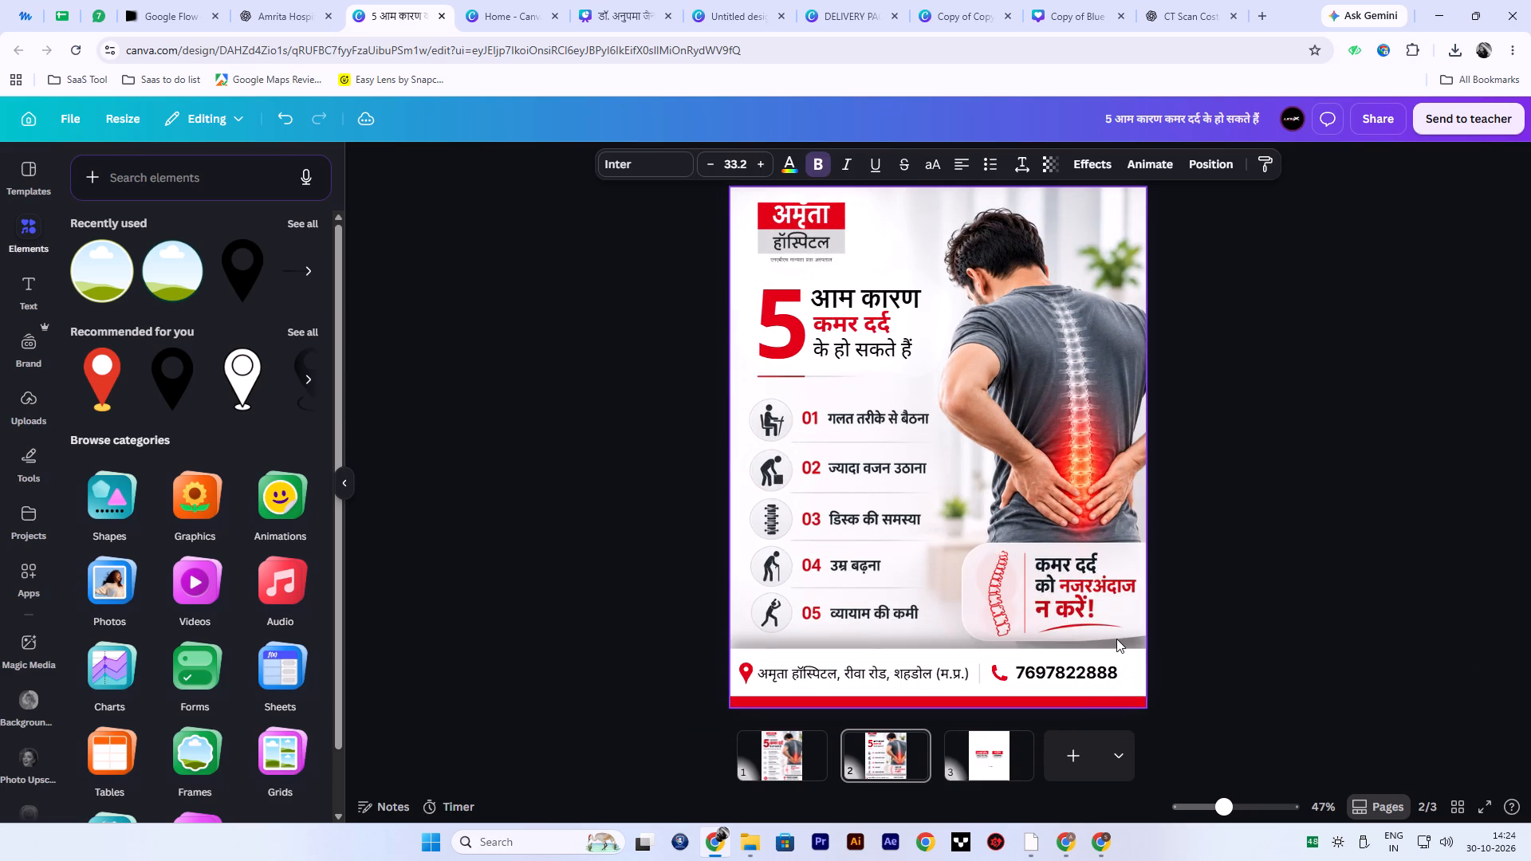
key(Right)
key(Right)
key(Right)
key(Right)
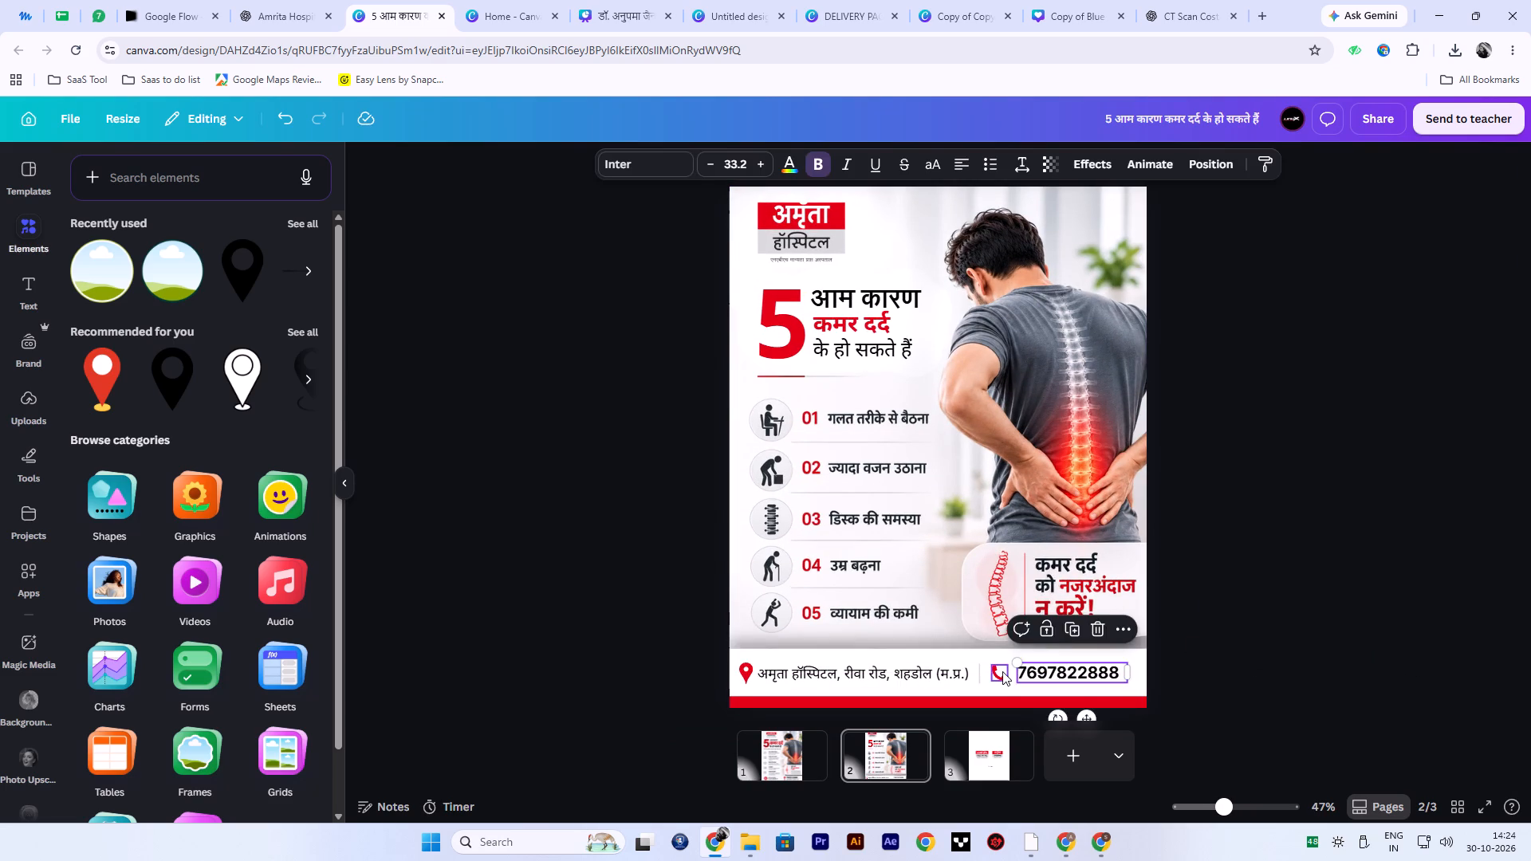
click(1002, 671)
key(Right)
key(Right)
key(Right)
key(Right)
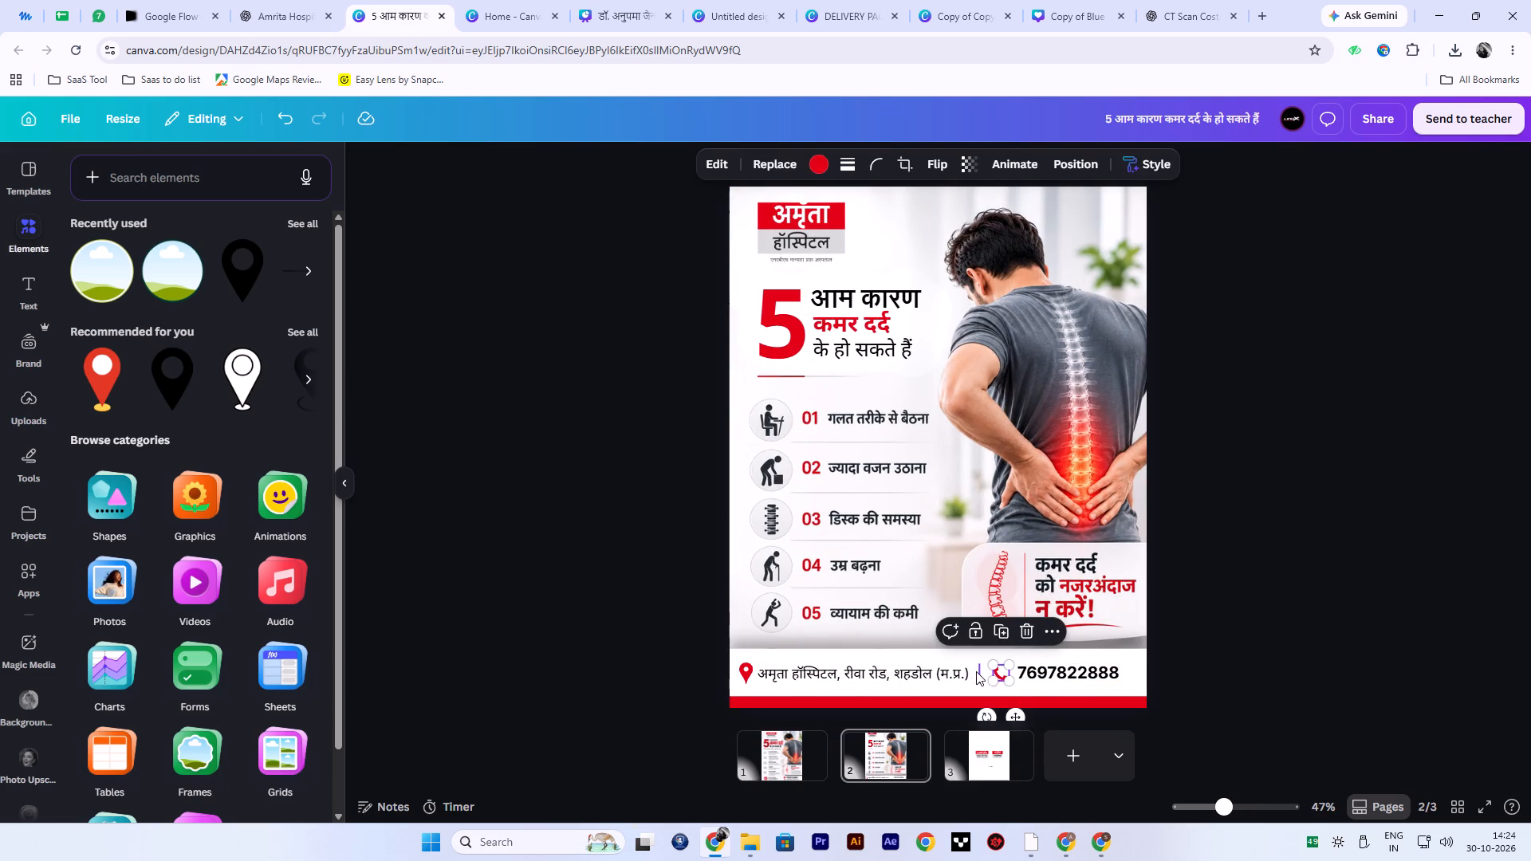
Nudge the footer's vertical divider line slightly right, toward the phone icon, and up.
click(976, 671)
key(Right)
key(Right)
key(Right)
key(Right)
key(Right)
key(Right)
key(Up)
key(Up)
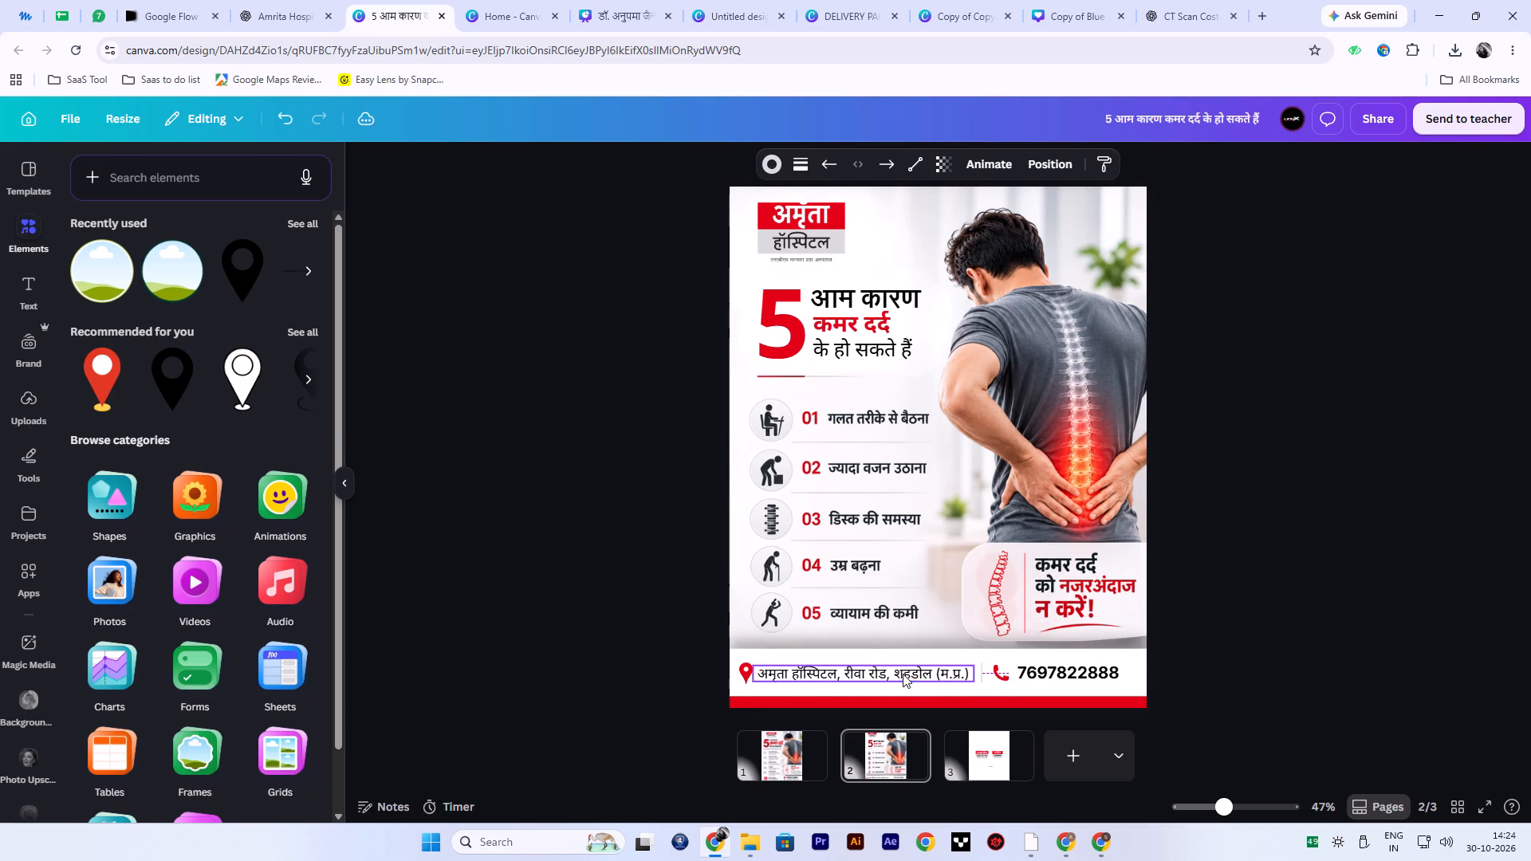
Nudge the footer's address text slightly right and up between the location pin and the divider.
click(903, 674)
key(Right)
key(Right)
key(Up)
key(Up)
key(Up)
key(Down)
click(1348, 667)
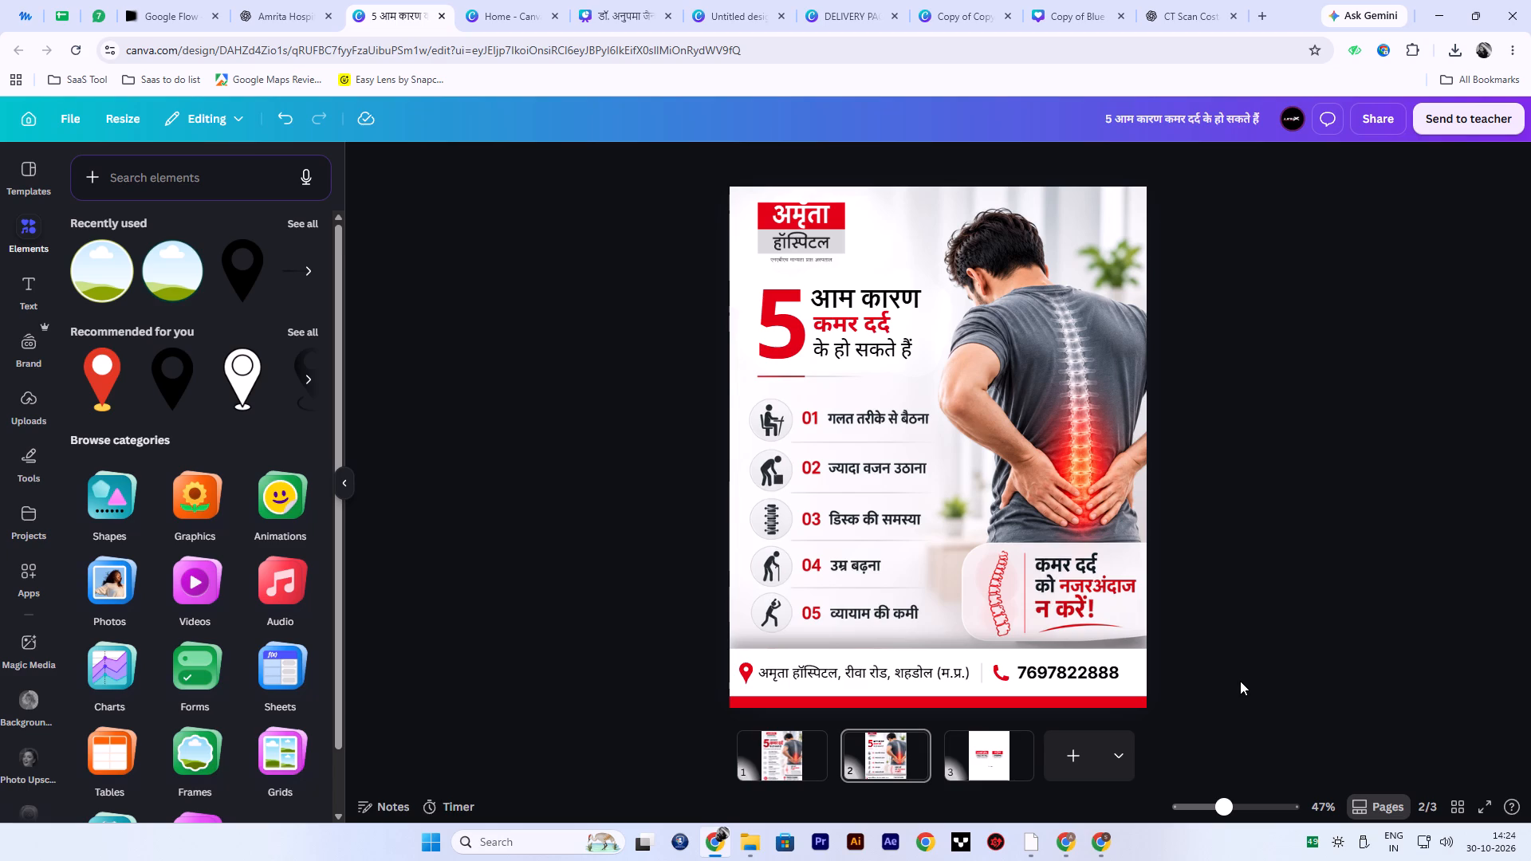
Preview the page 2 poster in full screen to check the overall layout.
click(1286, 594)
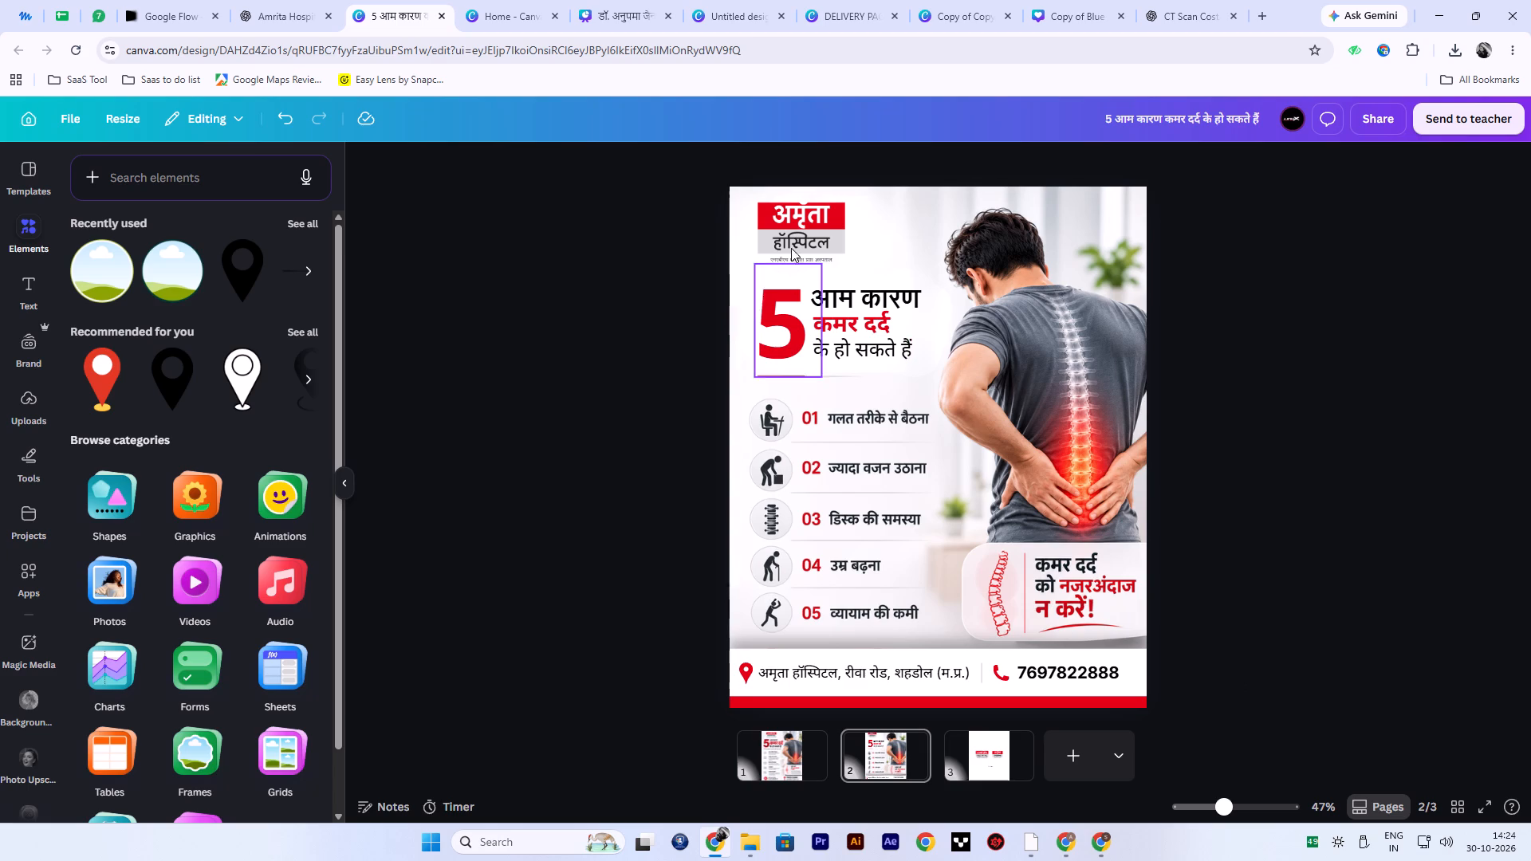
click(793, 232)
ctrl+click(667, 340)
click(1486, 802)
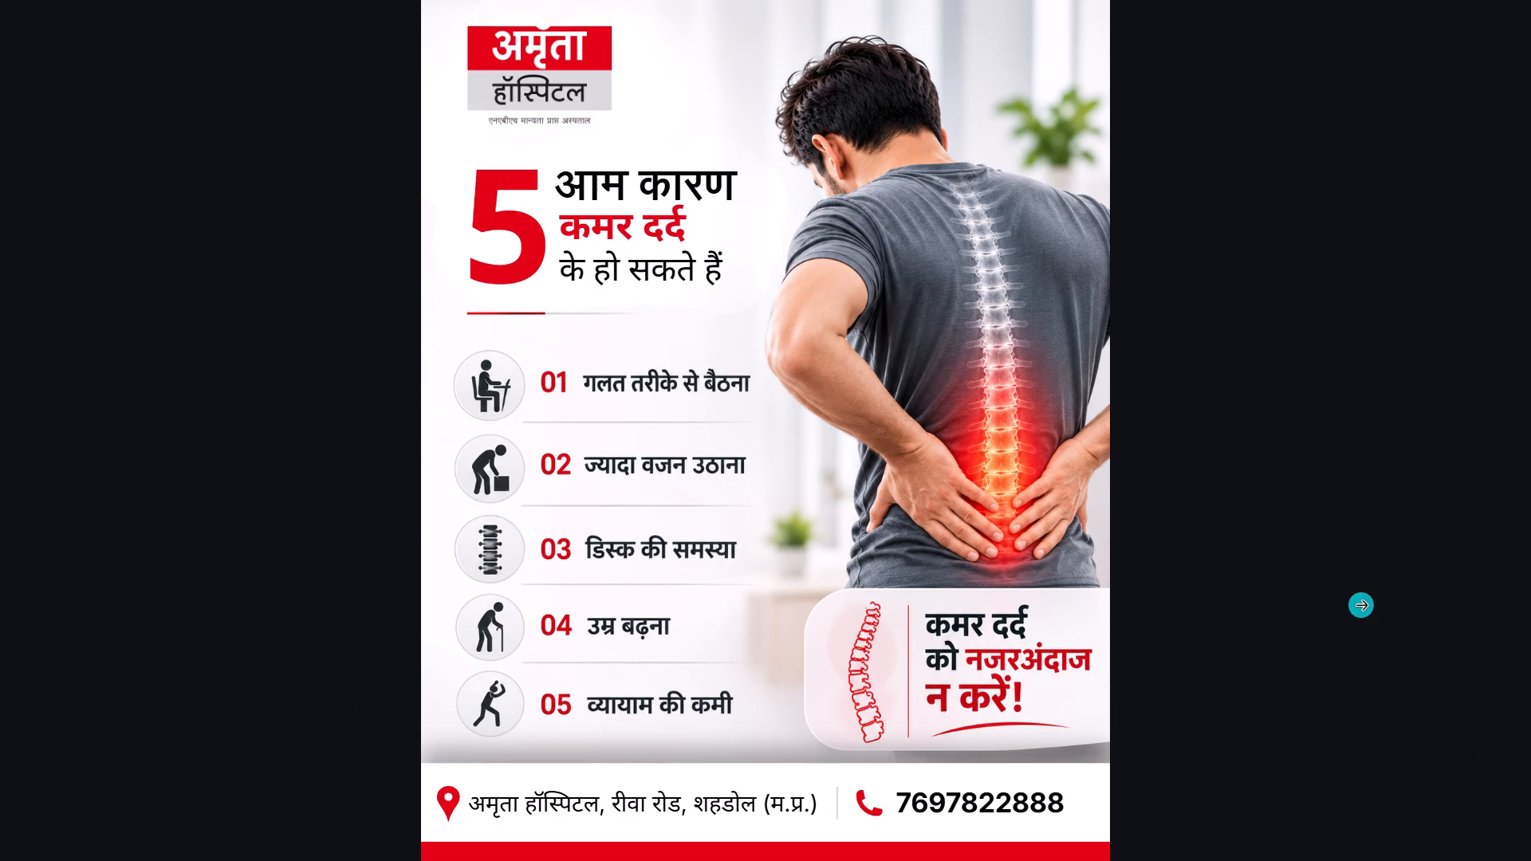
key(Escape)
Enlarge the Hindi Amrita Hospital logo slightly at the top of the poster.
click(1367, 120)
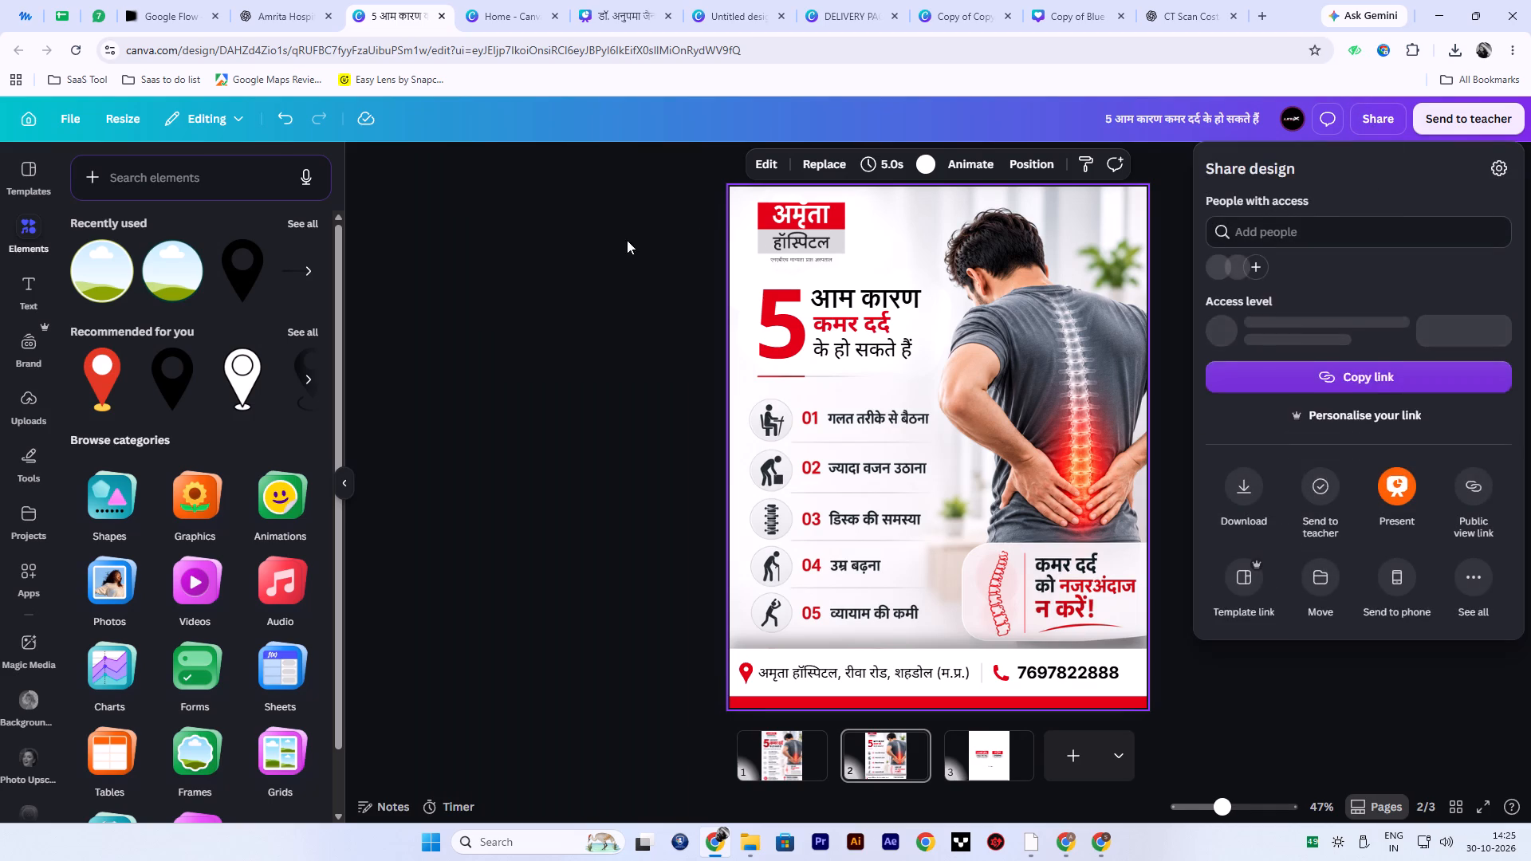
click(577, 255)
click(809, 246)
click(848, 265)
click(495, 297)
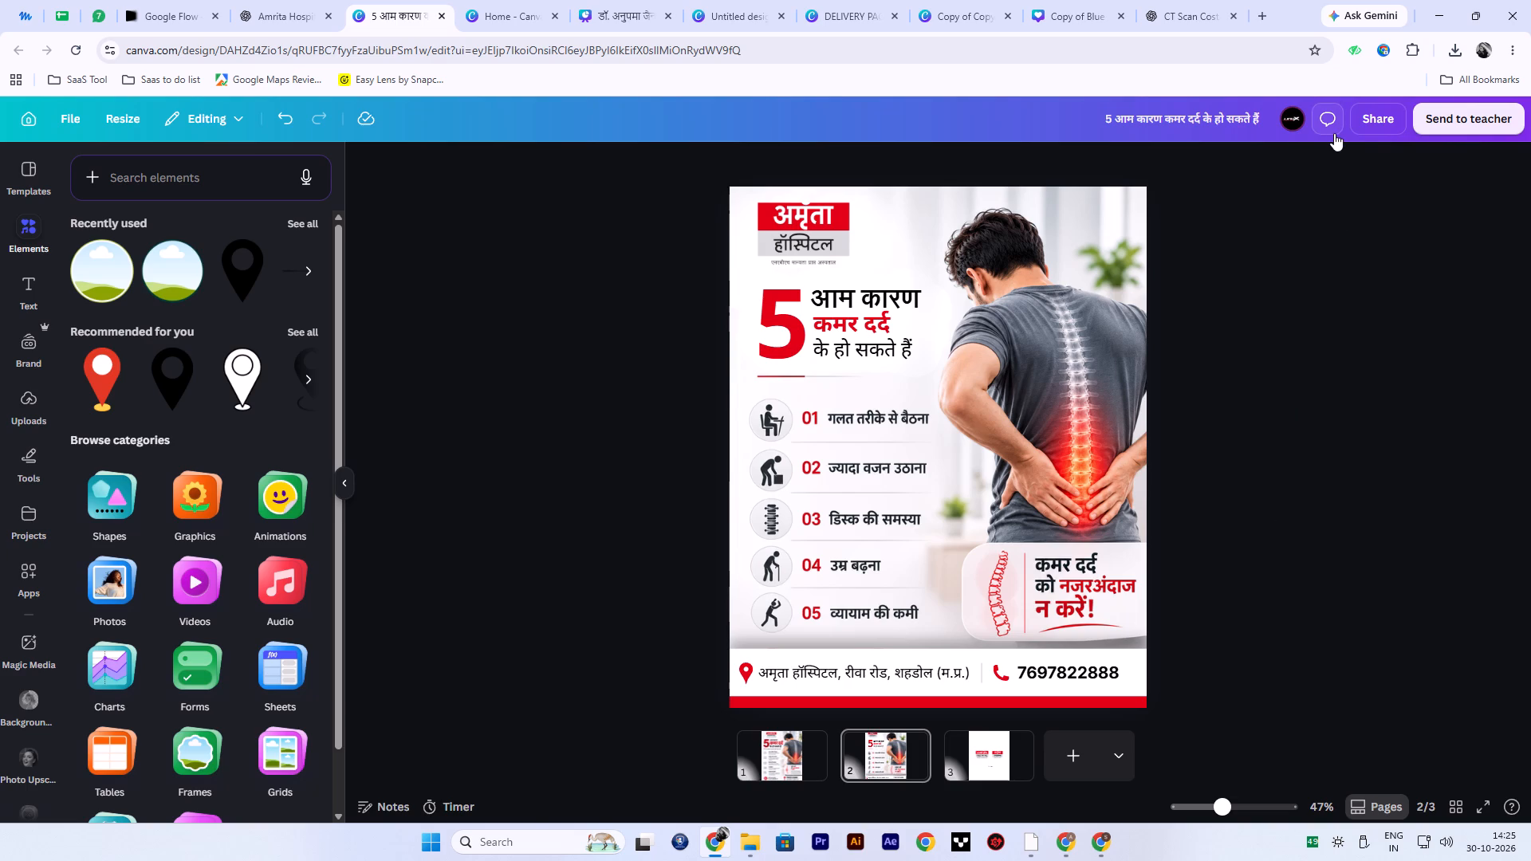
Download only page 2 of the design as a PNG.
click(1391, 116)
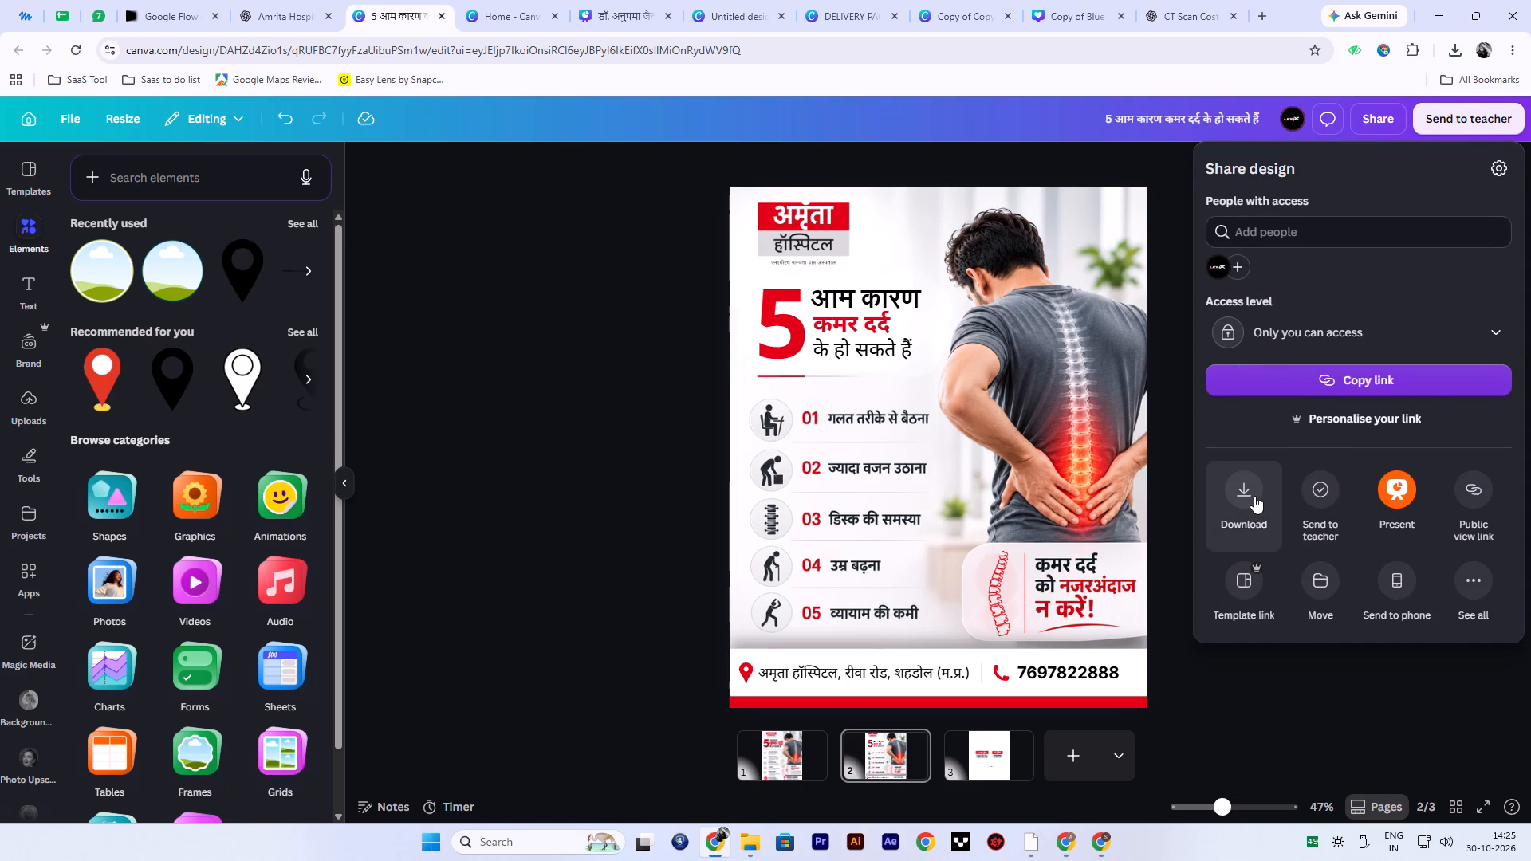
click(1254, 496)
click(1364, 501)
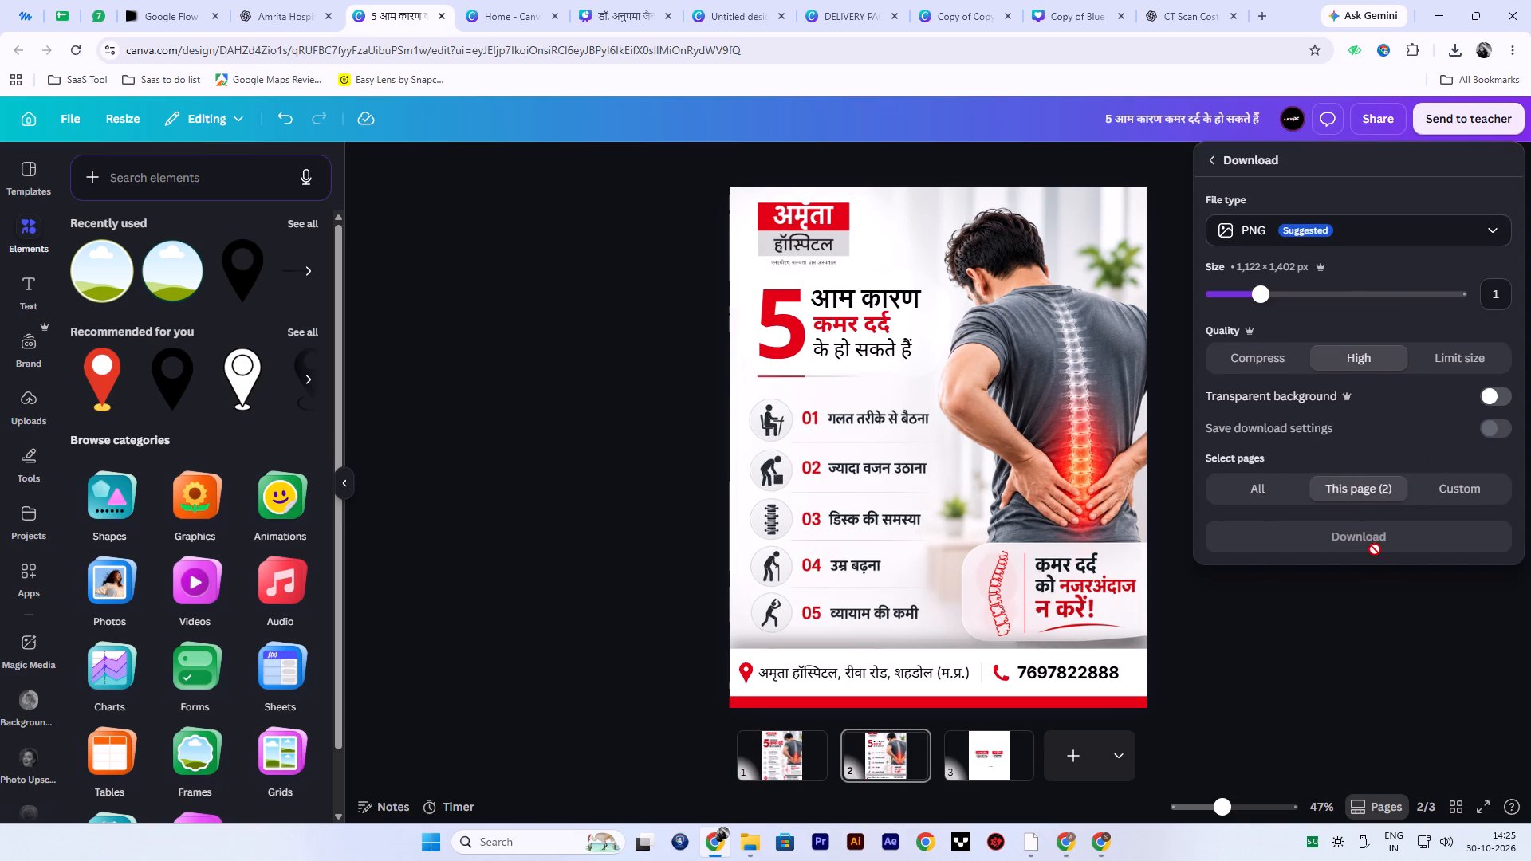
click(1379, 541)
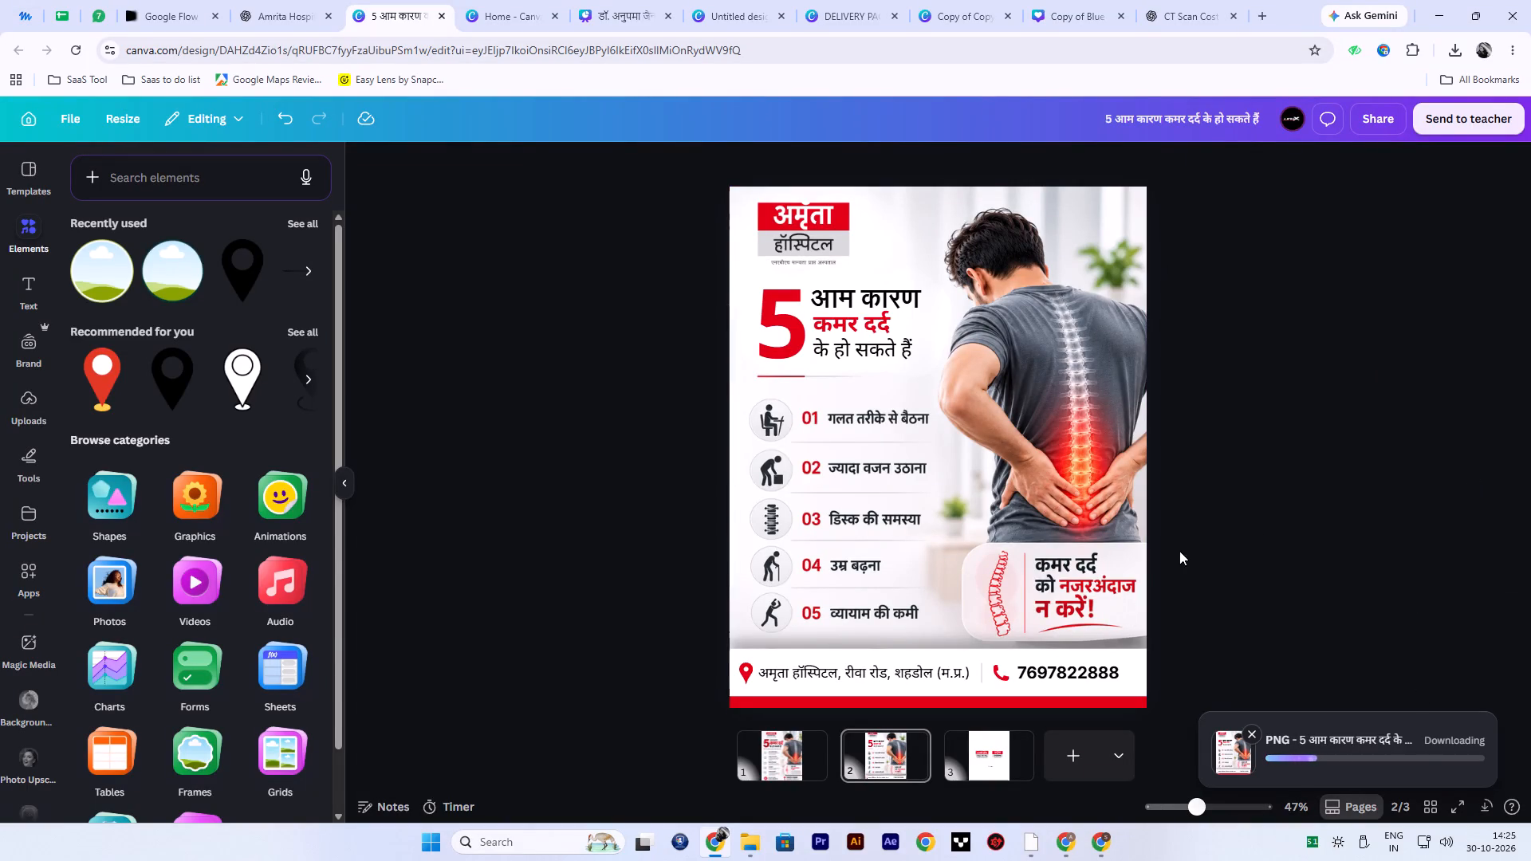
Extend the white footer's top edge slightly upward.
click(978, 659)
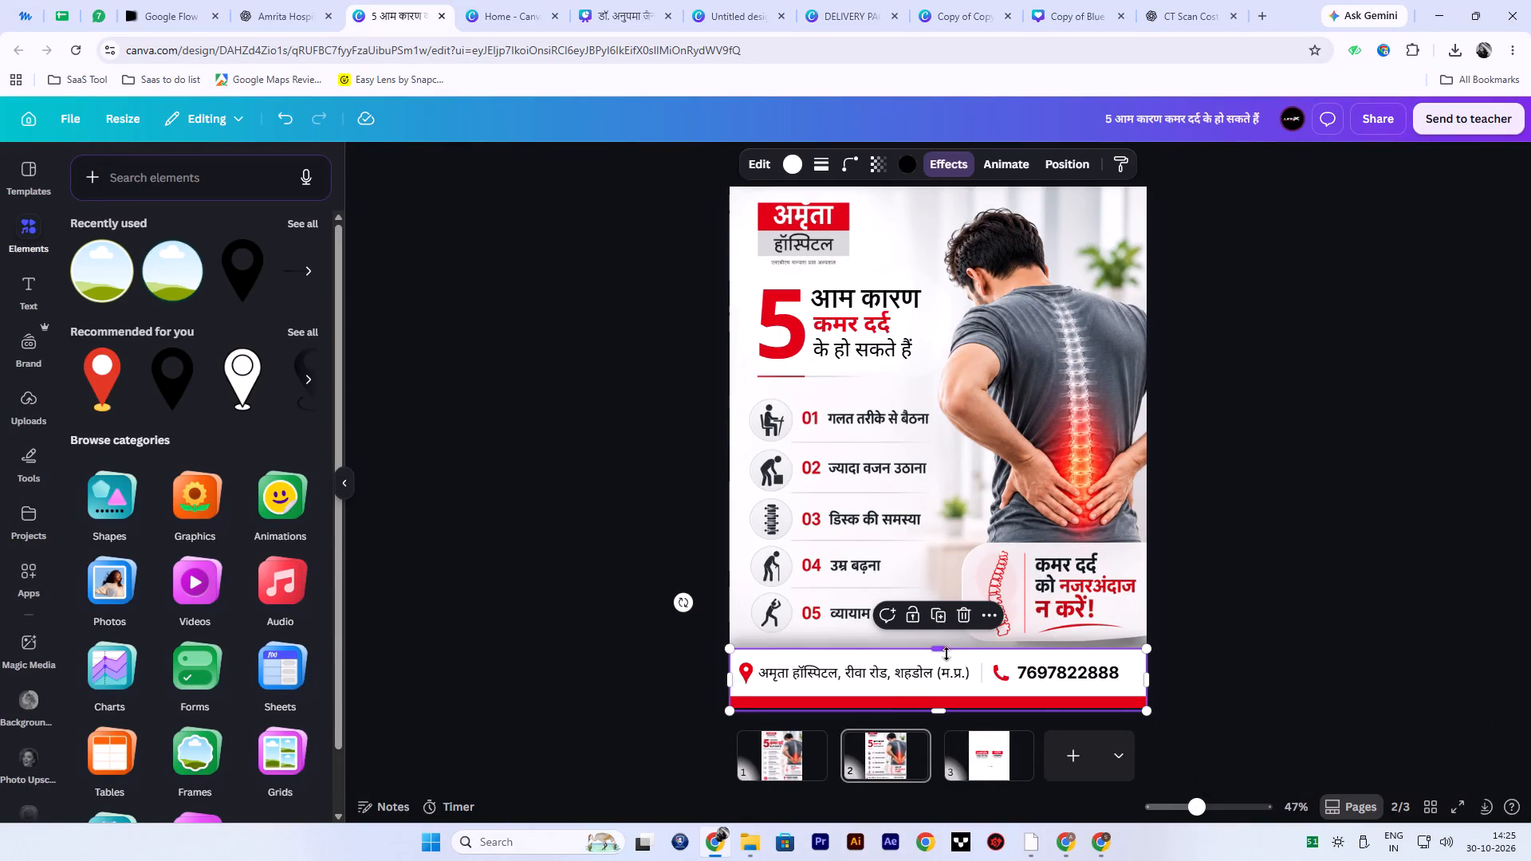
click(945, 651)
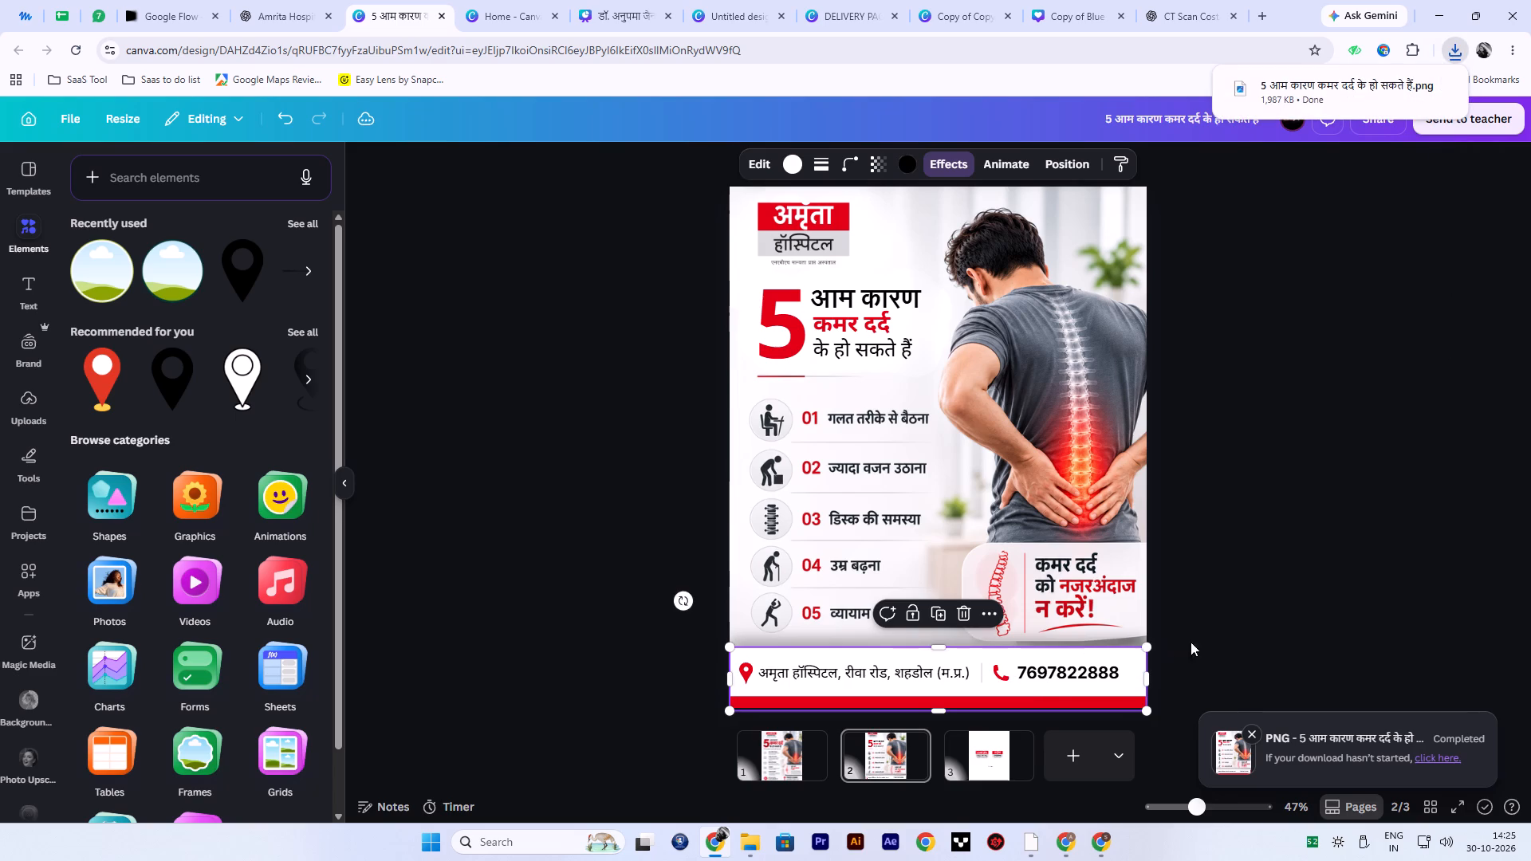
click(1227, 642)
Move the pin, address, divider, phone icon and phone number together slightly down and right, centred horizontally on the poster.
click(846, 673)
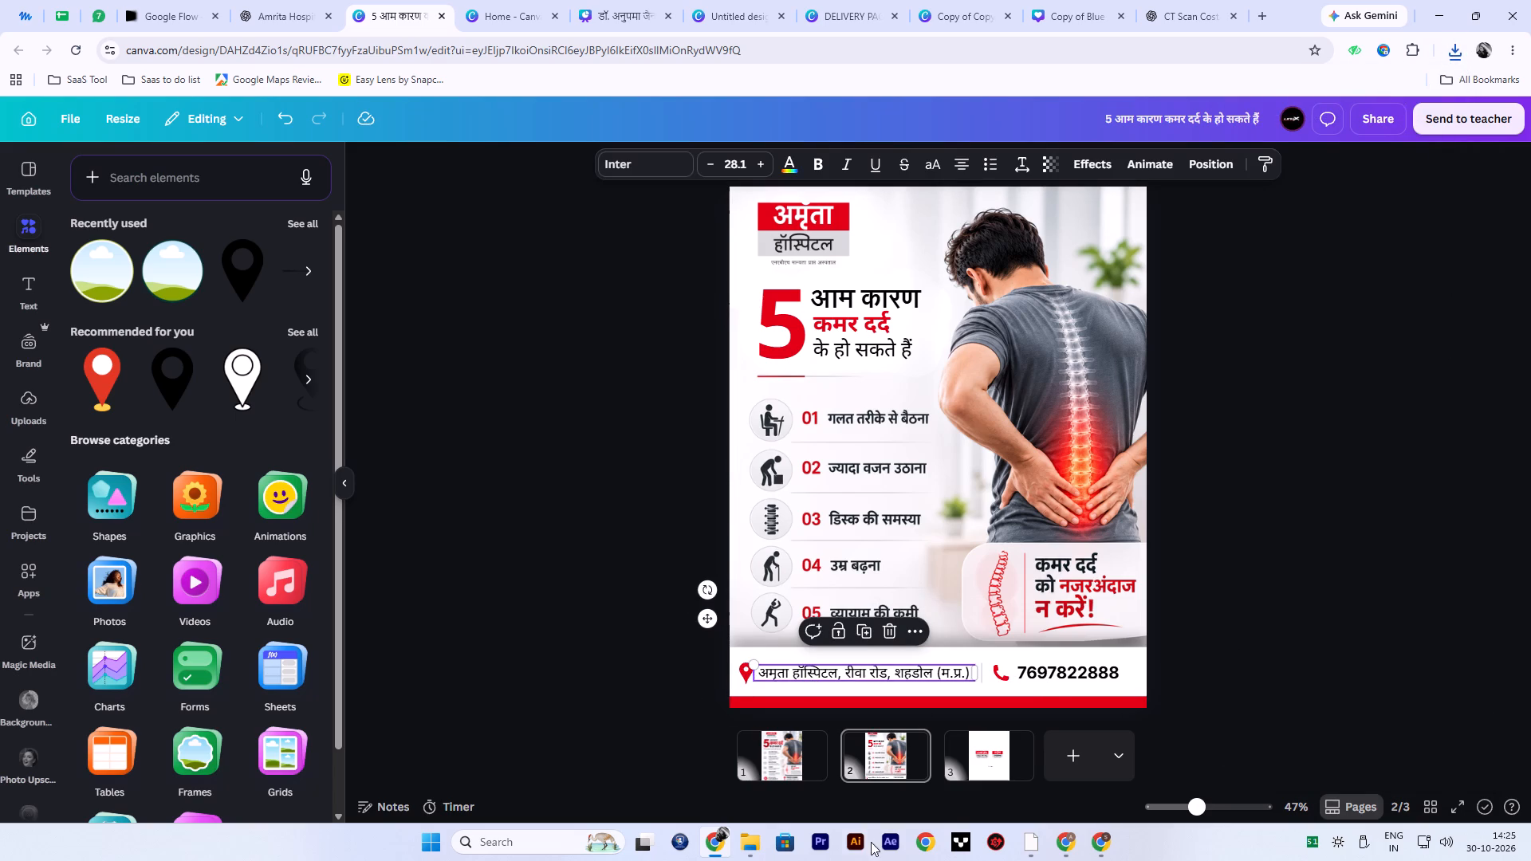
shift+click(740, 679)
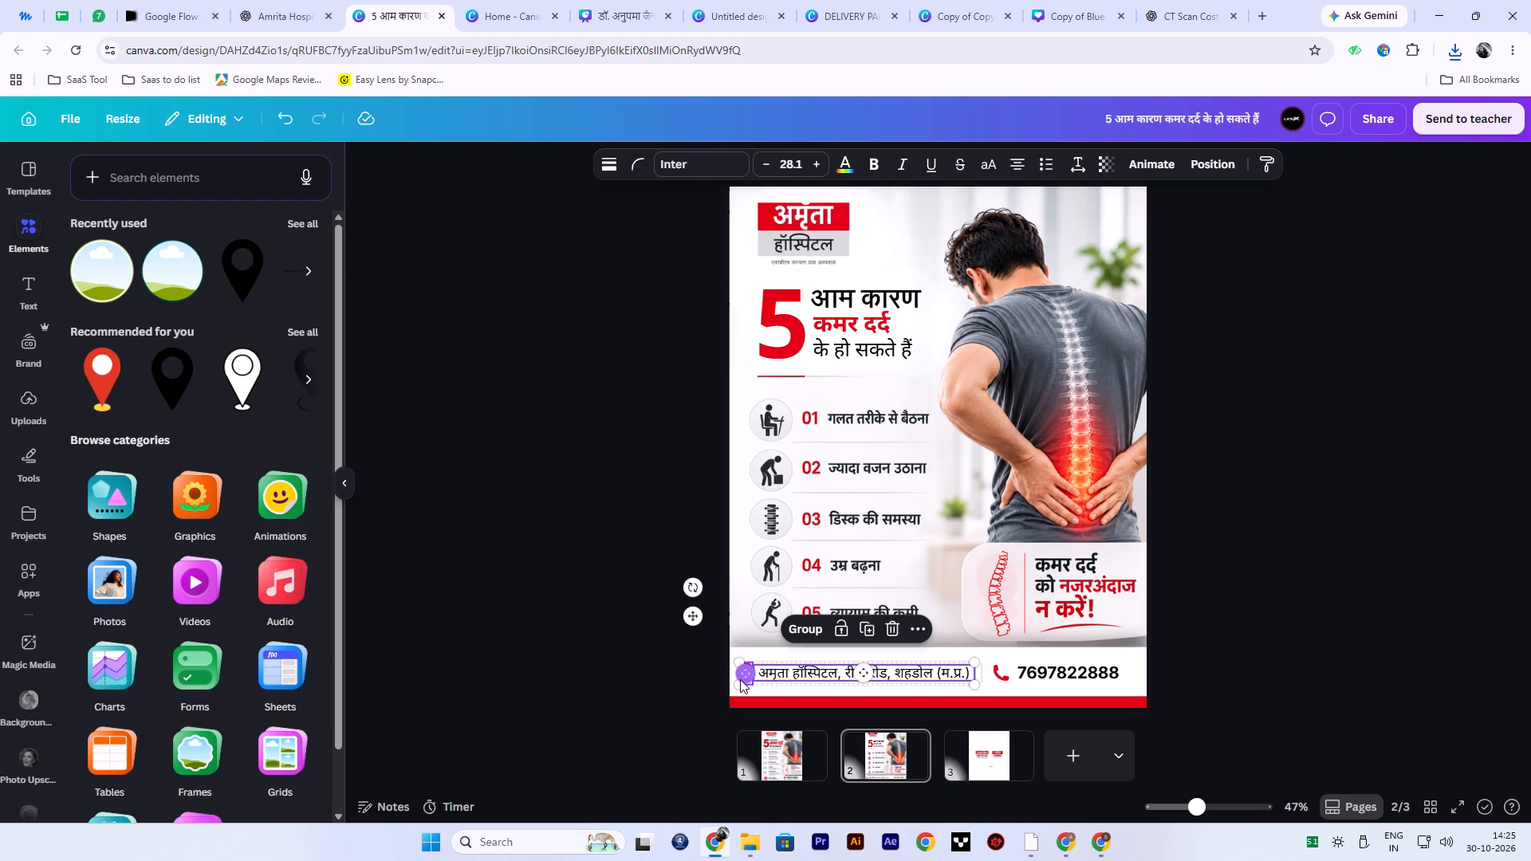
shift+click(1006, 678)
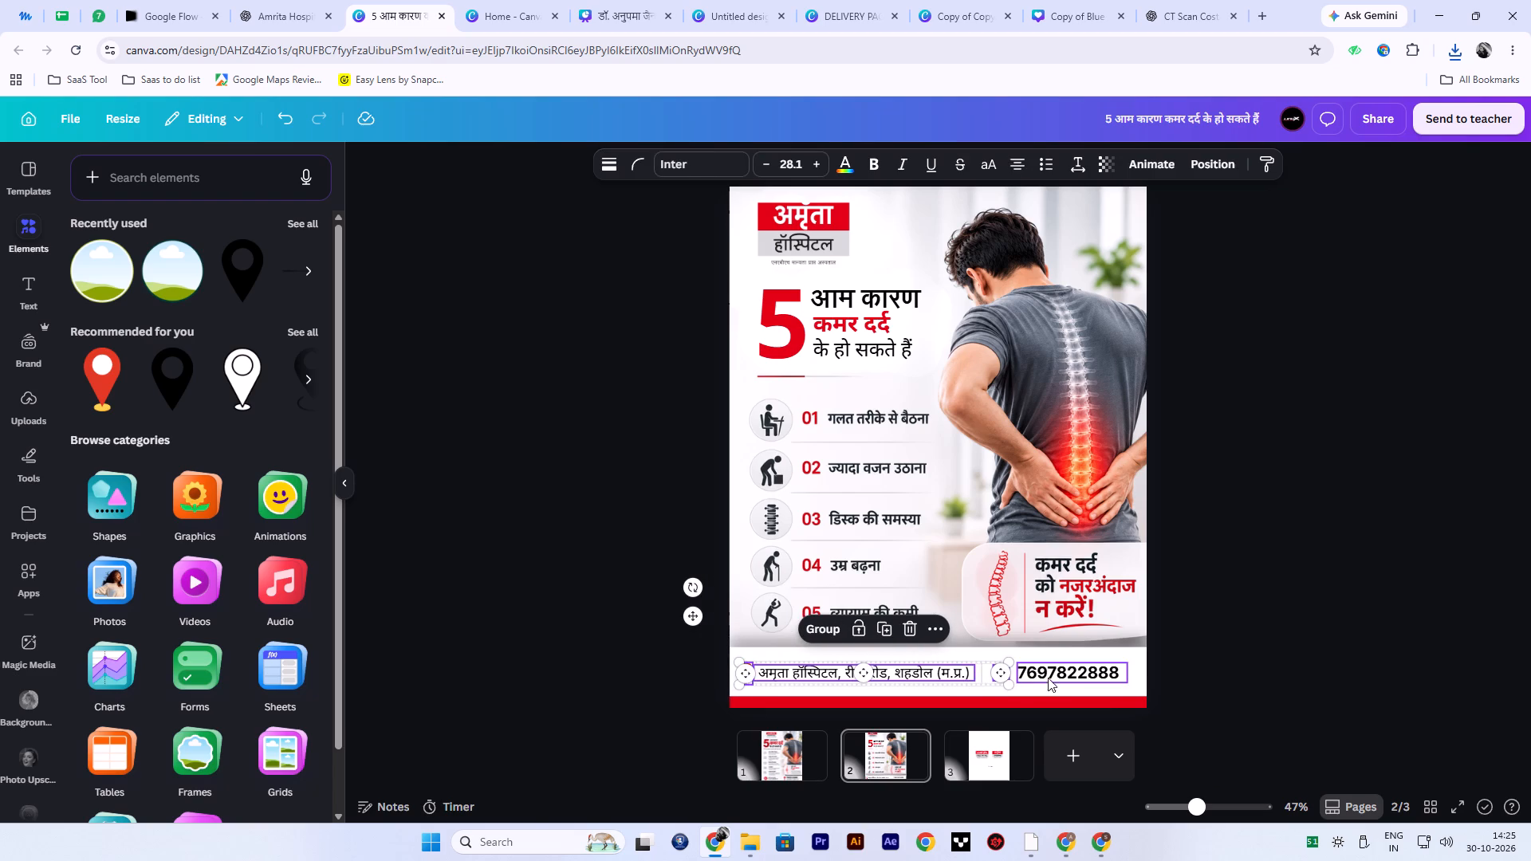
shift+click(1049, 677)
shift+click(983, 678)
drag(1046, 674, 1047, 675)
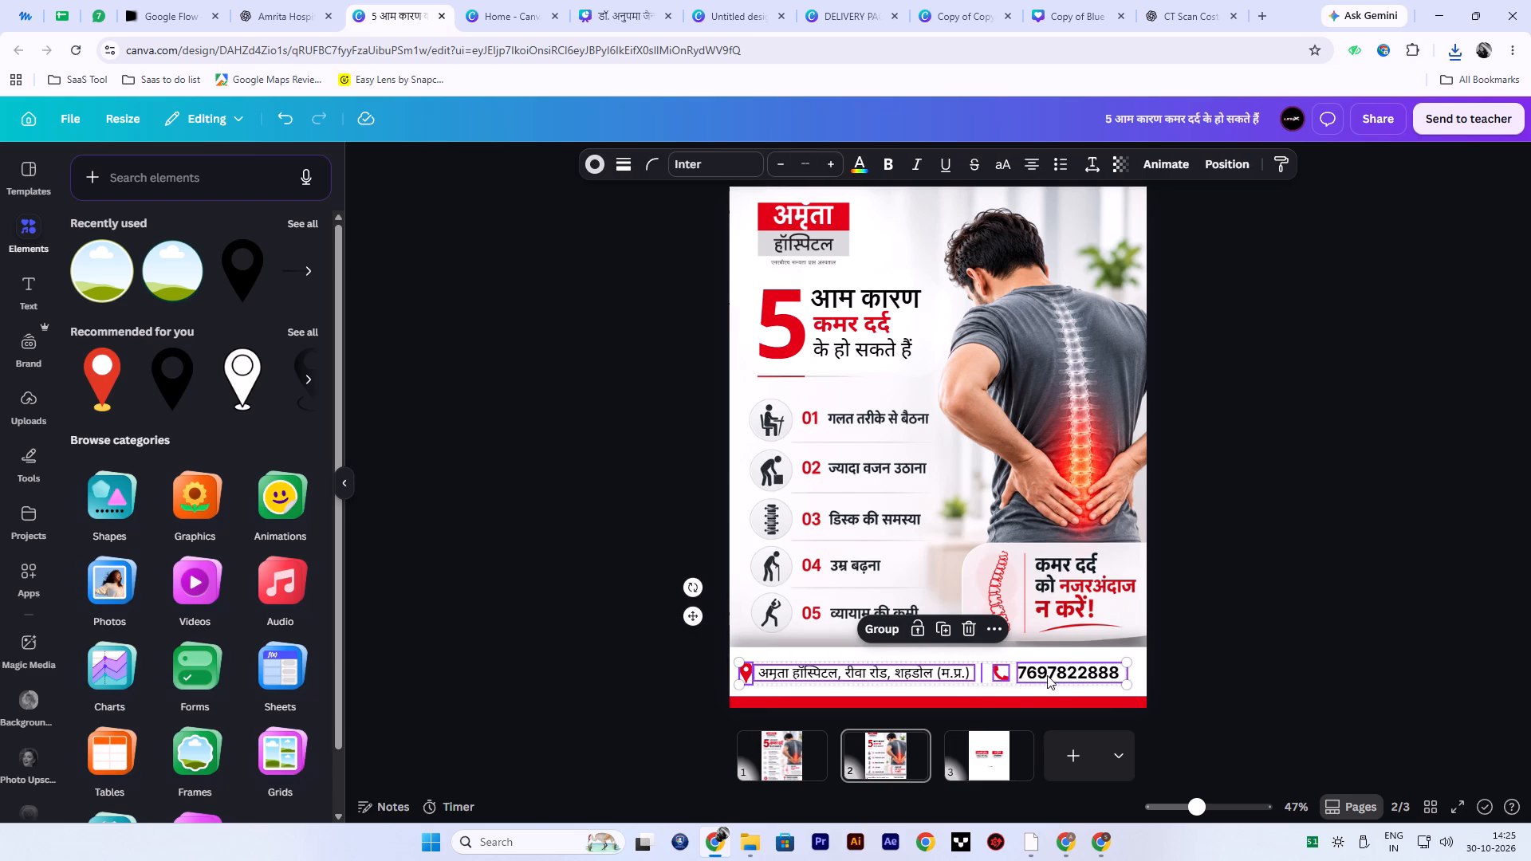
drag(1047, 675, 1047, 679)
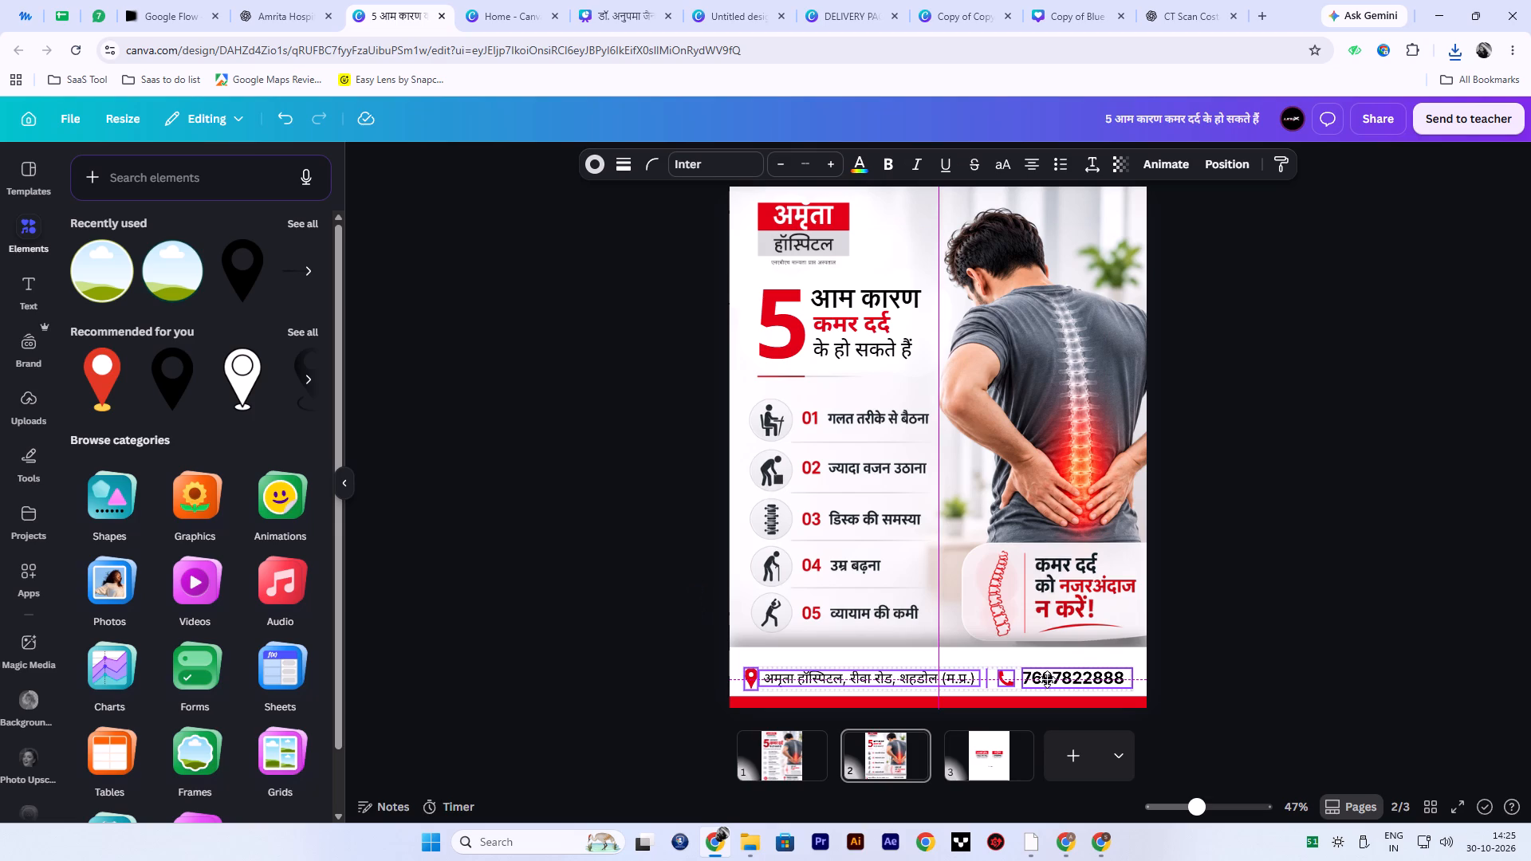
drag(1047, 679, 1049, 674)
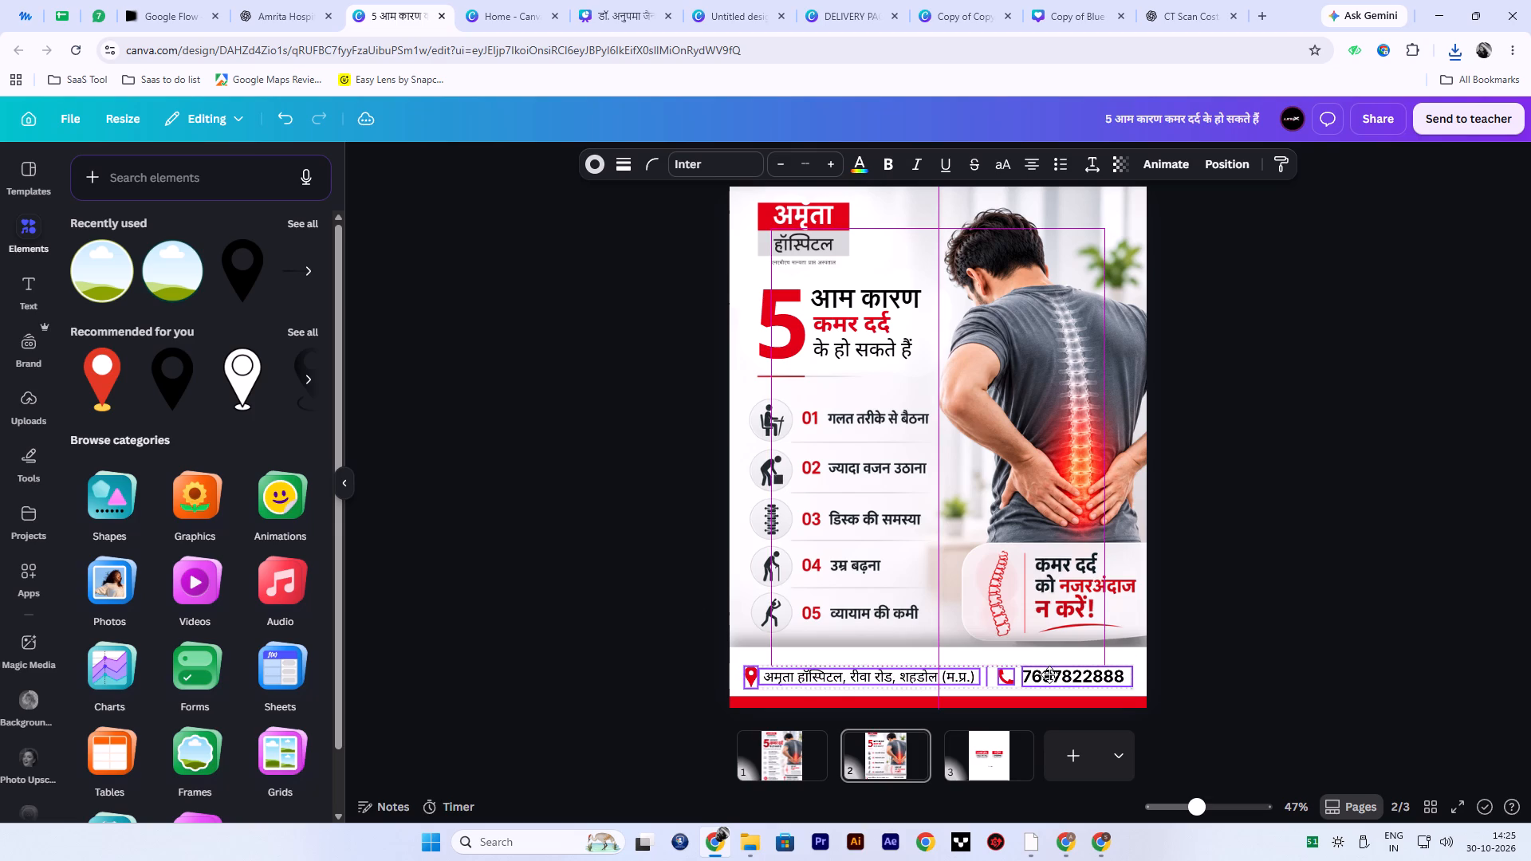
drag(1049, 674, 1056, 674)
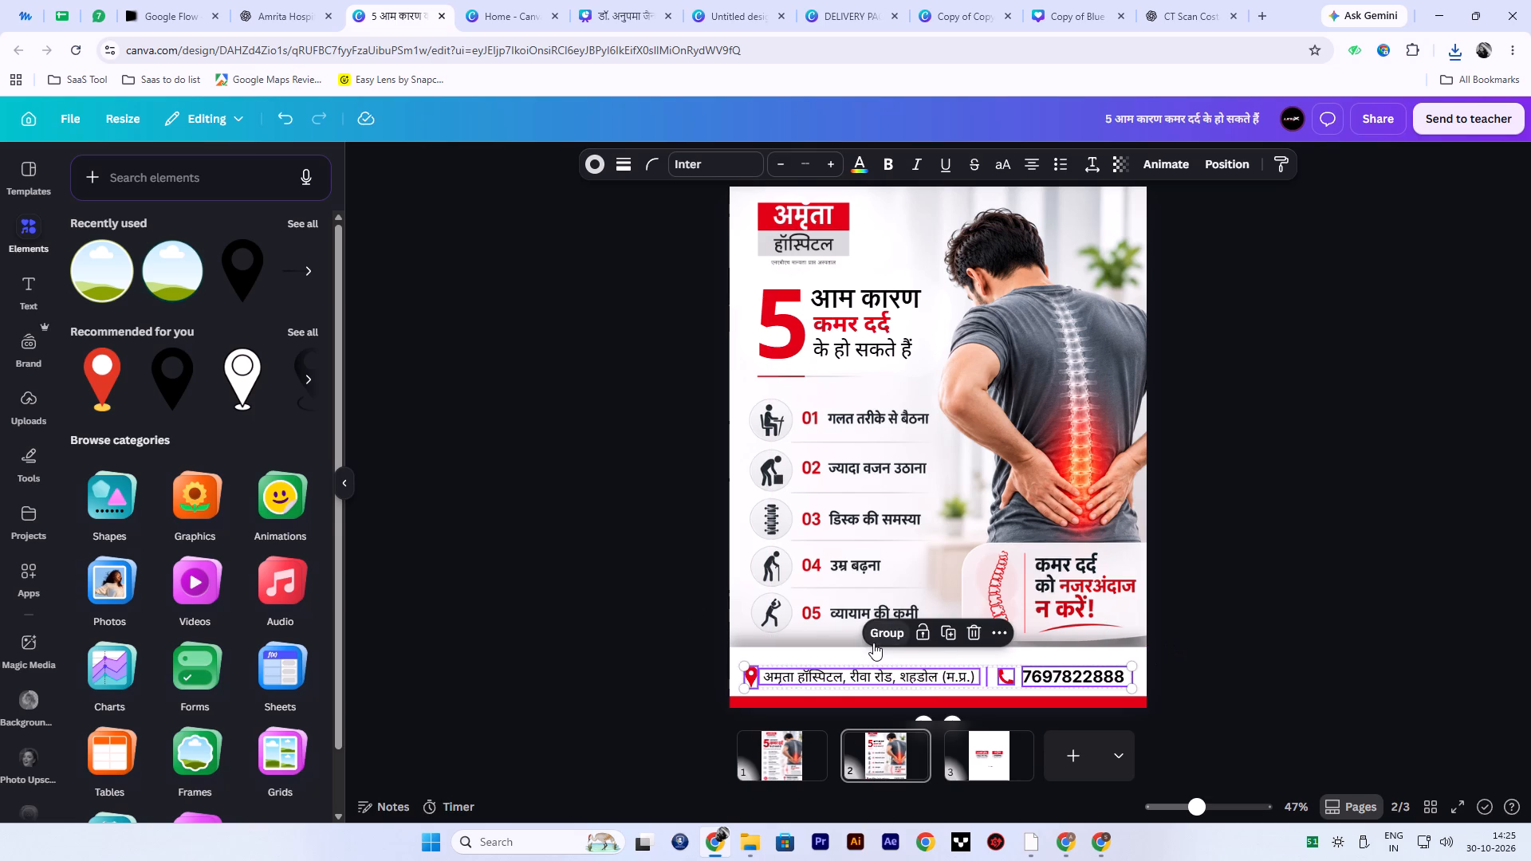
click(1057, 677)
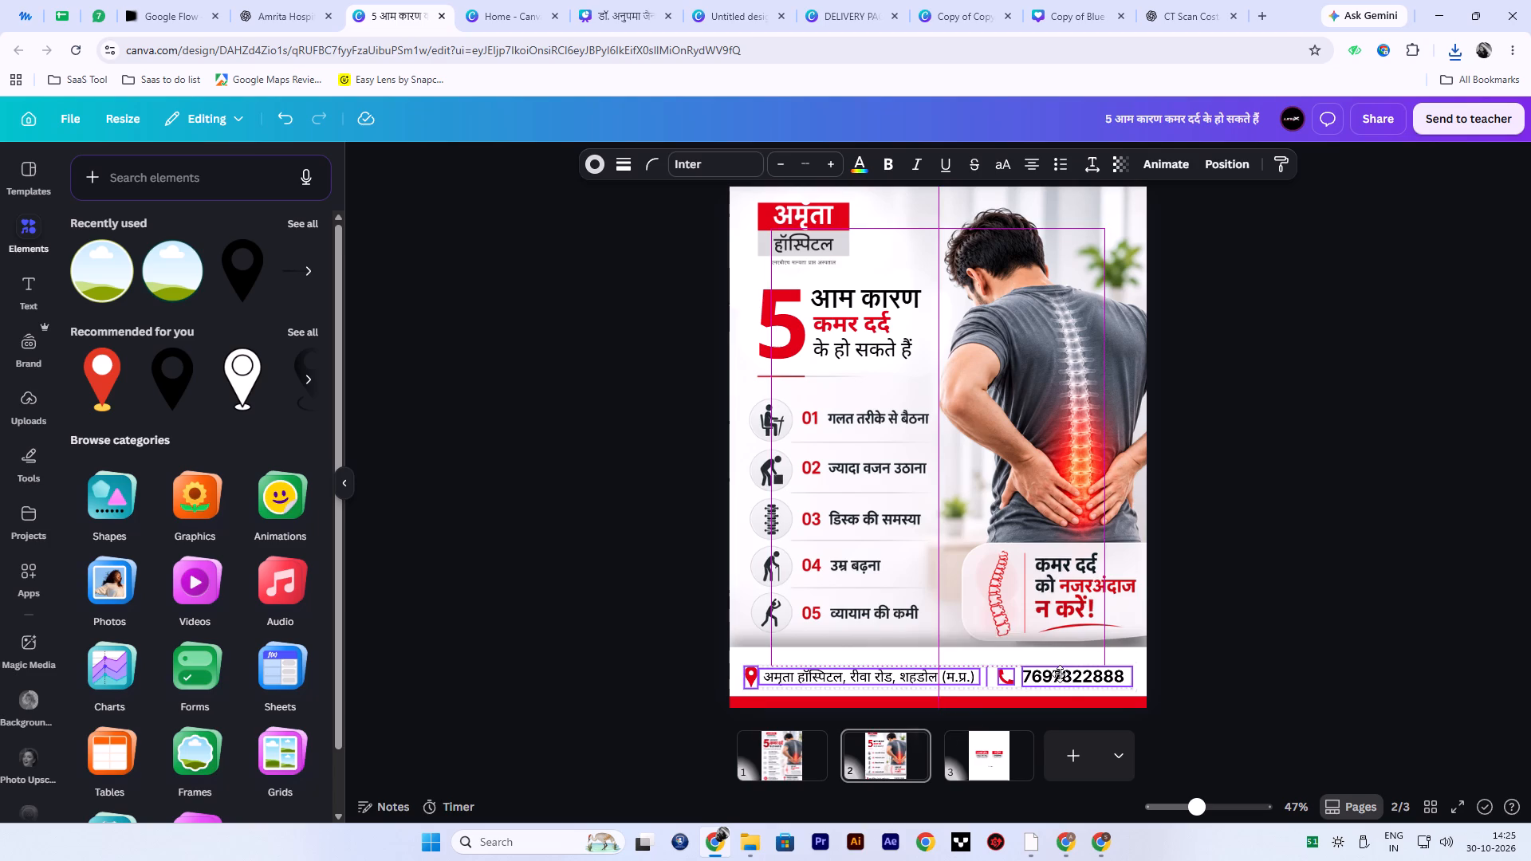
click(1252, 636)
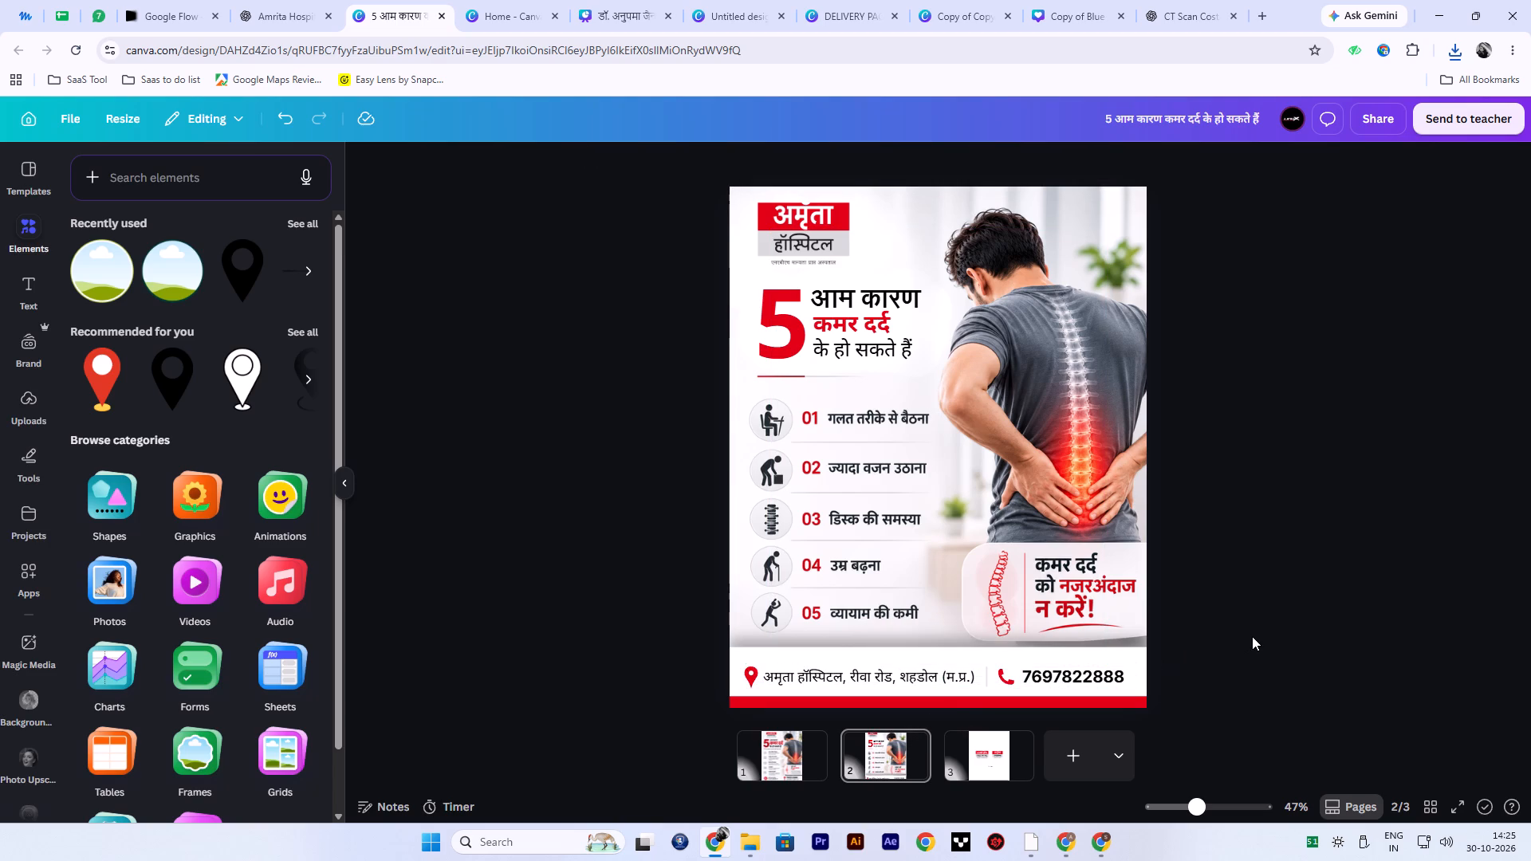
Shorten the white footer shape by lowering its top edge slightly toward the contact details.
click(901, 664)
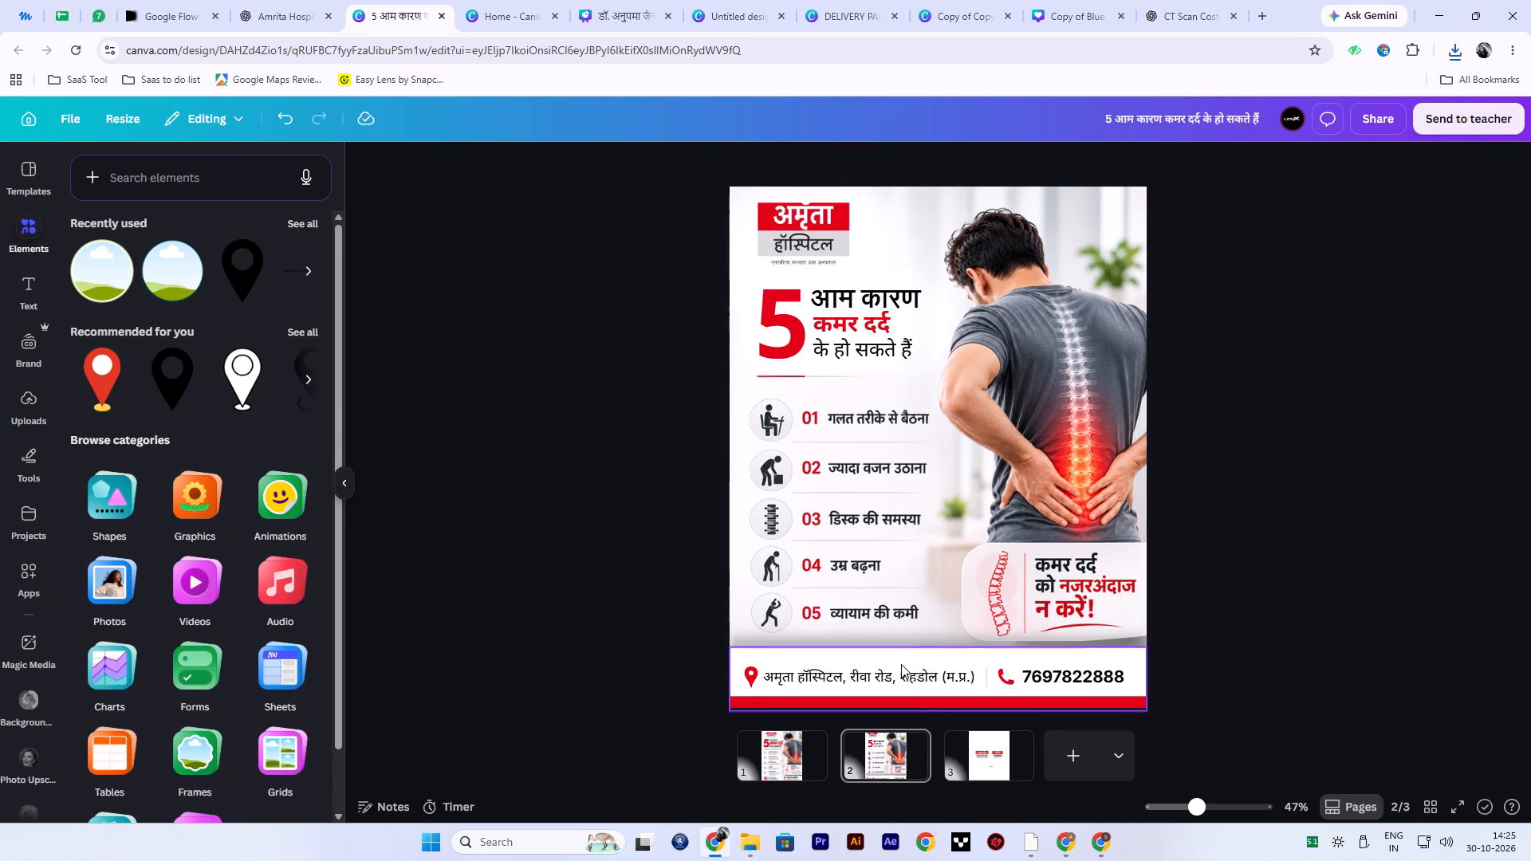
drag(927, 651, 930, 662)
click(1351, 660)
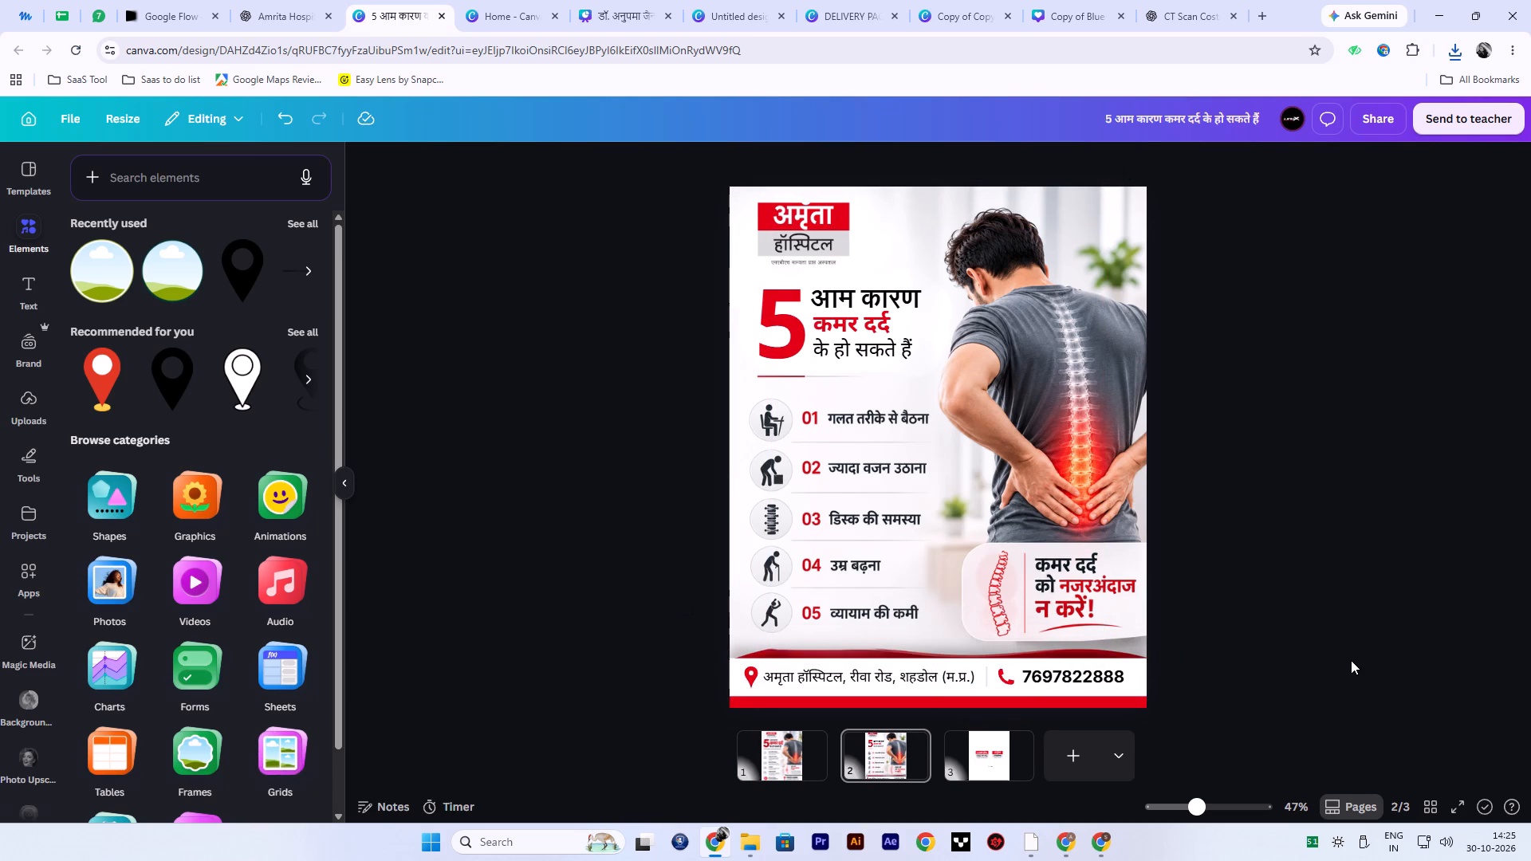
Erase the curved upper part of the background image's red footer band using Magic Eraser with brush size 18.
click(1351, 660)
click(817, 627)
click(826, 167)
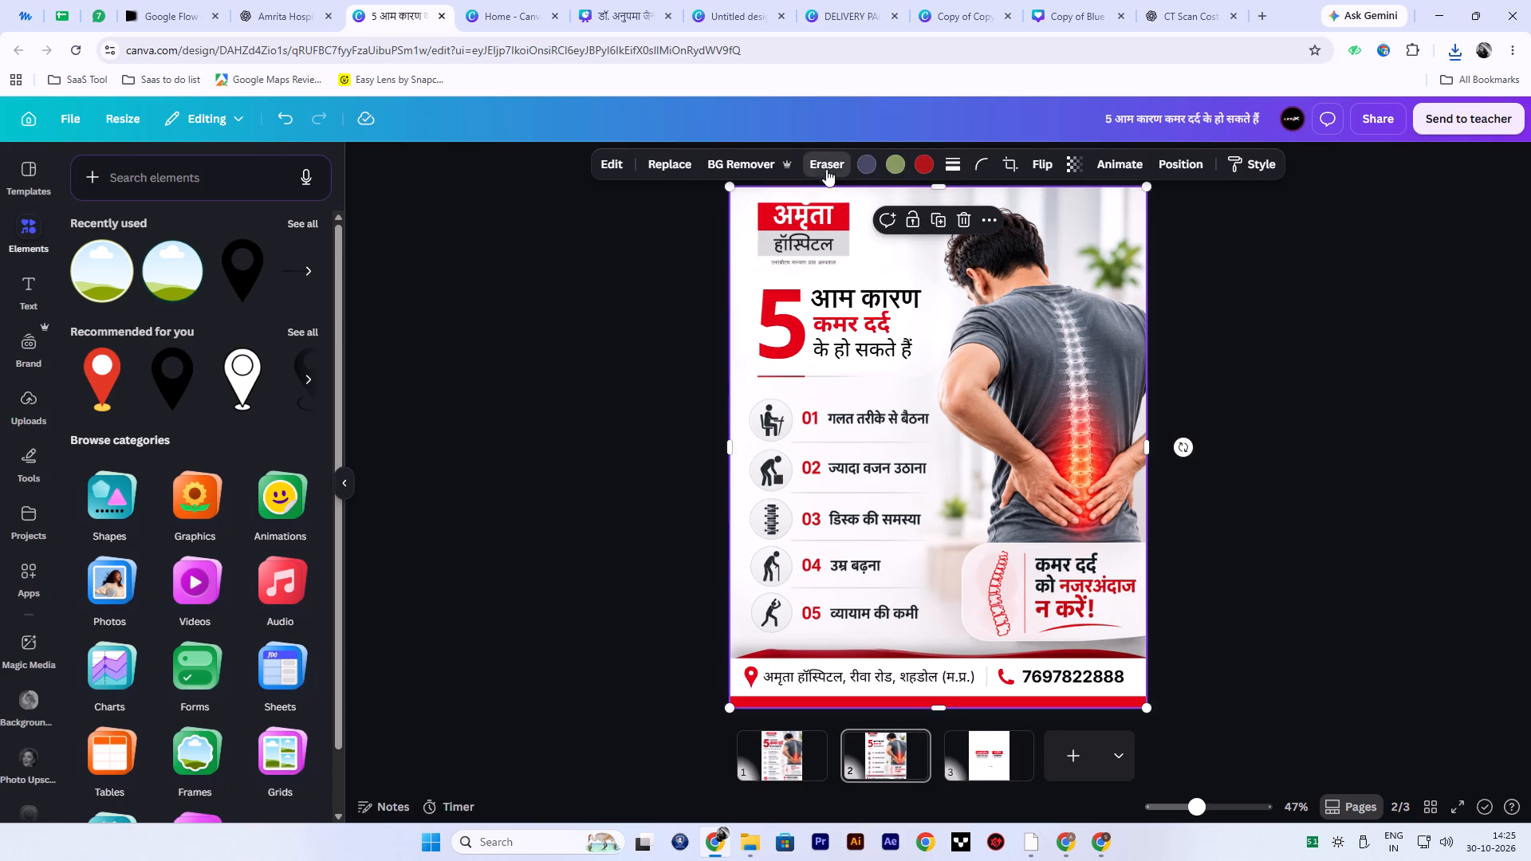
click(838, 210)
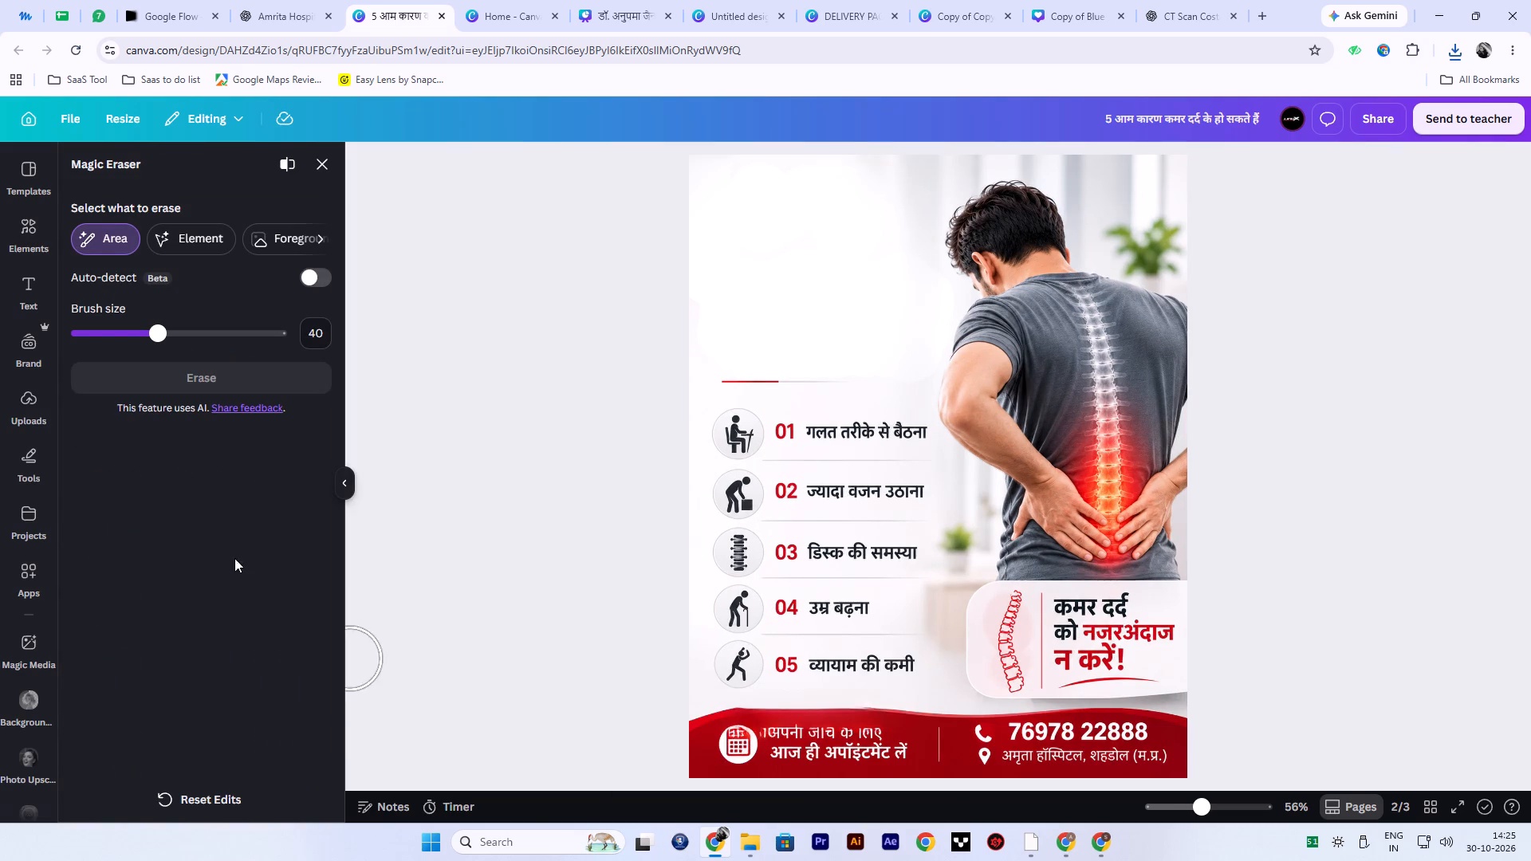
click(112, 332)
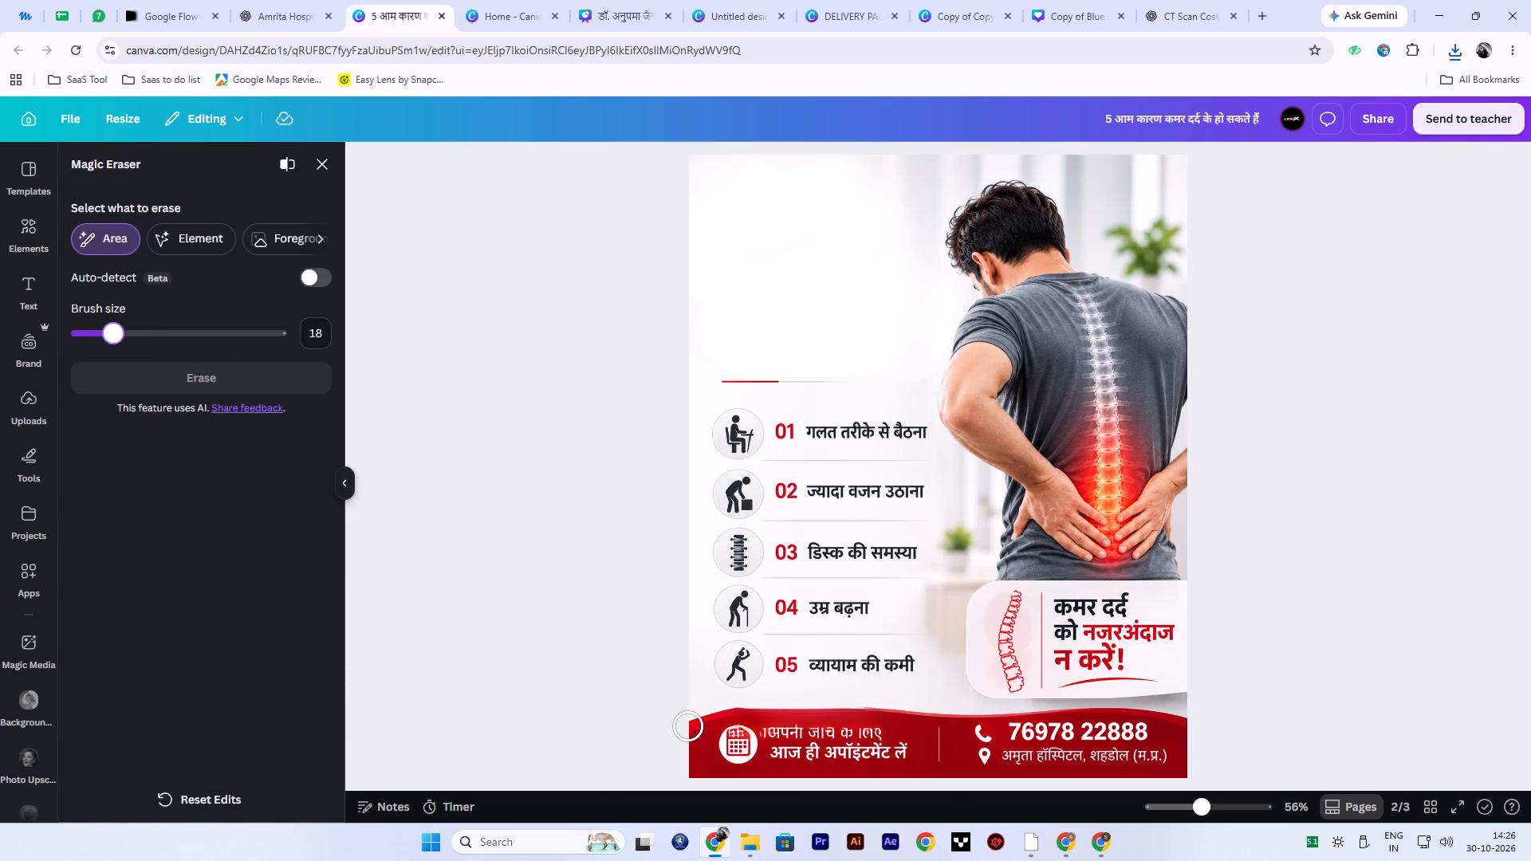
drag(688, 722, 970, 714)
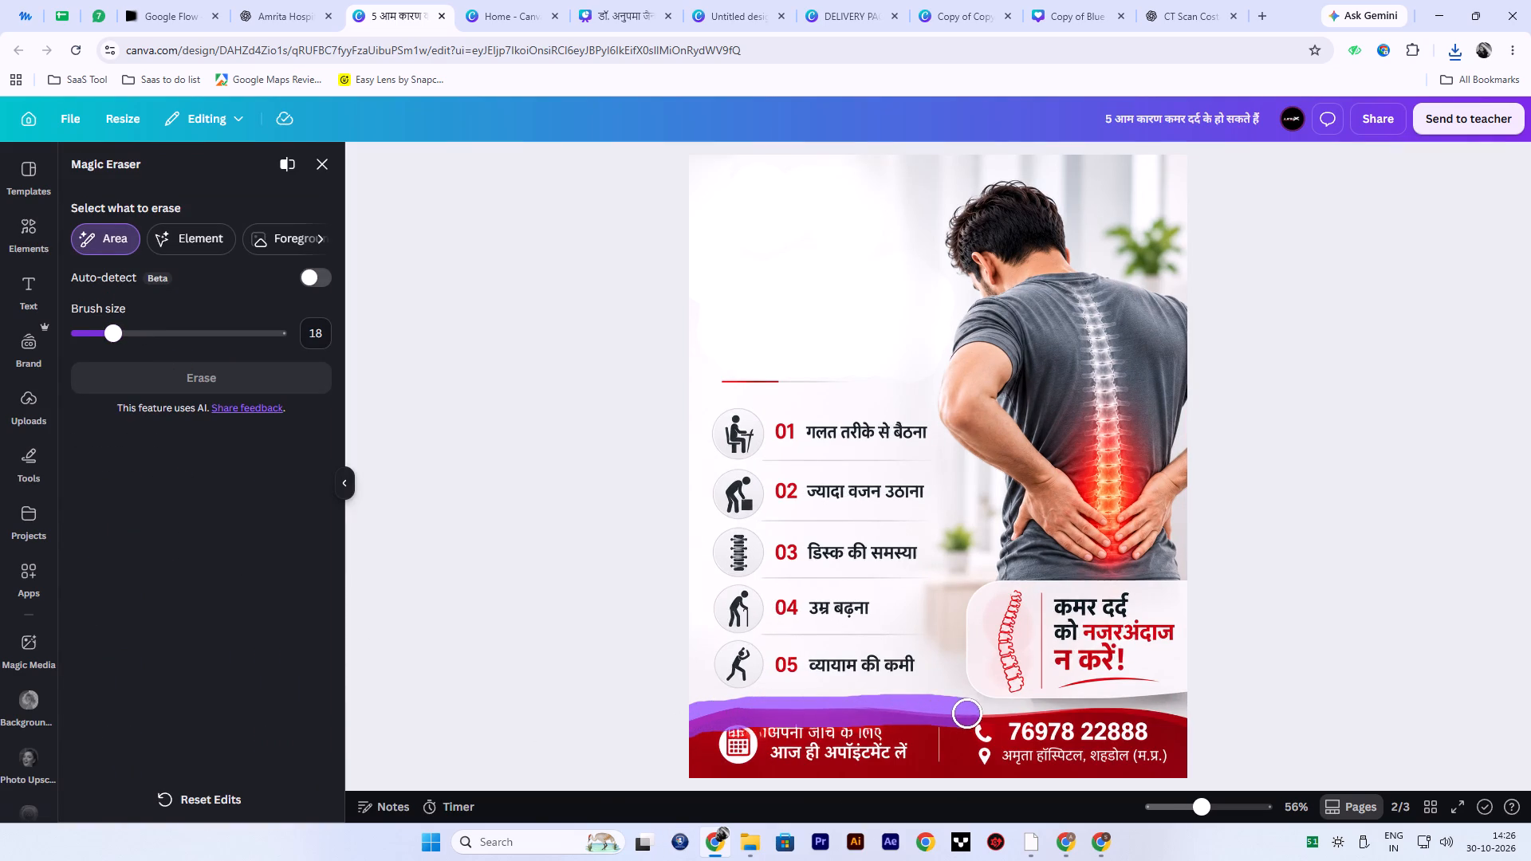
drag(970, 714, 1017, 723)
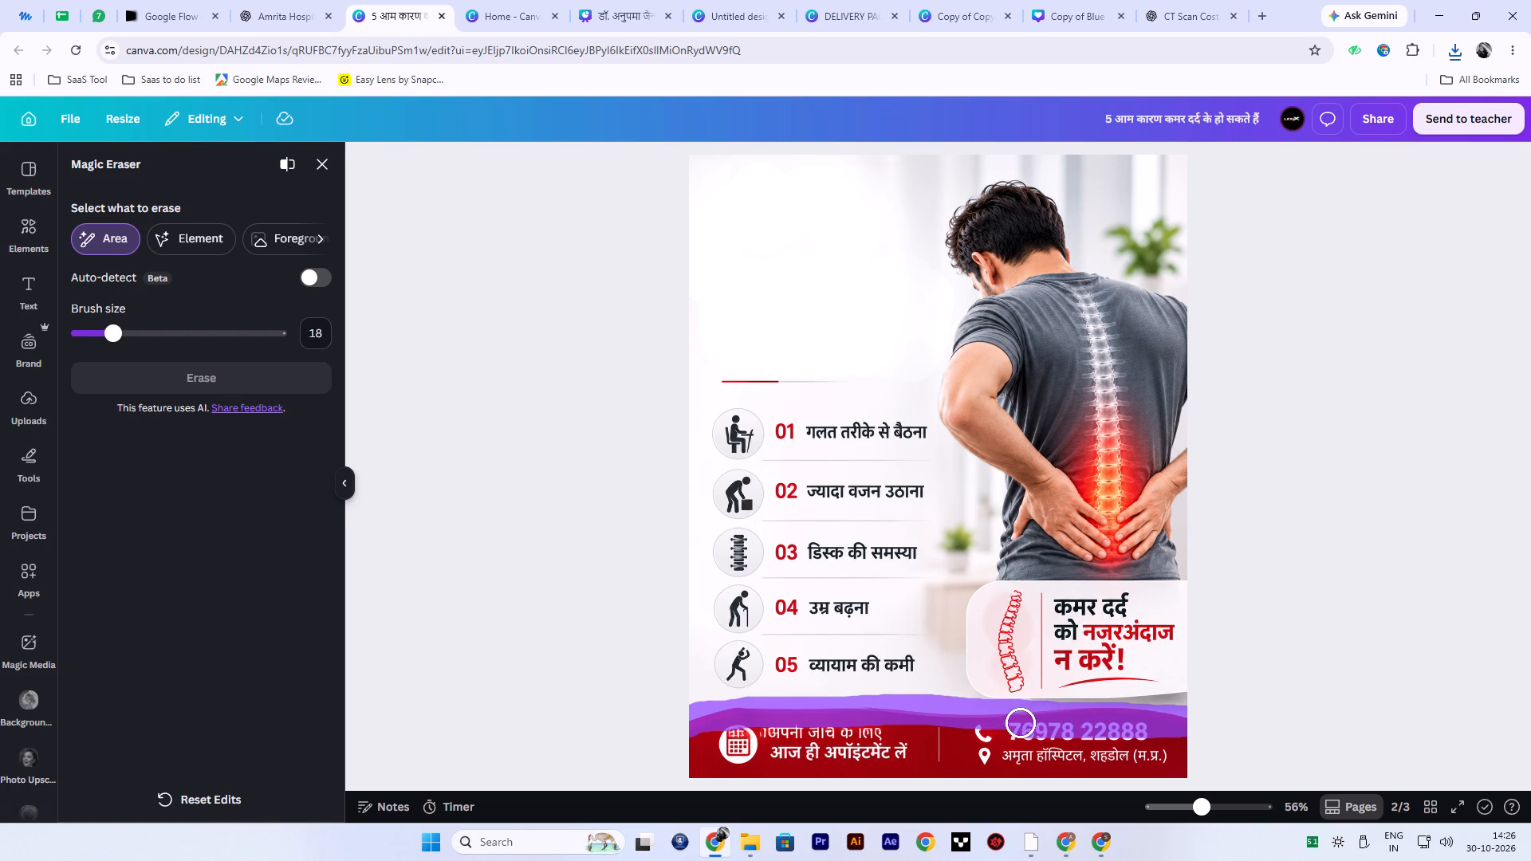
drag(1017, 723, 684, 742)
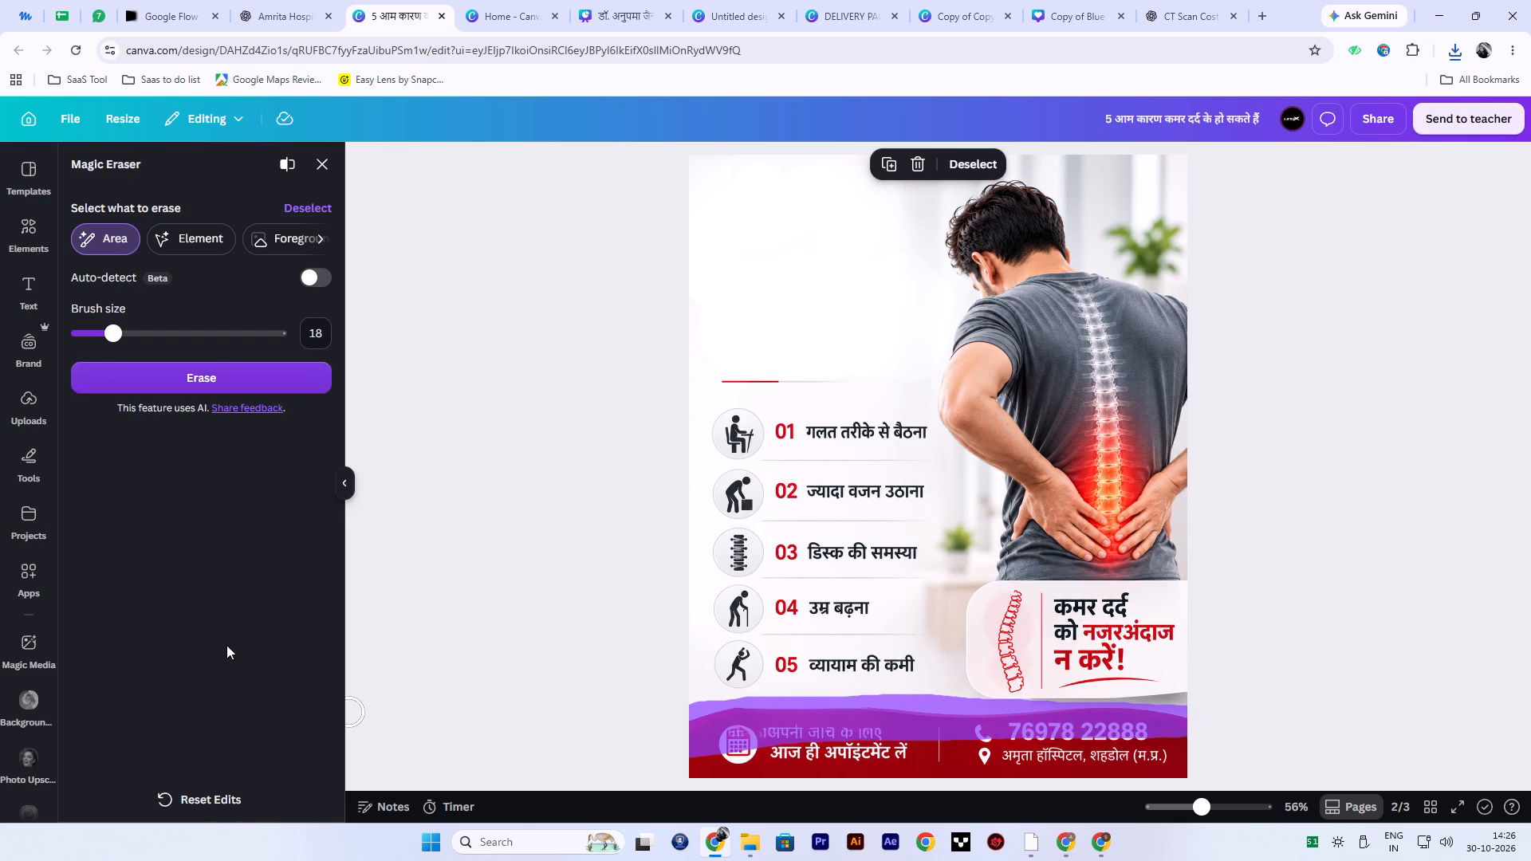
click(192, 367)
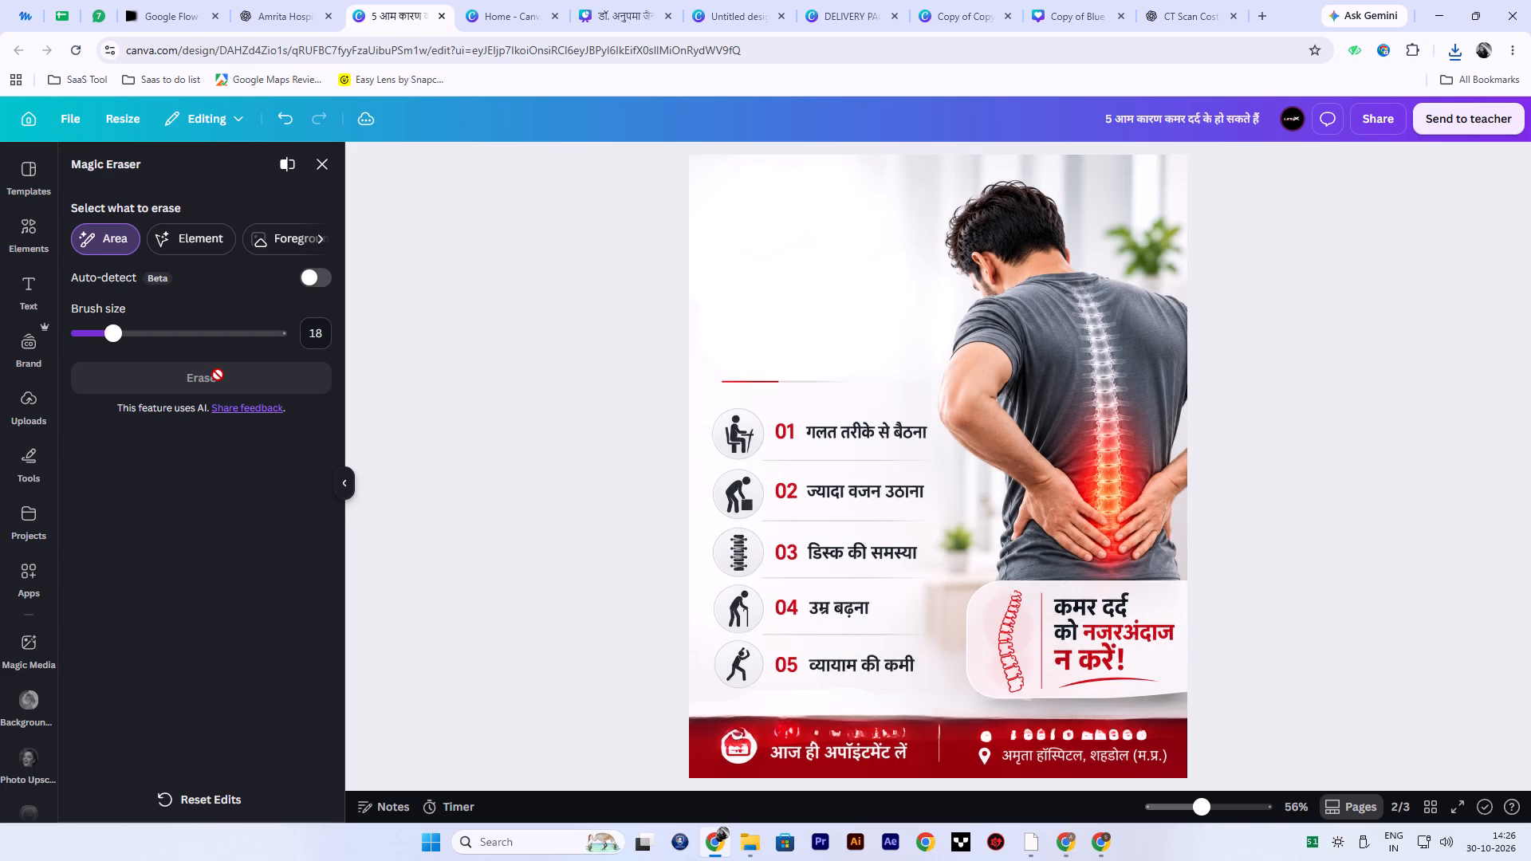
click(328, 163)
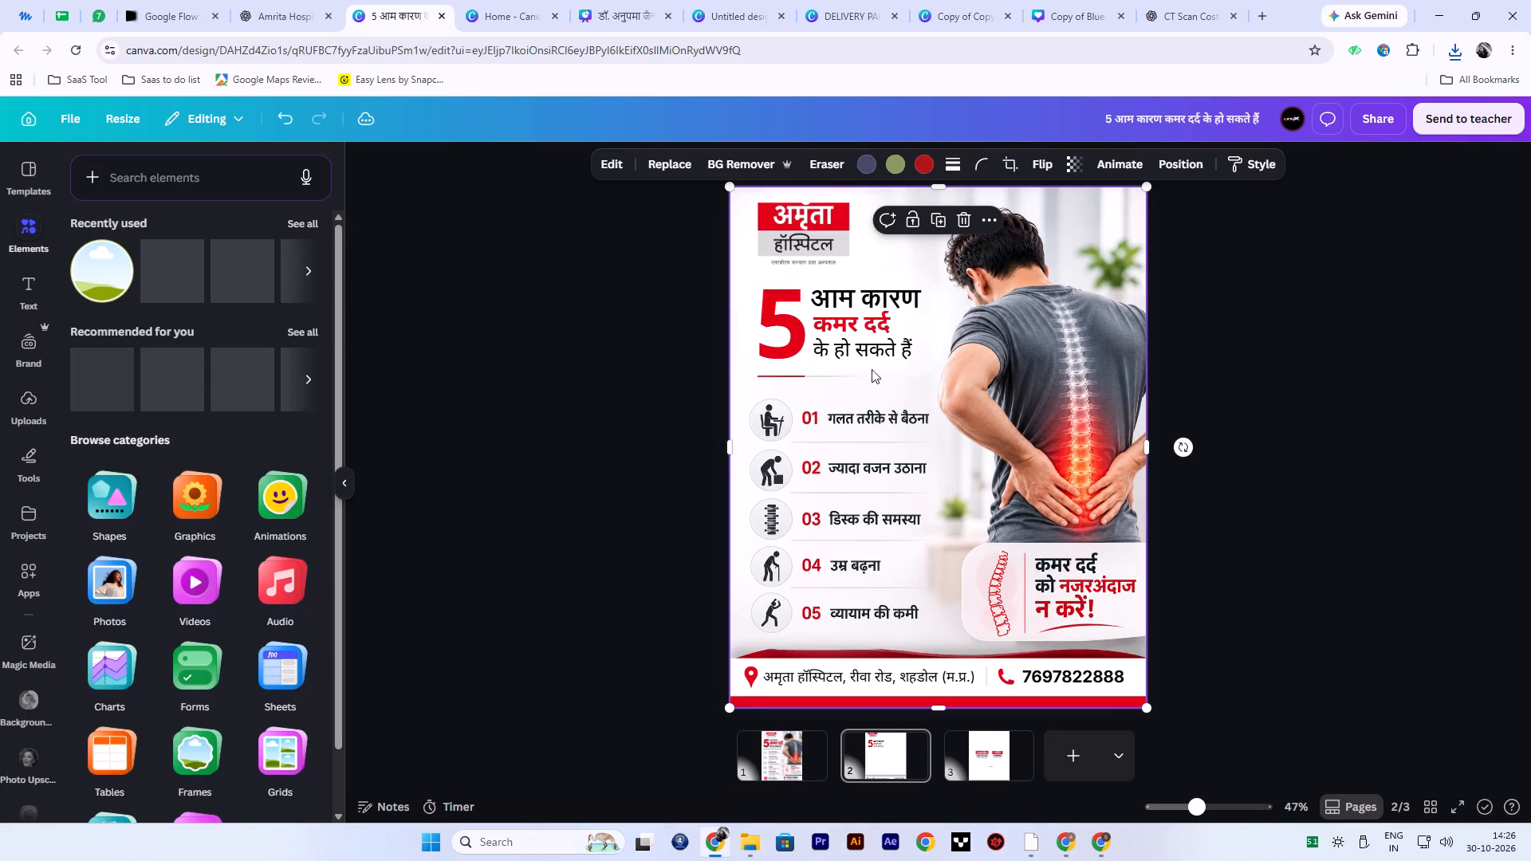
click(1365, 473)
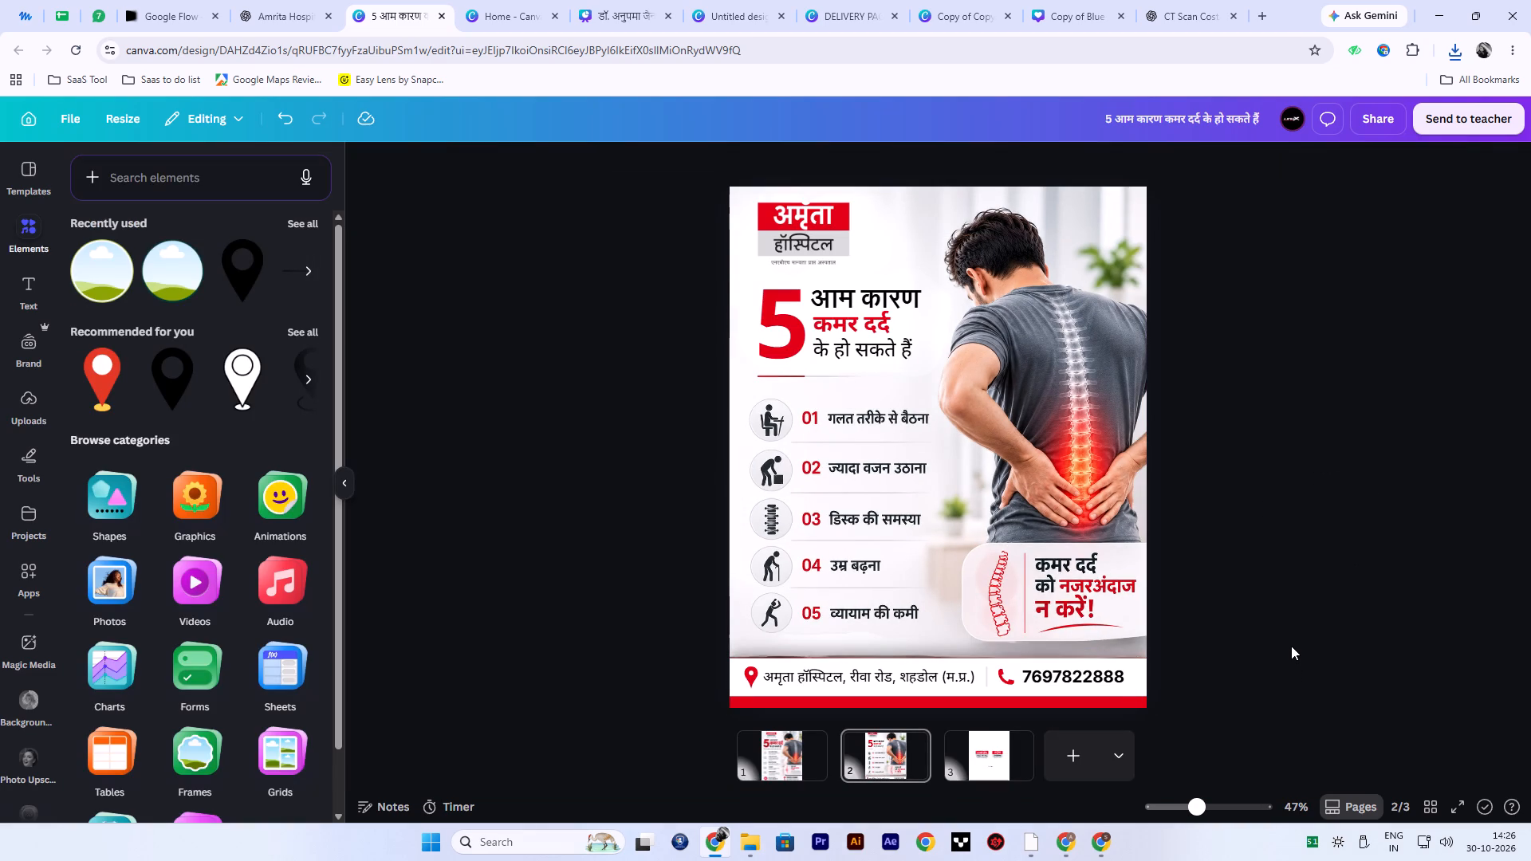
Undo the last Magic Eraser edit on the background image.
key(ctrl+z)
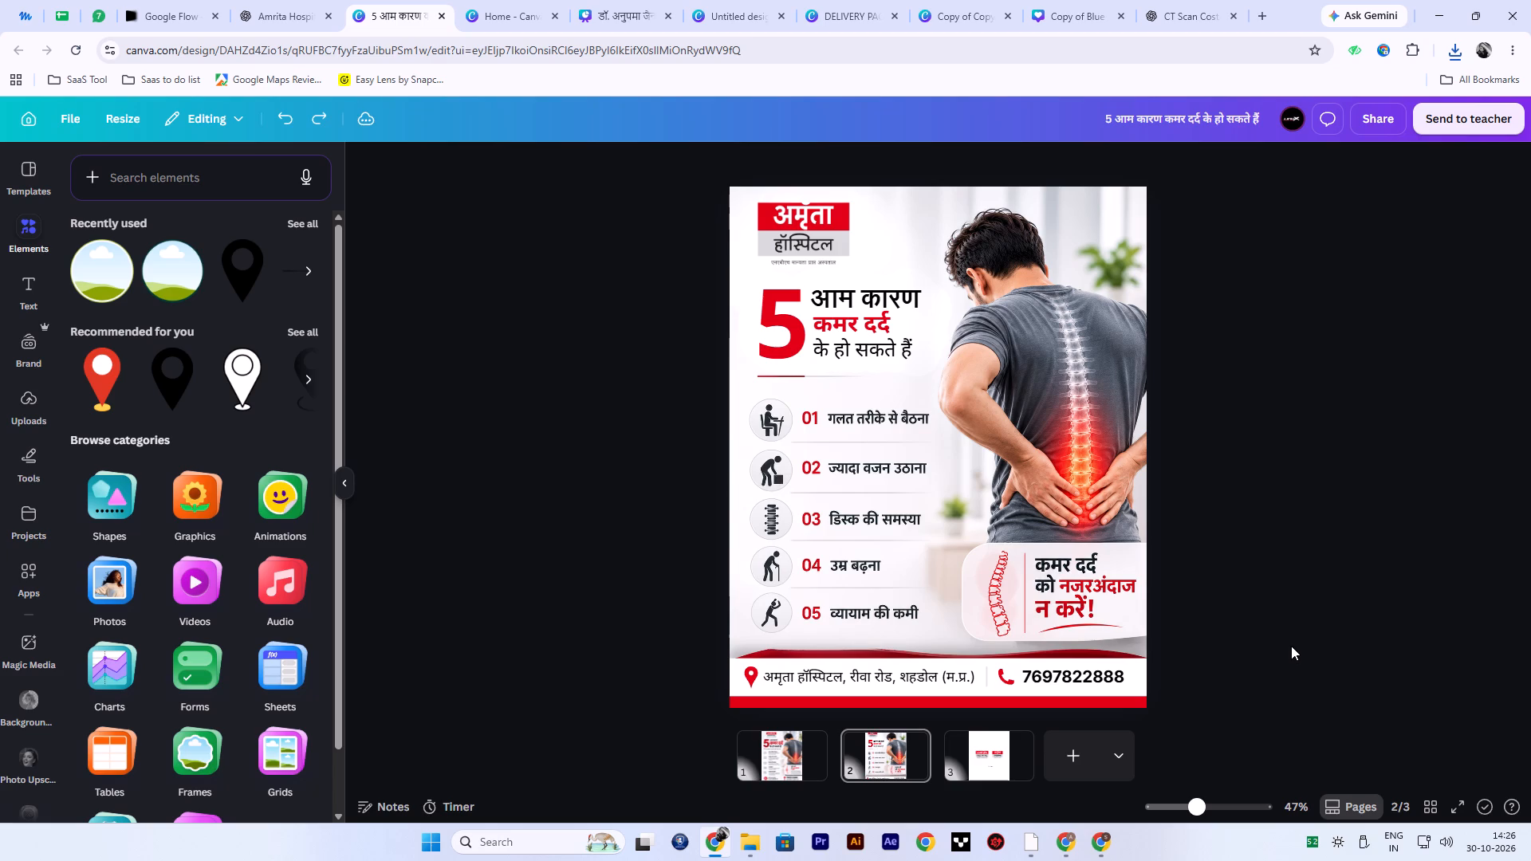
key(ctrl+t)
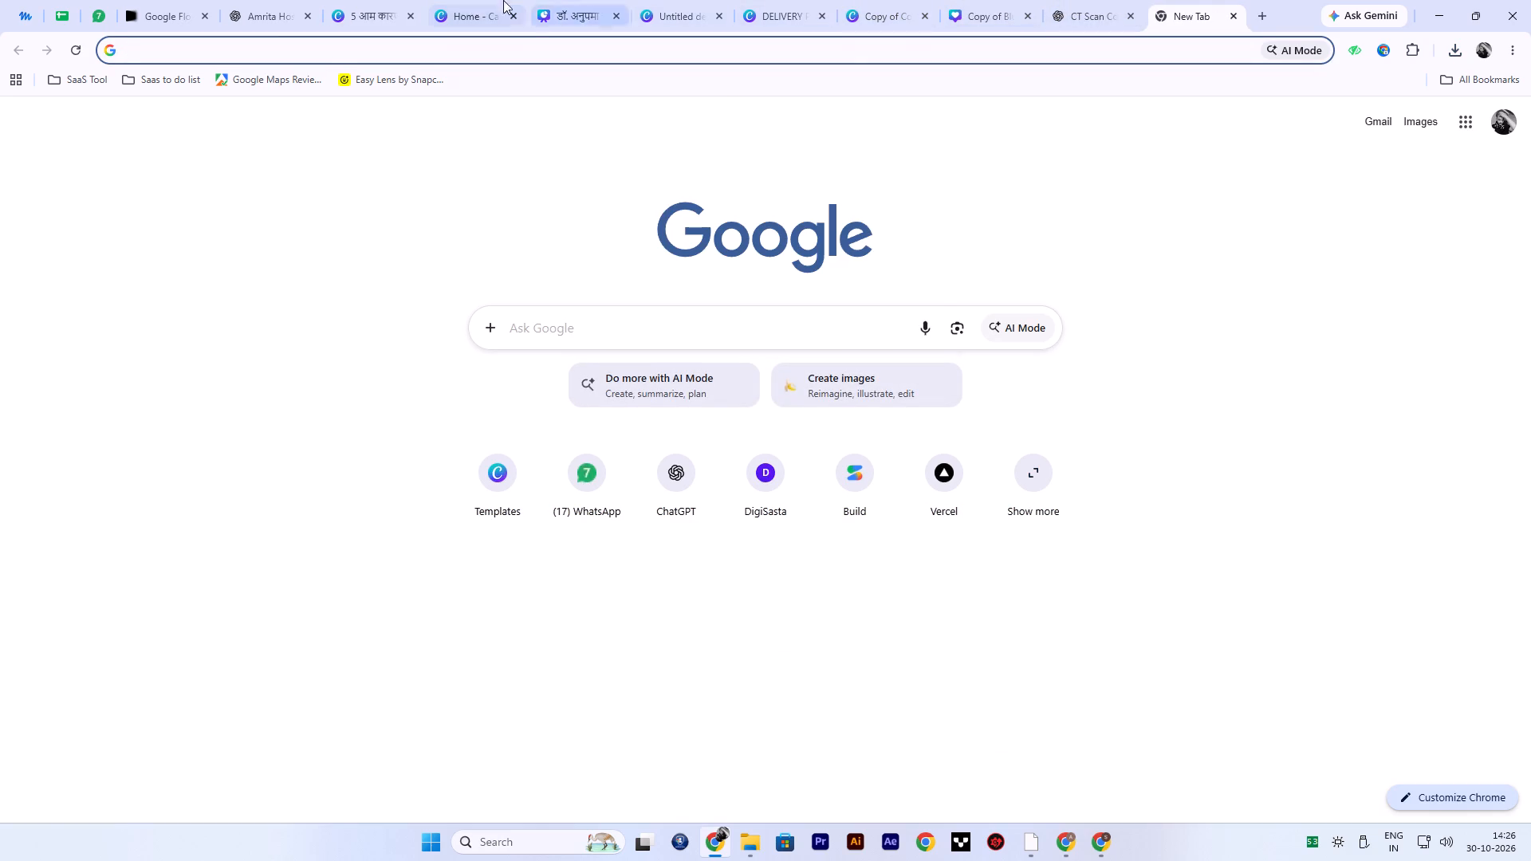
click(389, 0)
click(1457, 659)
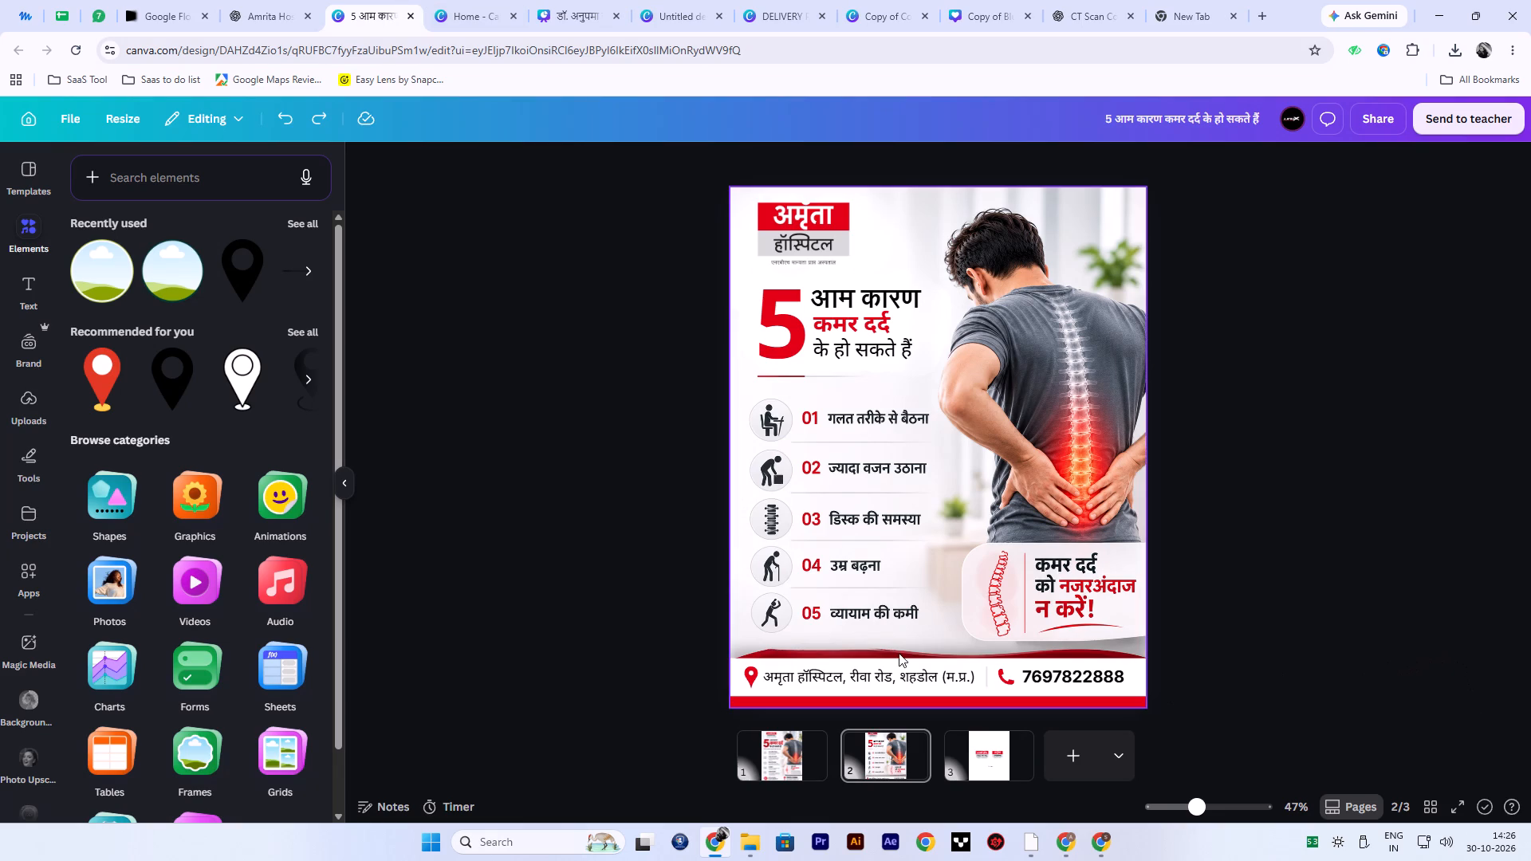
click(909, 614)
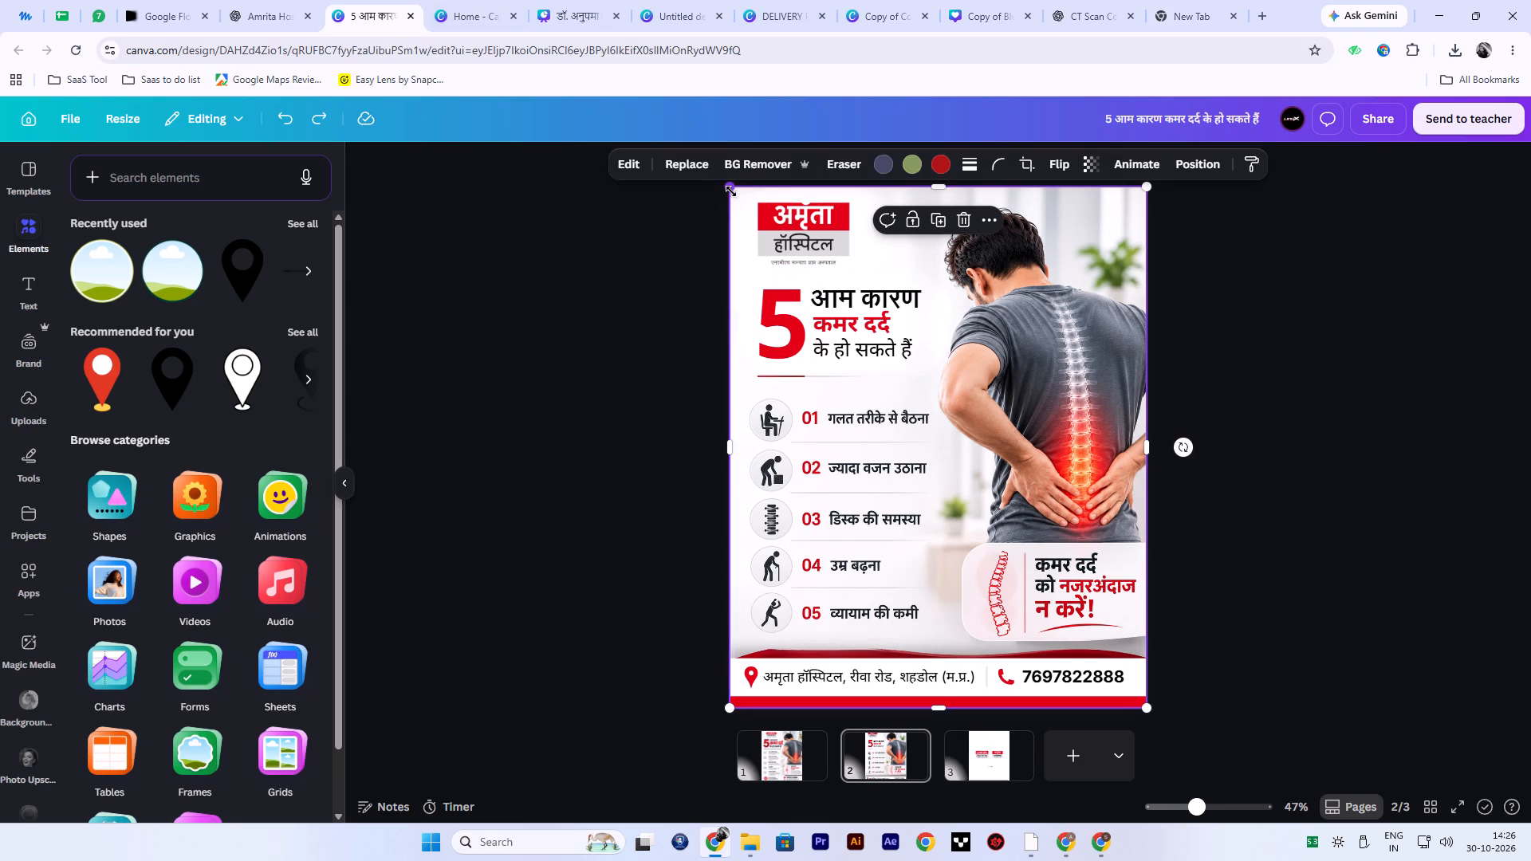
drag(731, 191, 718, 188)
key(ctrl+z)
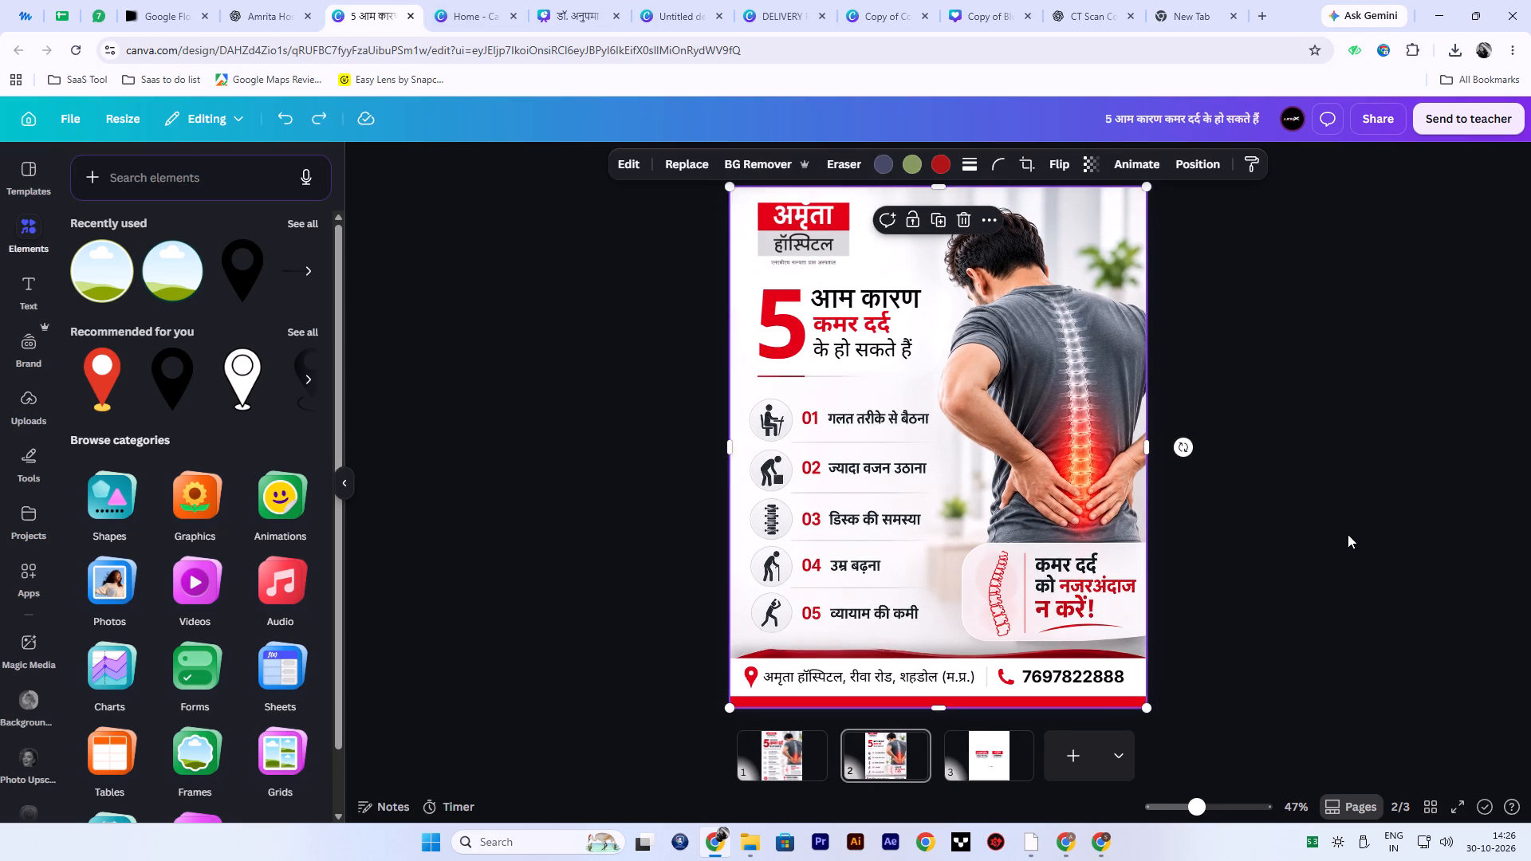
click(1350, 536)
Erase the calendar icon, appointment text and curved edge in the left part of the background's red band using Magic Eraser with brush size 40.
click(933, 625)
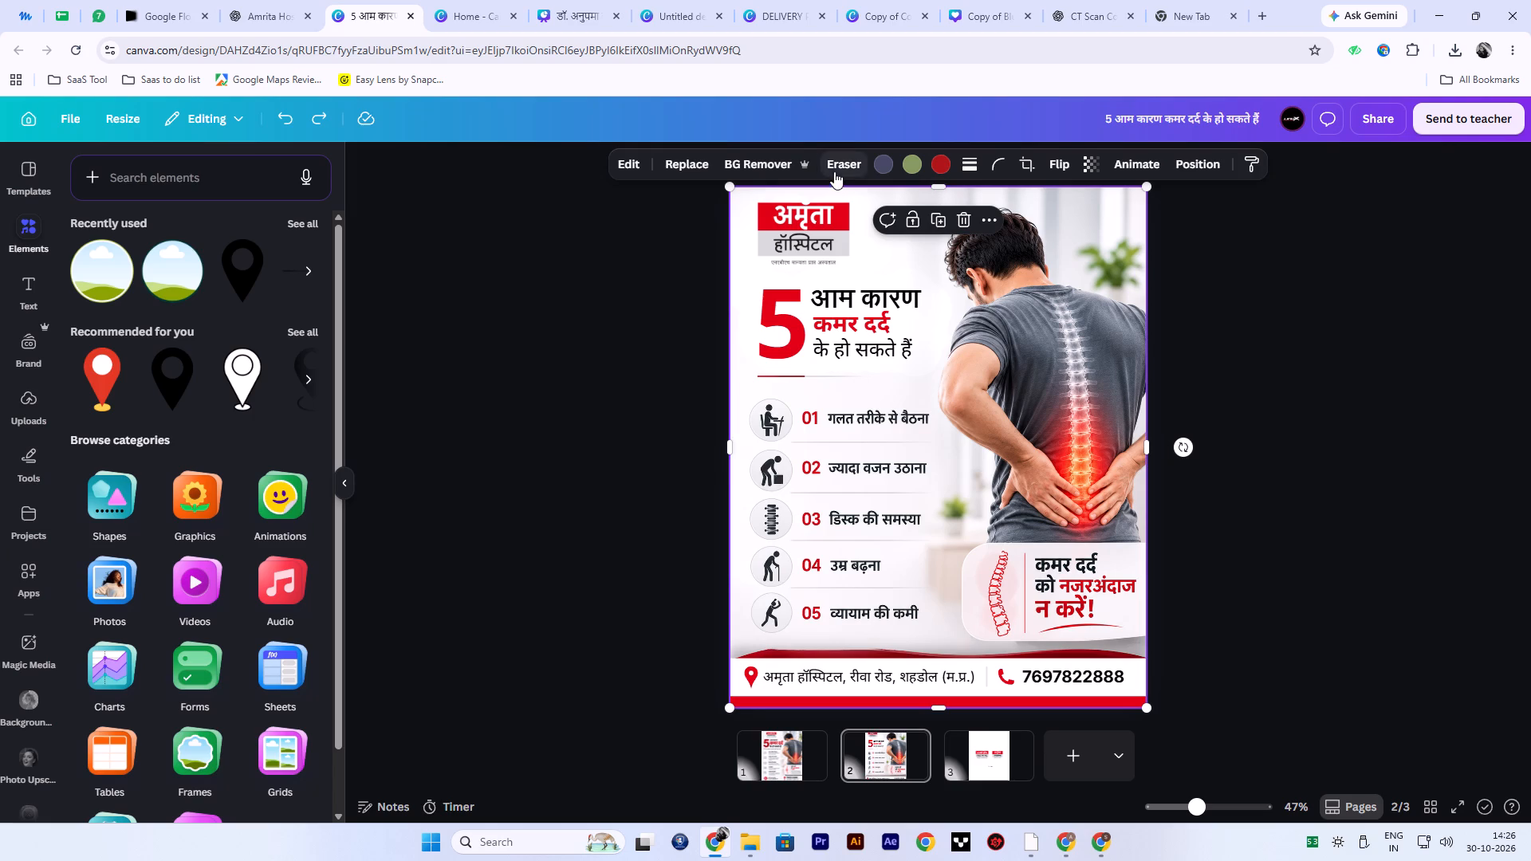
click(834, 171)
click(848, 209)
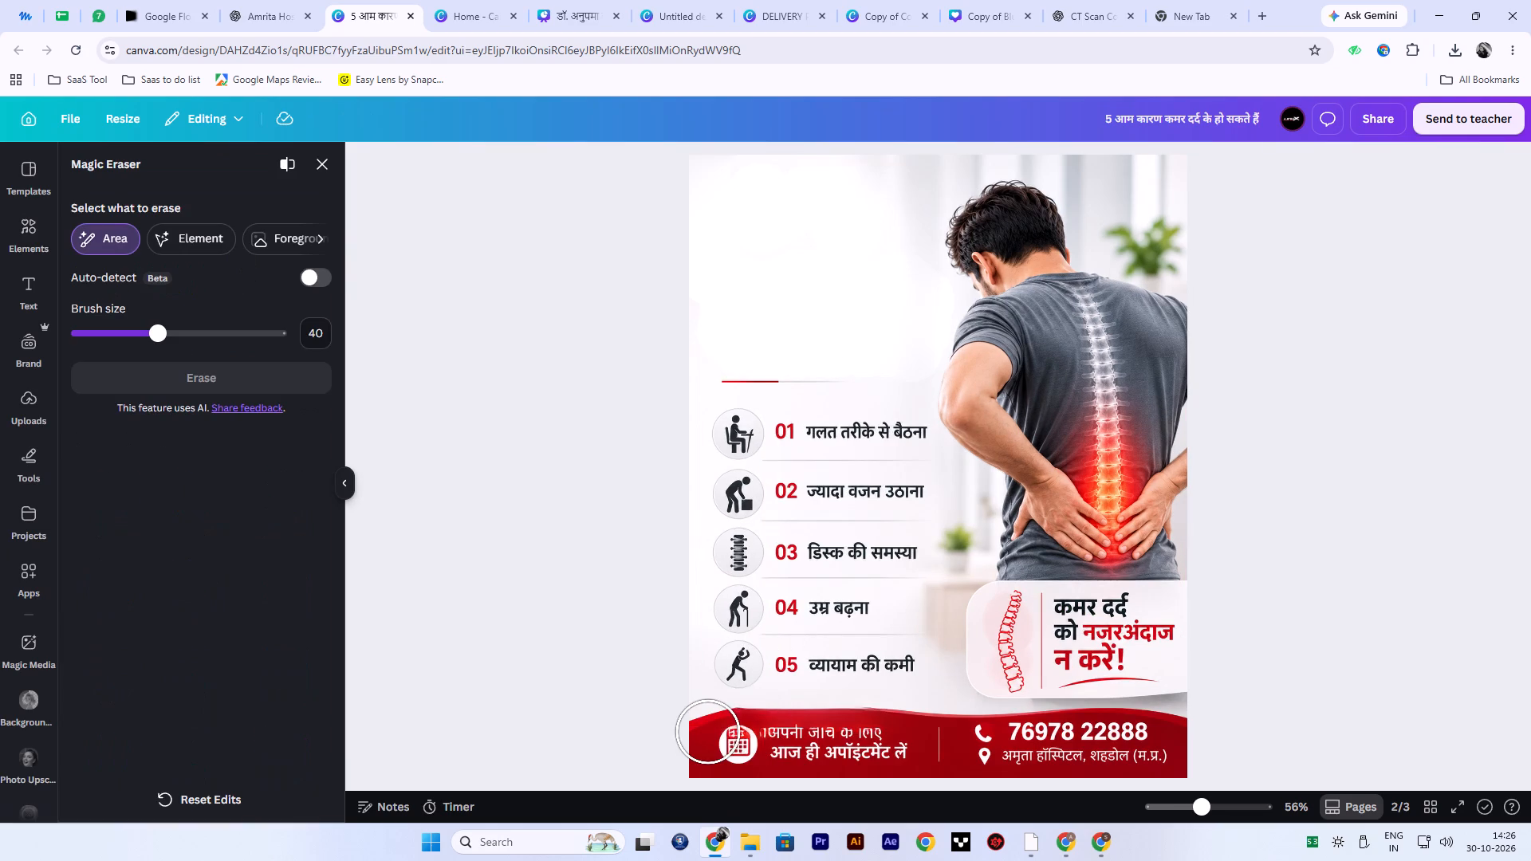
click(704, 731)
click(716, 728)
click(739, 729)
click(773, 729)
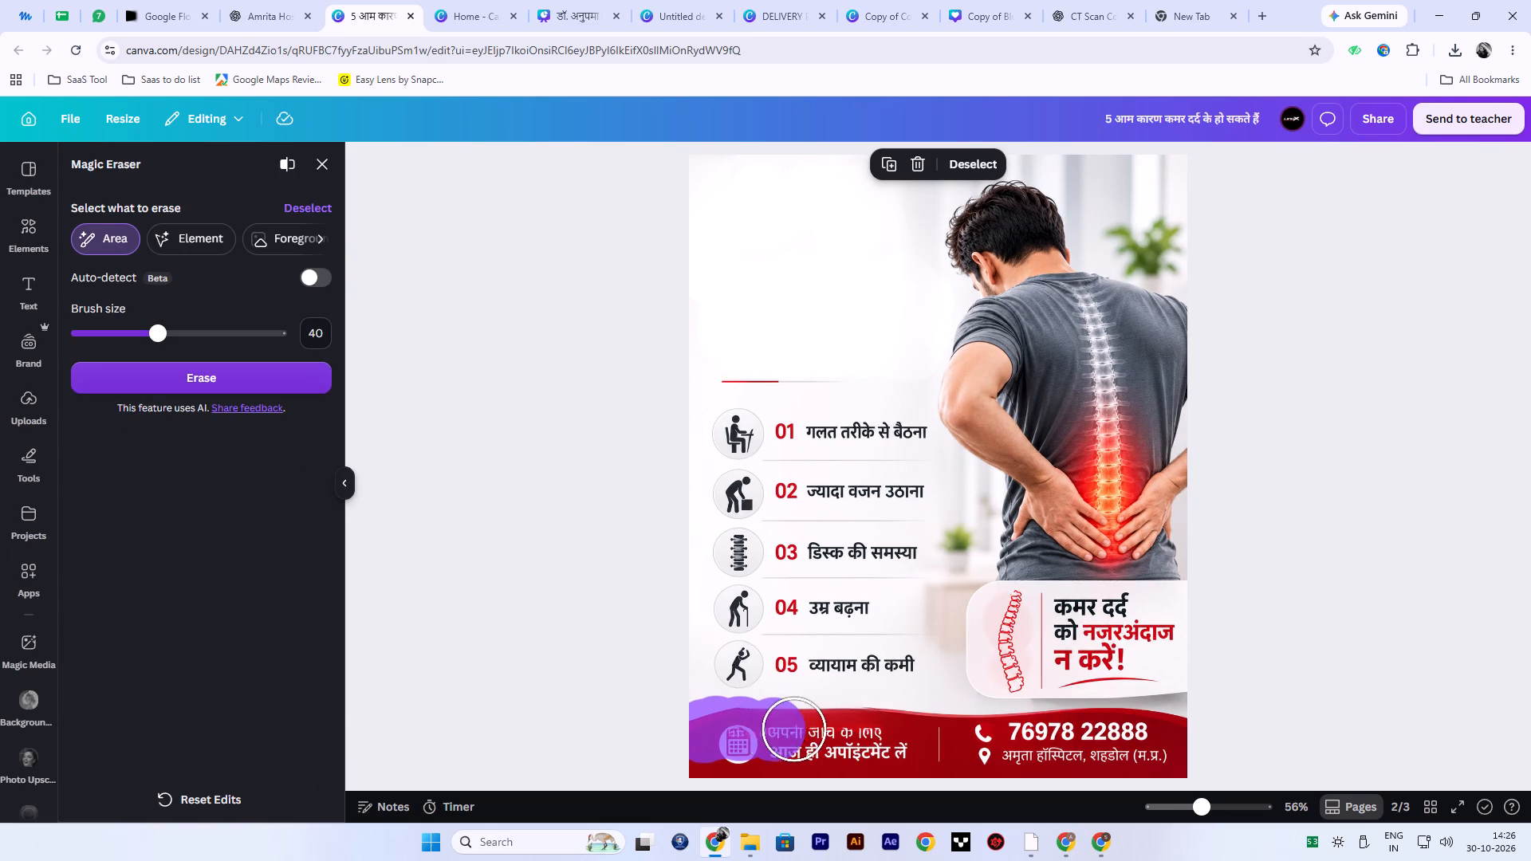
click(824, 729)
click(801, 723)
click(851, 725)
click(880, 724)
click(898, 725)
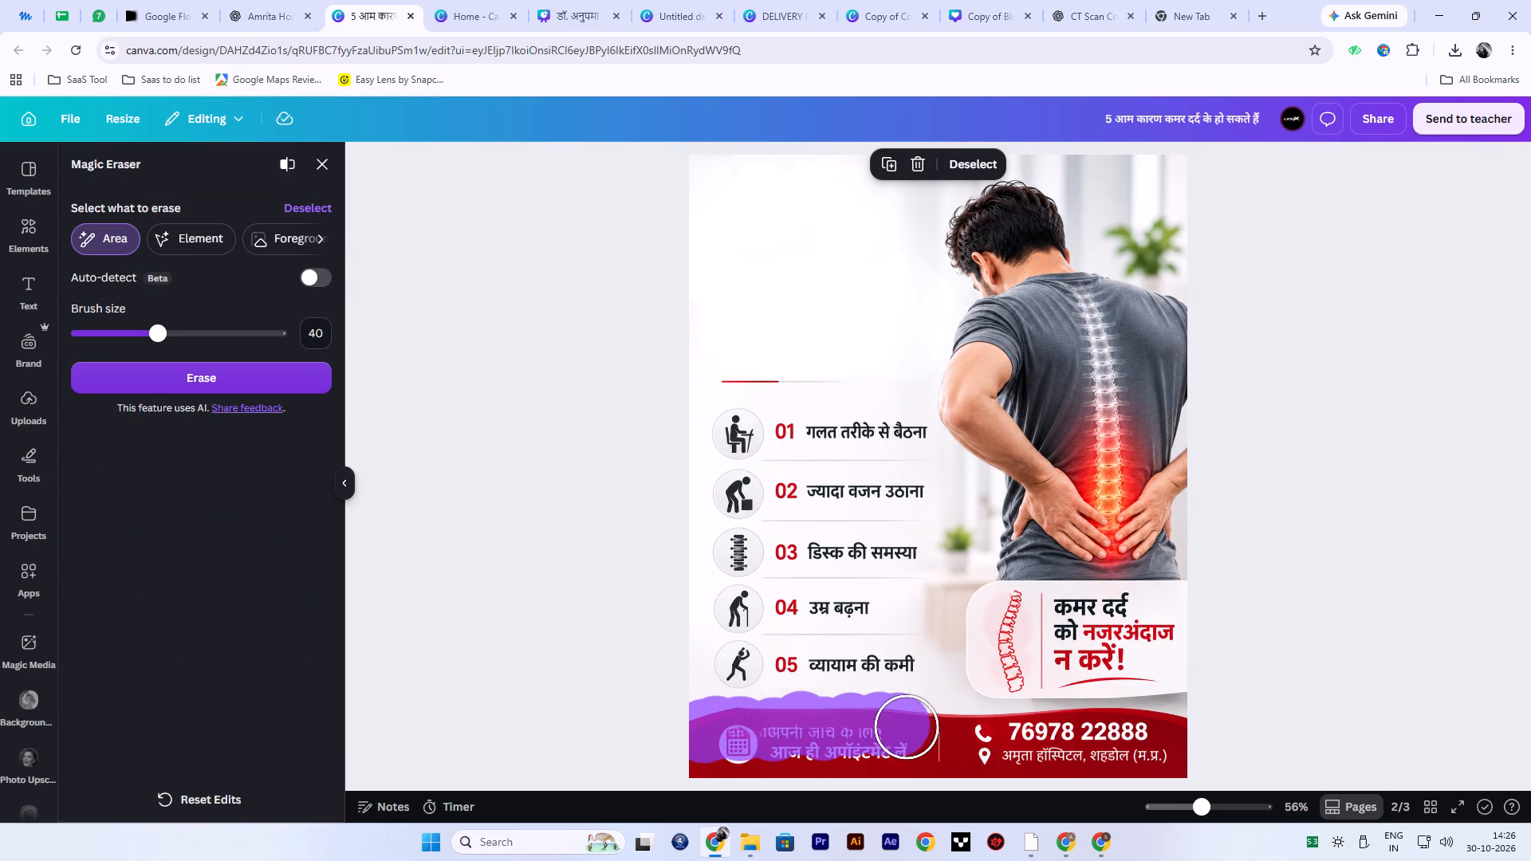
click(913, 728)
double_click(928, 726)
click(940, 726)
click(957, 729)
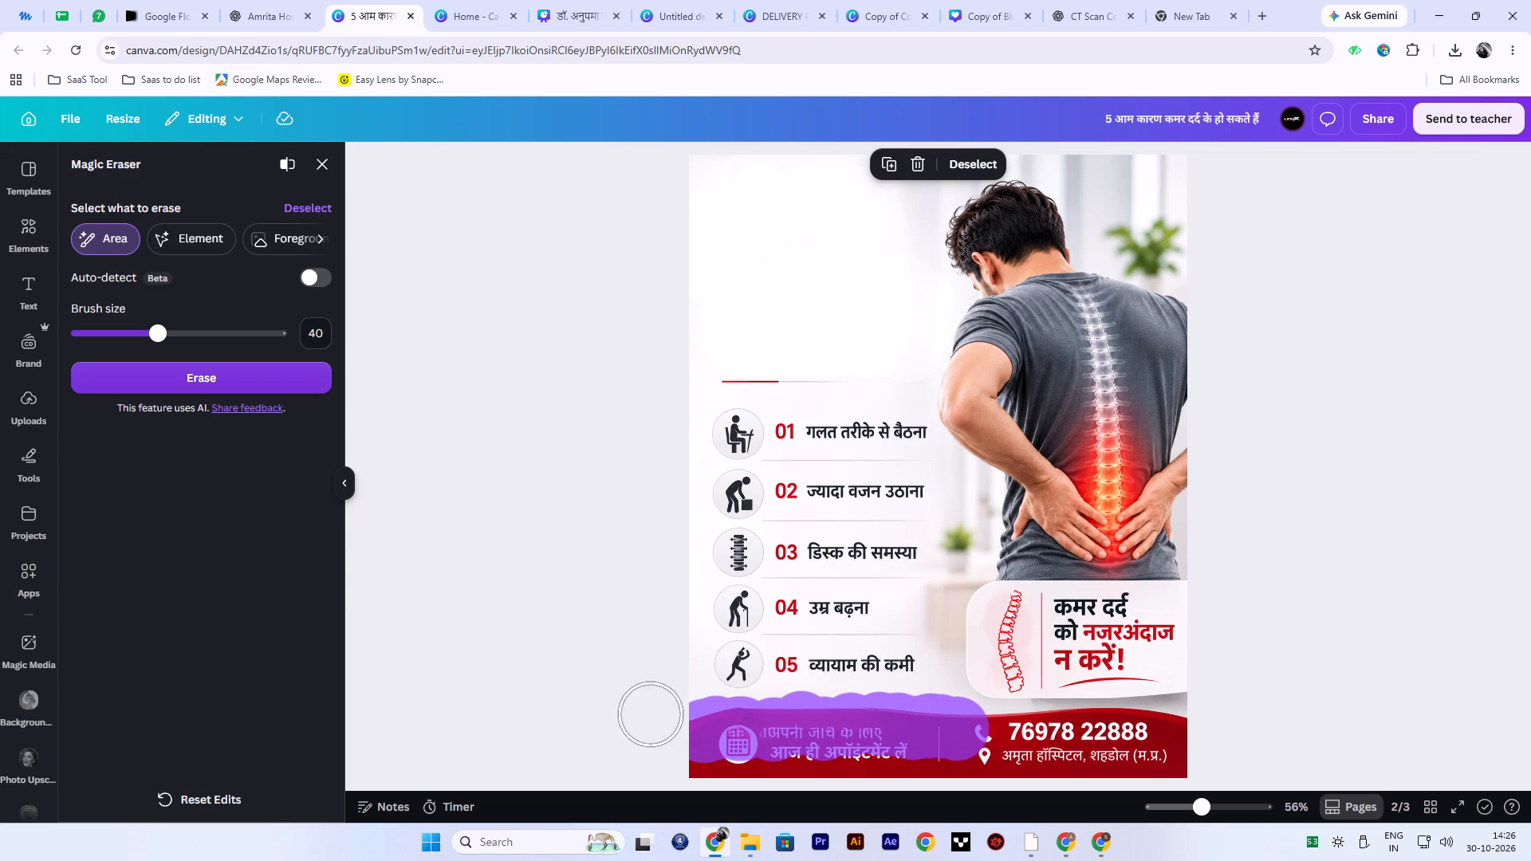
click(257, 370)
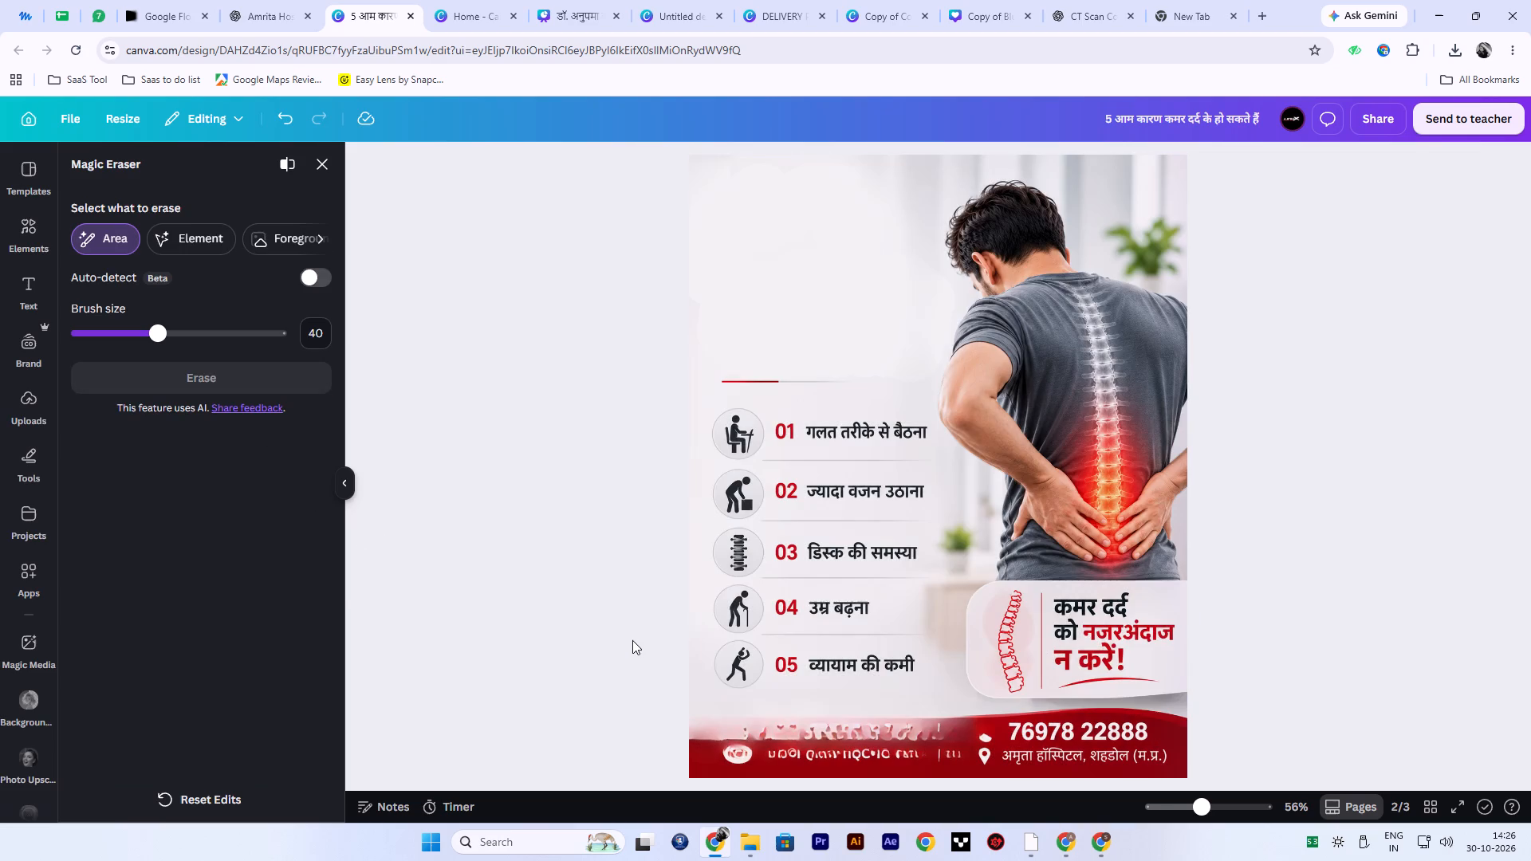
Erase the rest of the red footer band and its contact details across the background image's full width with Magic Eraser.
drag(711, 738, 711, 740)
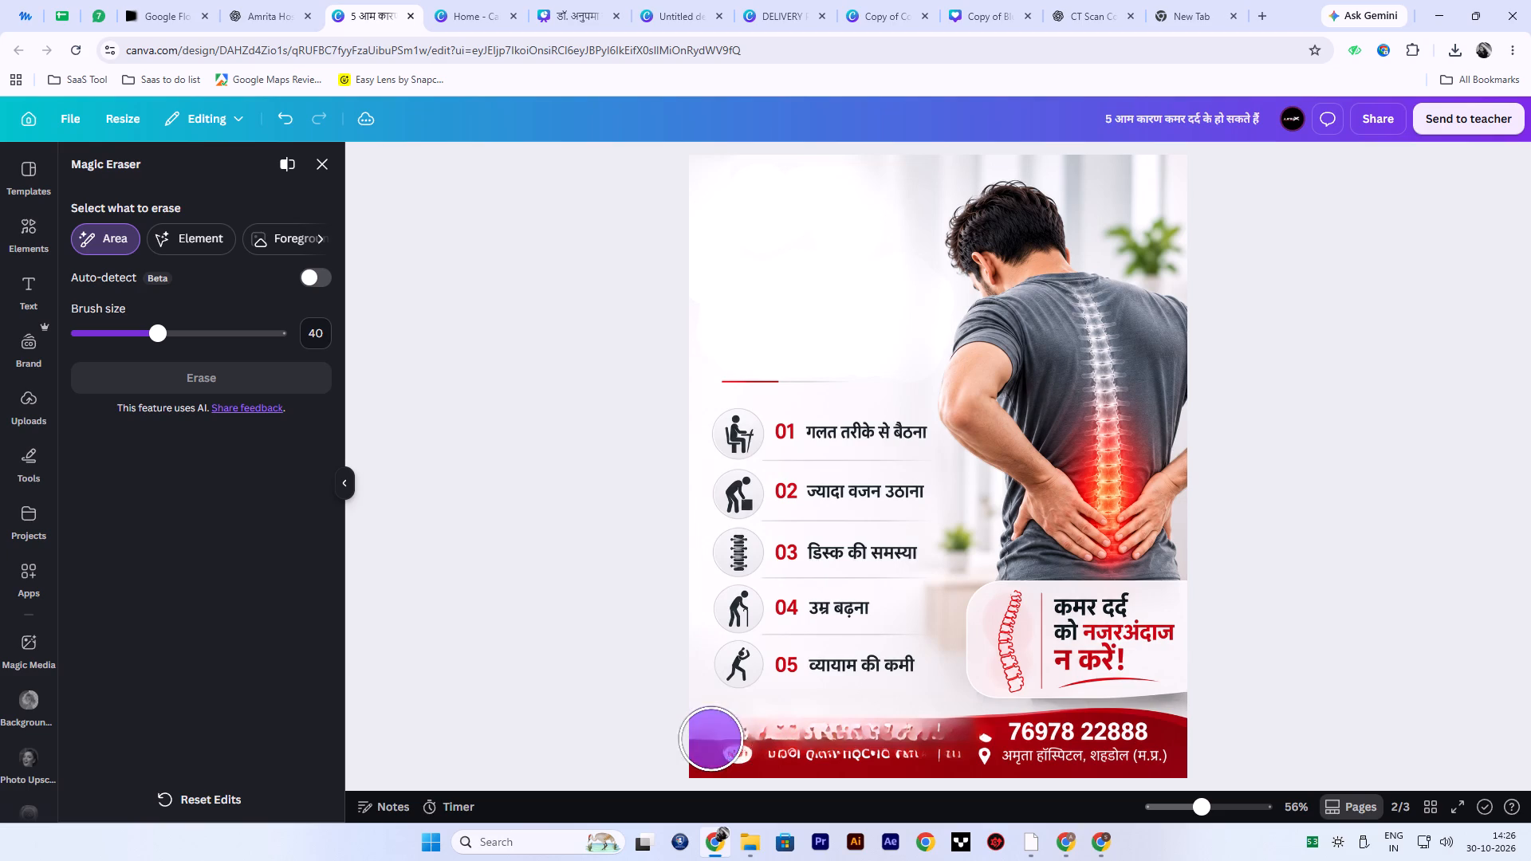
drag(711, 740, 843, 741)
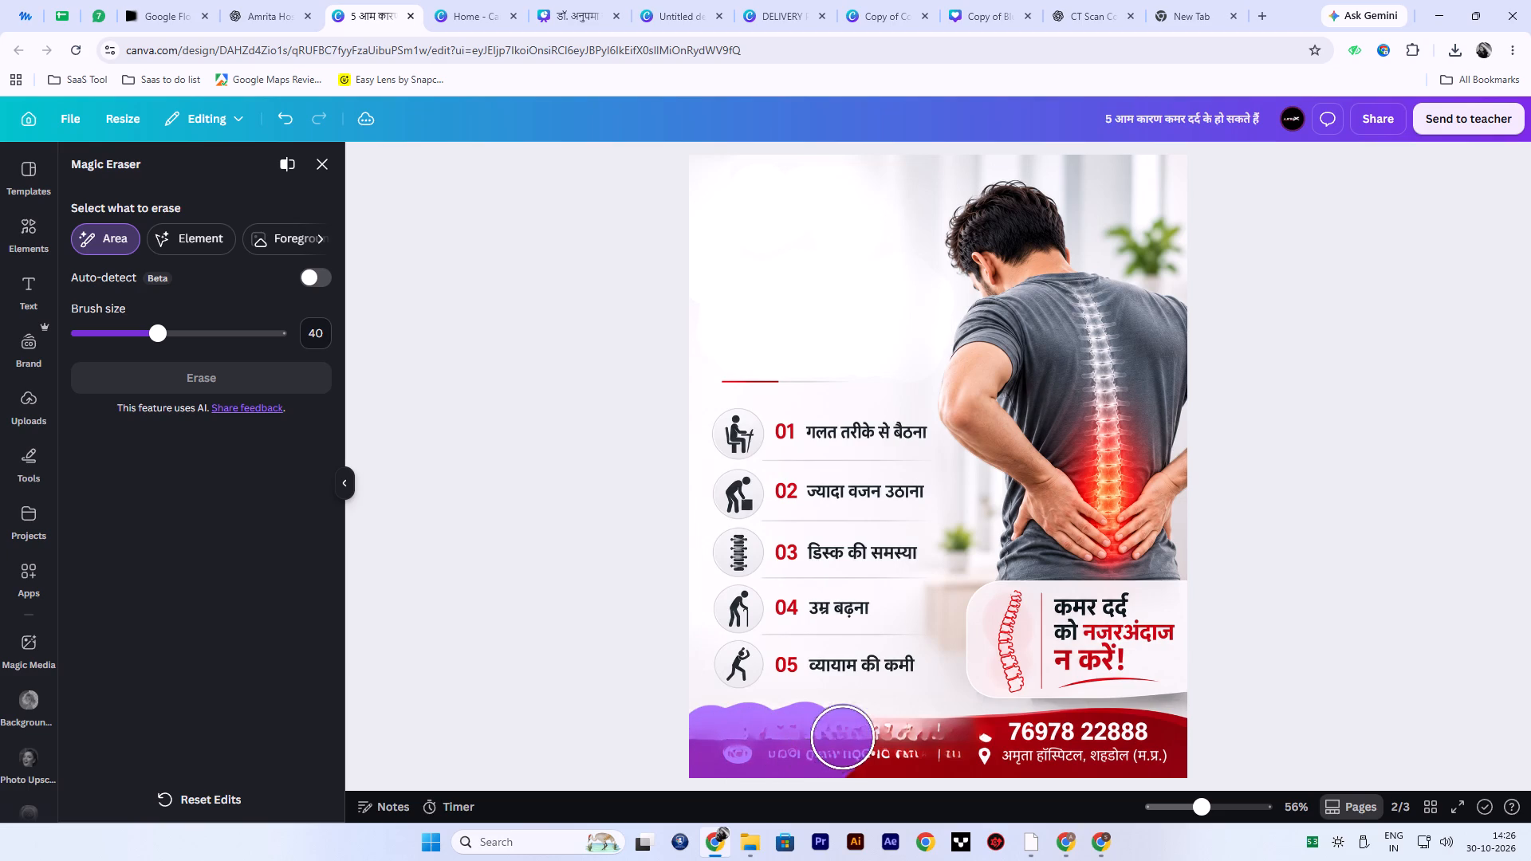
drag(843, 741, 948, 753)
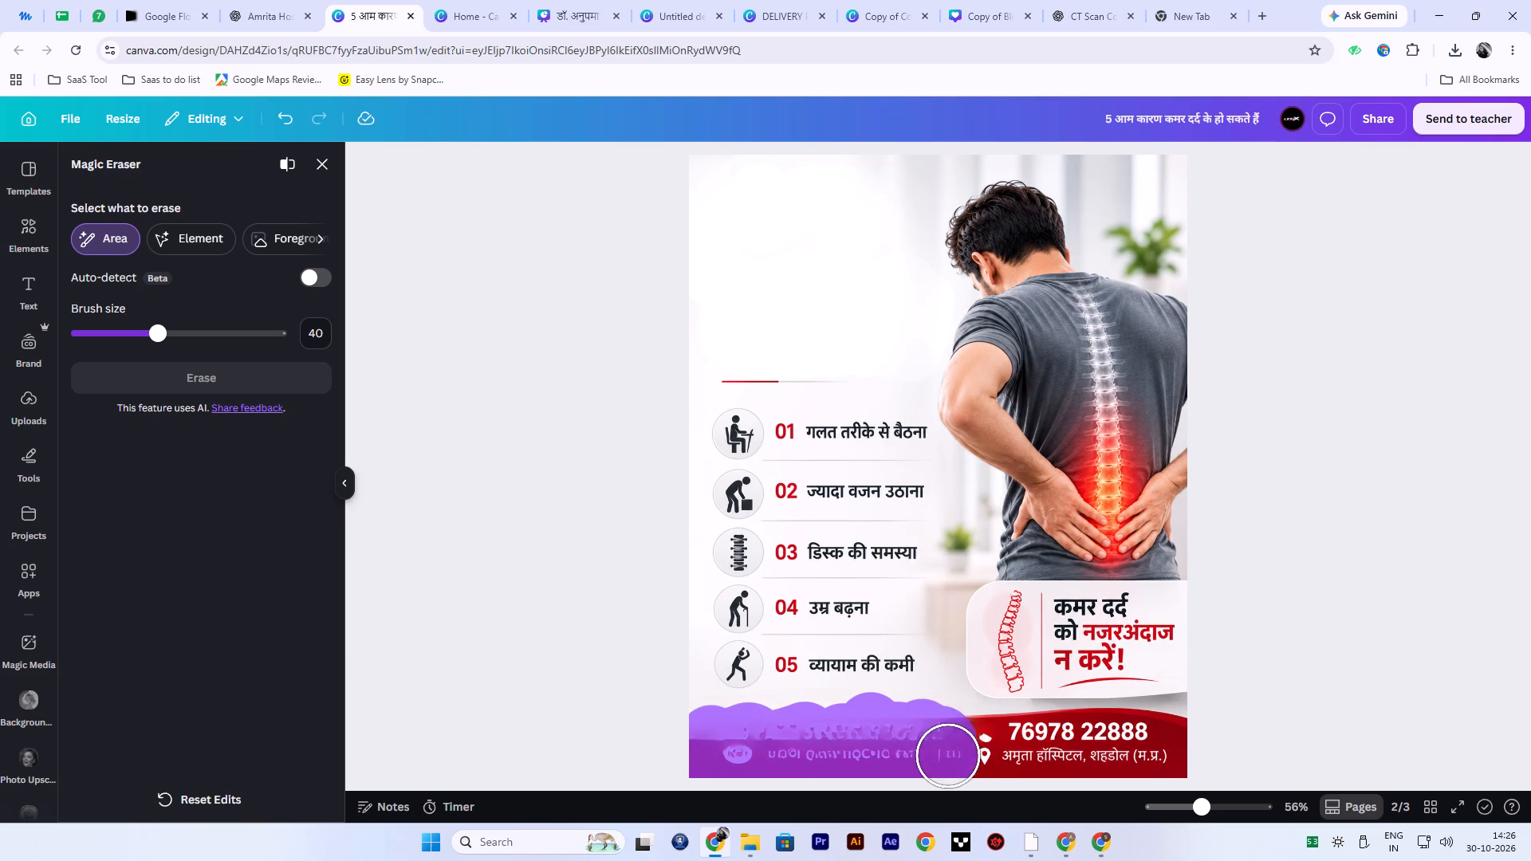
drag(948, 753, 1027, 740)
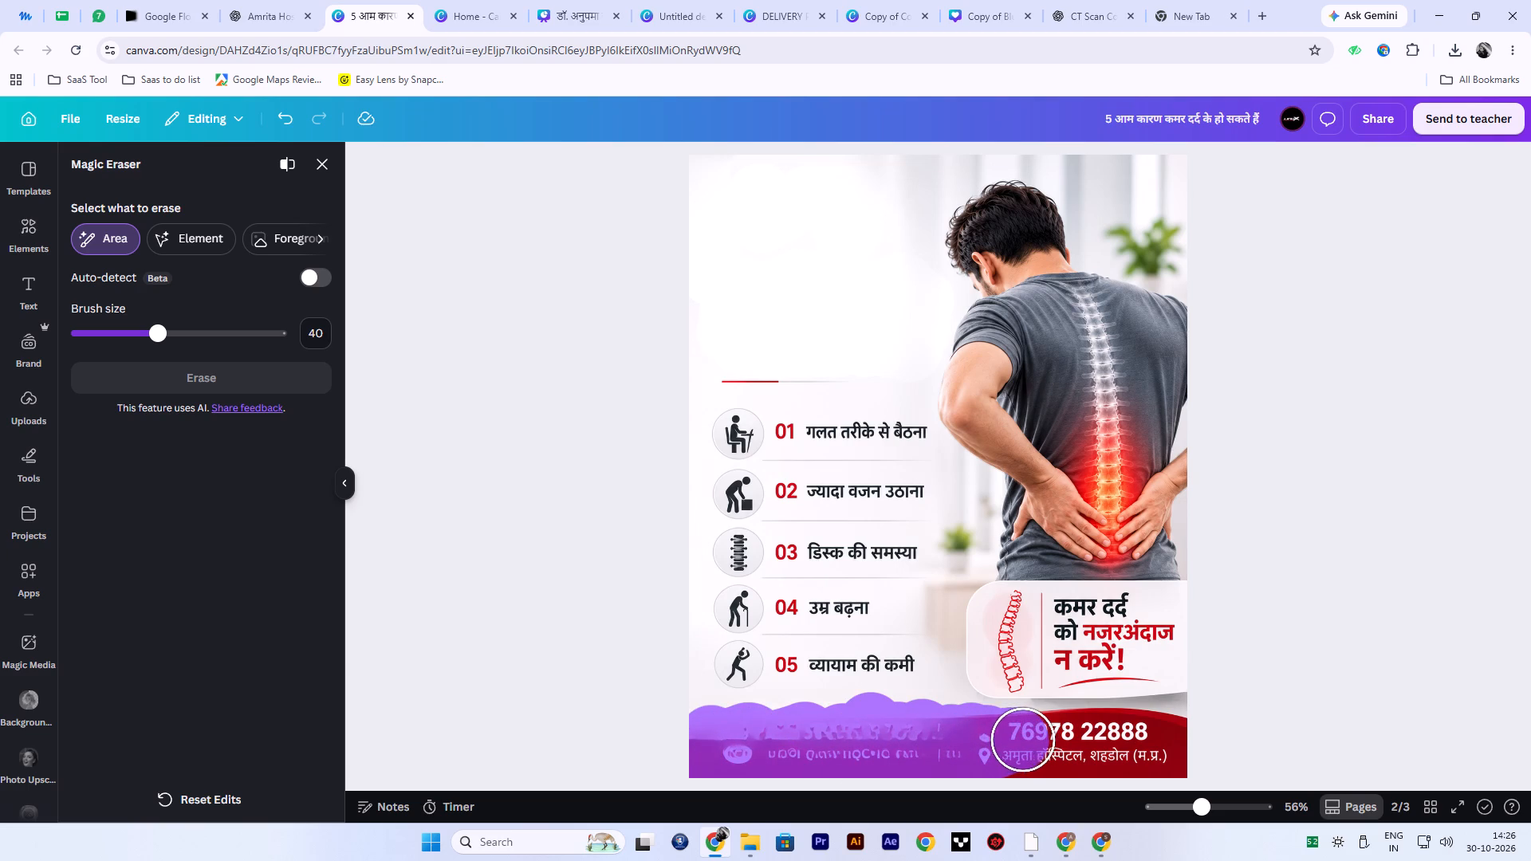
drag(1027, 740, 1158, 737)
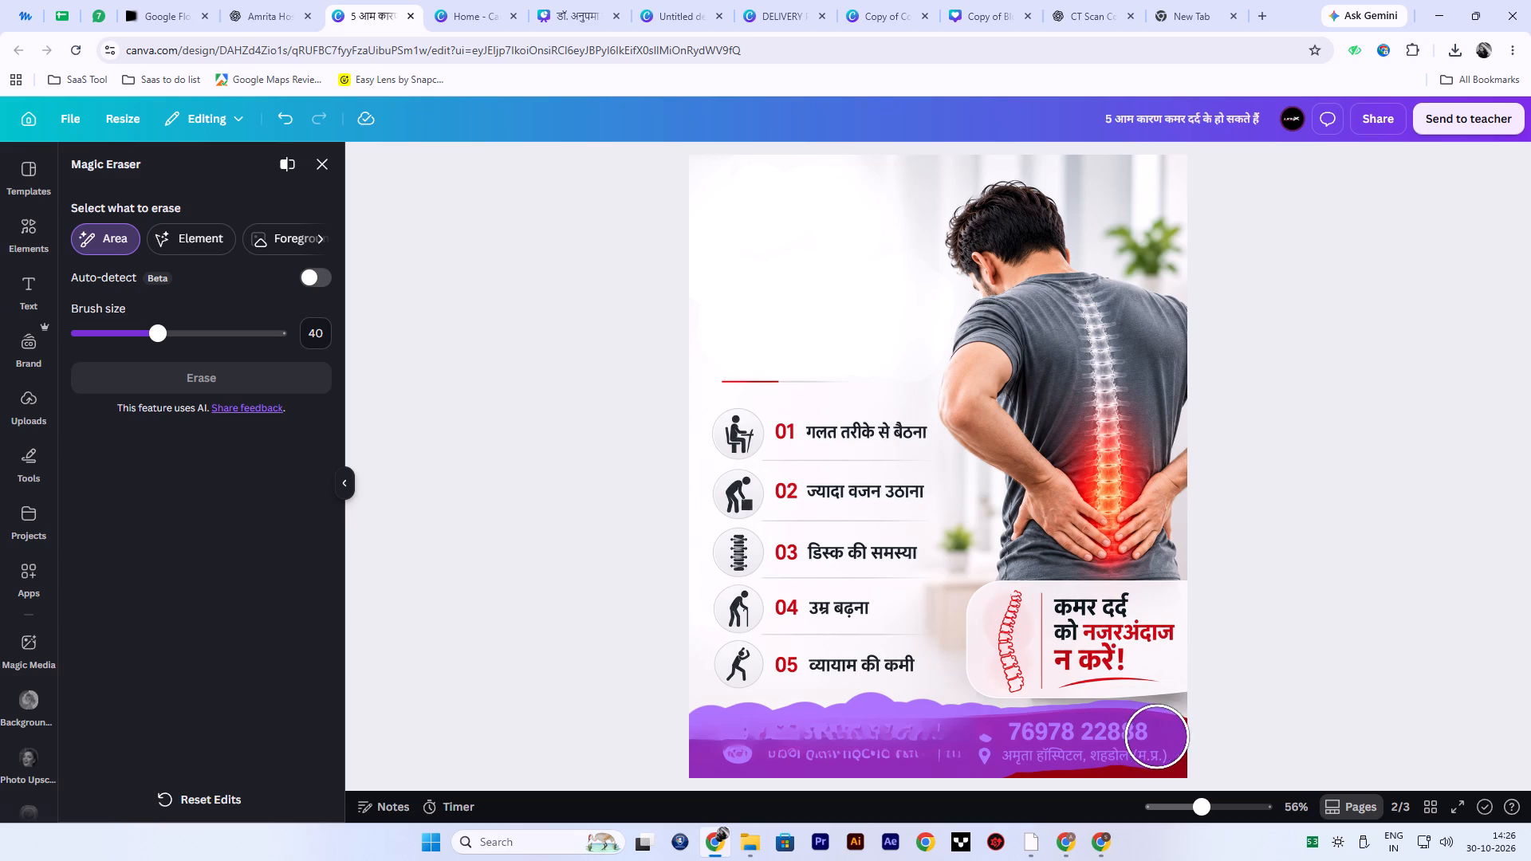
drag(1158, 737, 914, 789)
click(189, 368)
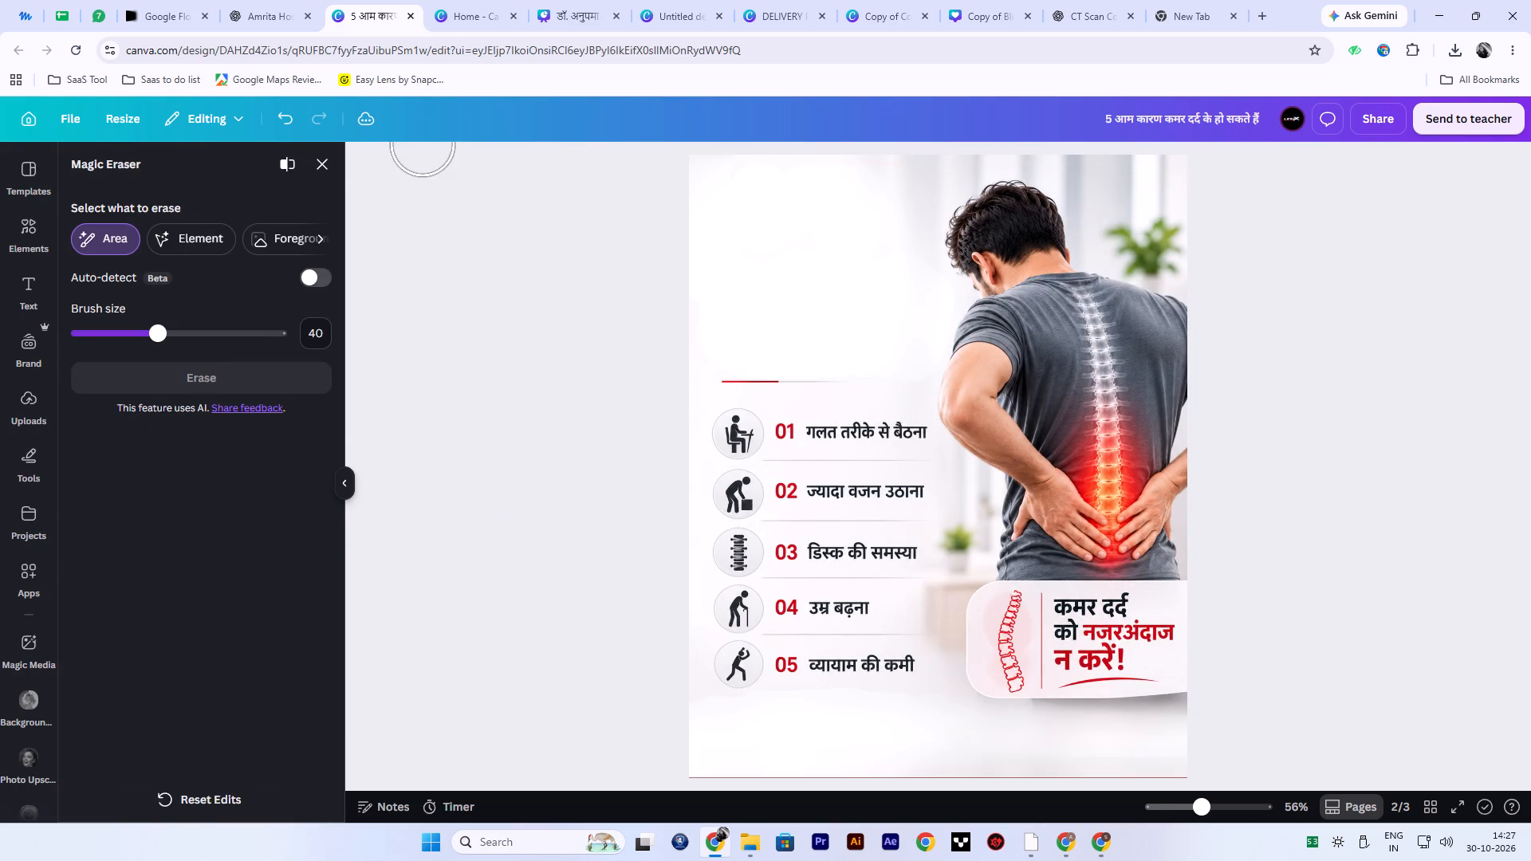
click(326, 173)
double_click(1385, 548)
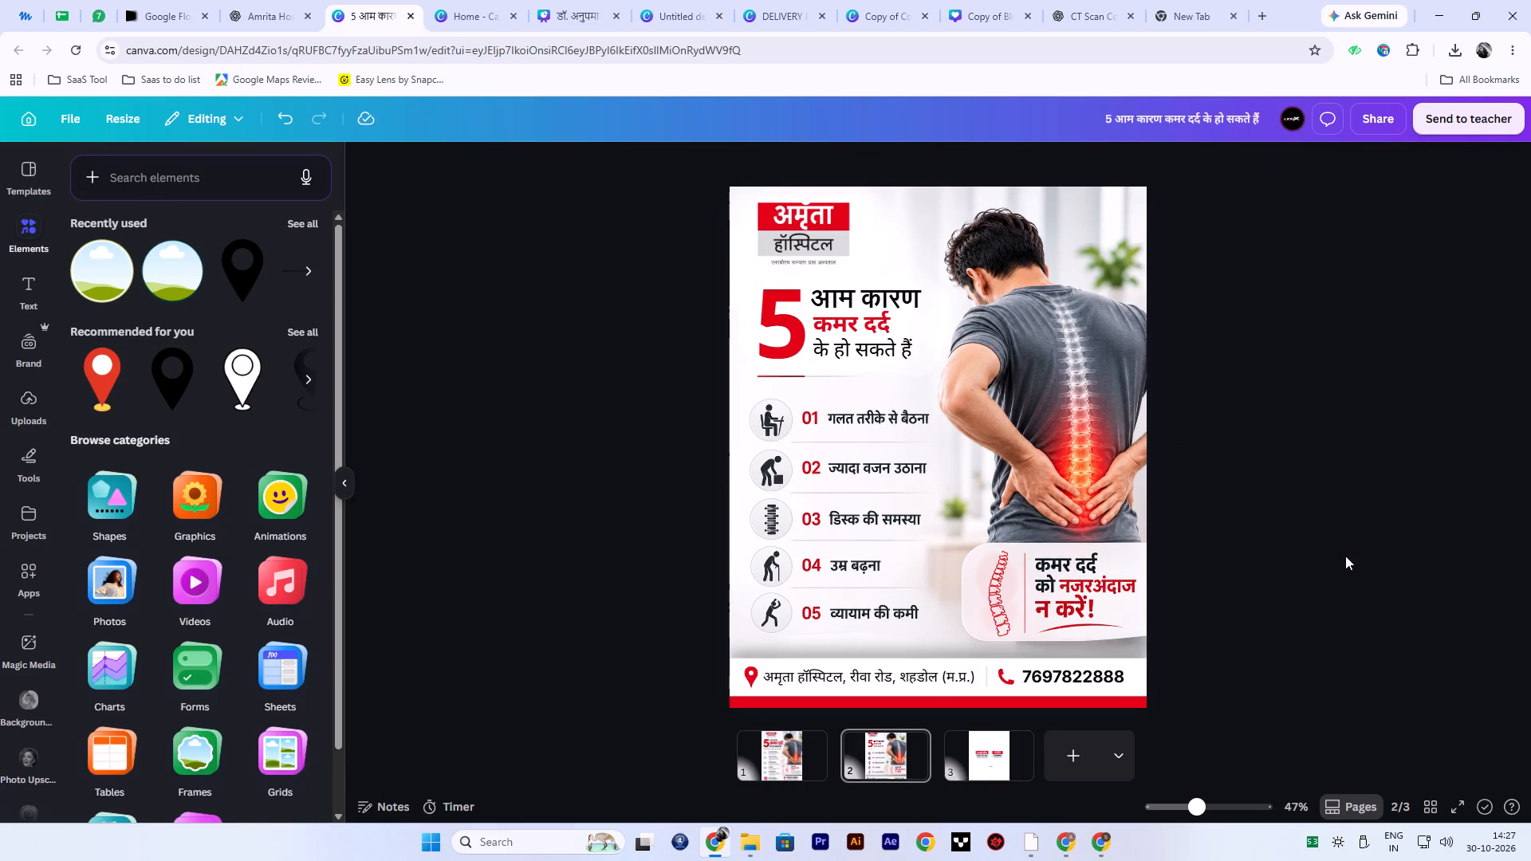
ctrl+click(1314, 546)
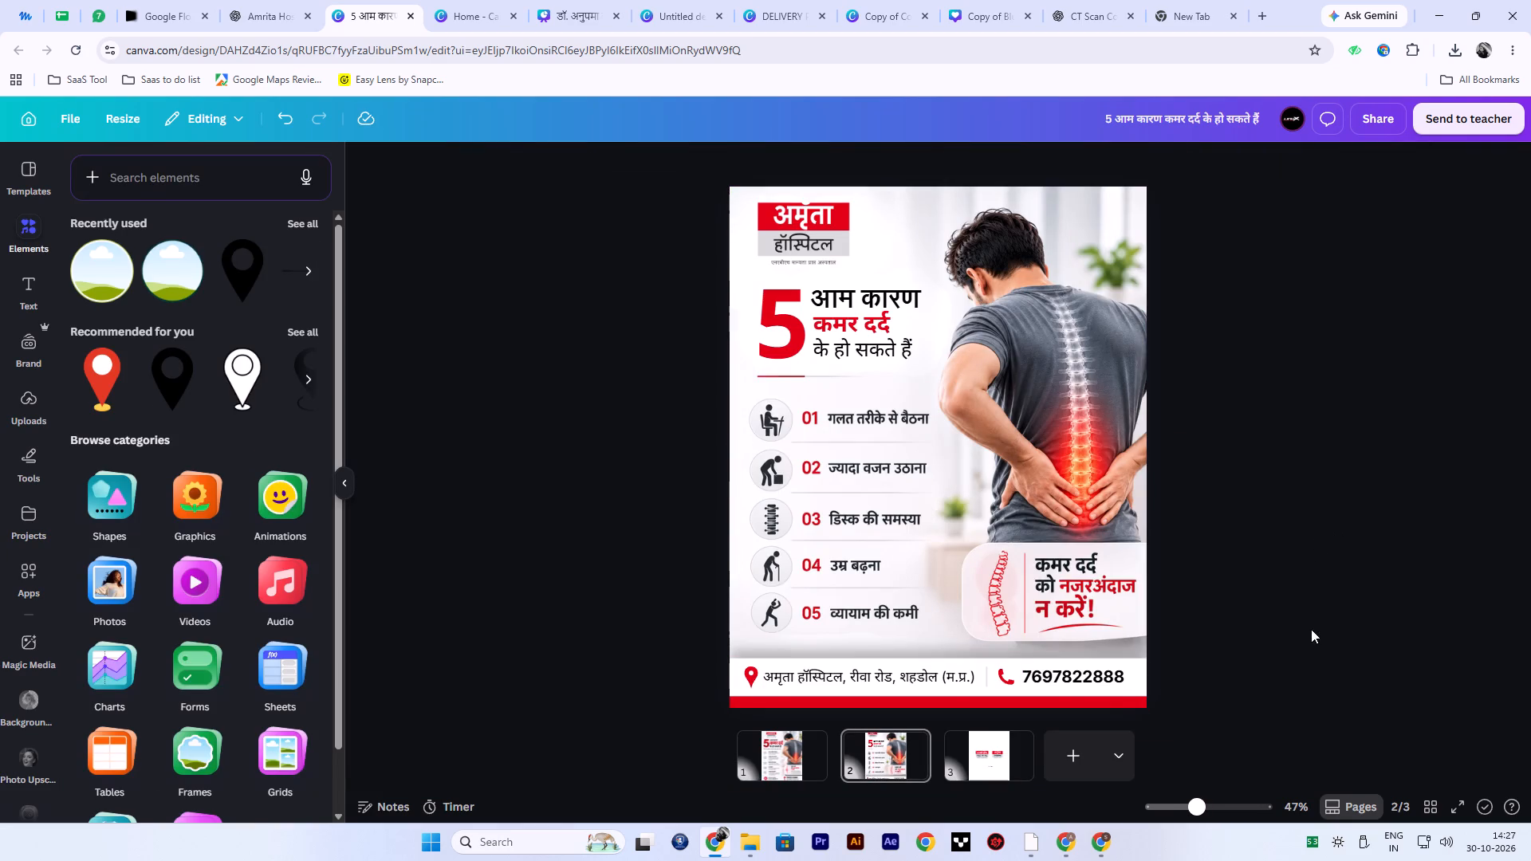
Raise the LS27C33xG monitor's brightness to the maximum in Monitorian.
ctrl+scroll(1311, 629, up, 5)
ctrl+scroll(1311, 629, down, 1)
click(1340, 855)
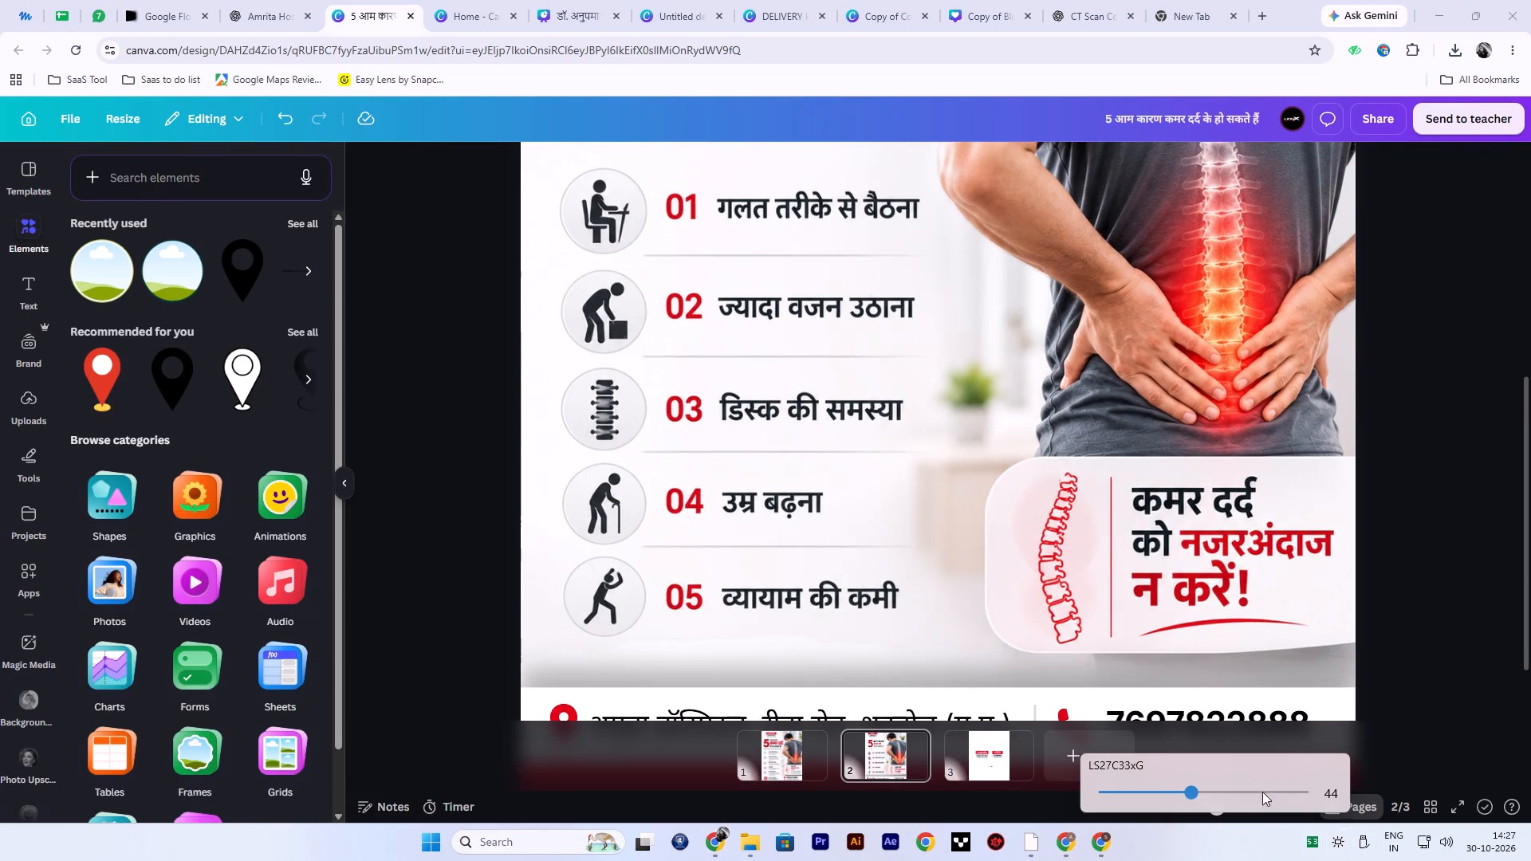
drag(1253, 794, 1411, 780)
click(1424, 478)
Compare page 2 with and without the last background erase, keeping the erased version.
ctrl+scroll(1416, 523, down, 4)
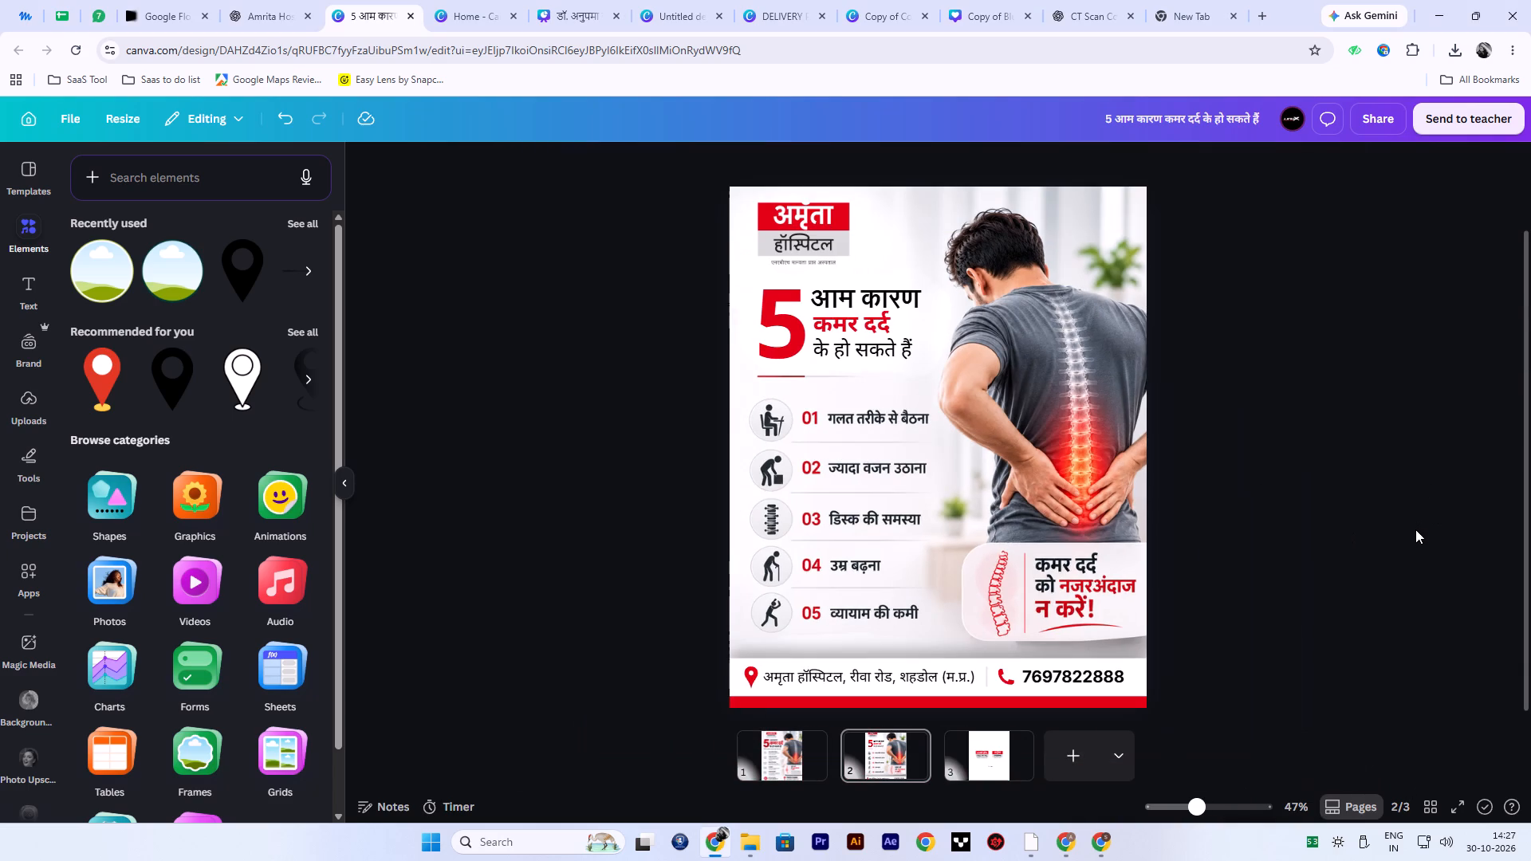
click(1362, 543)
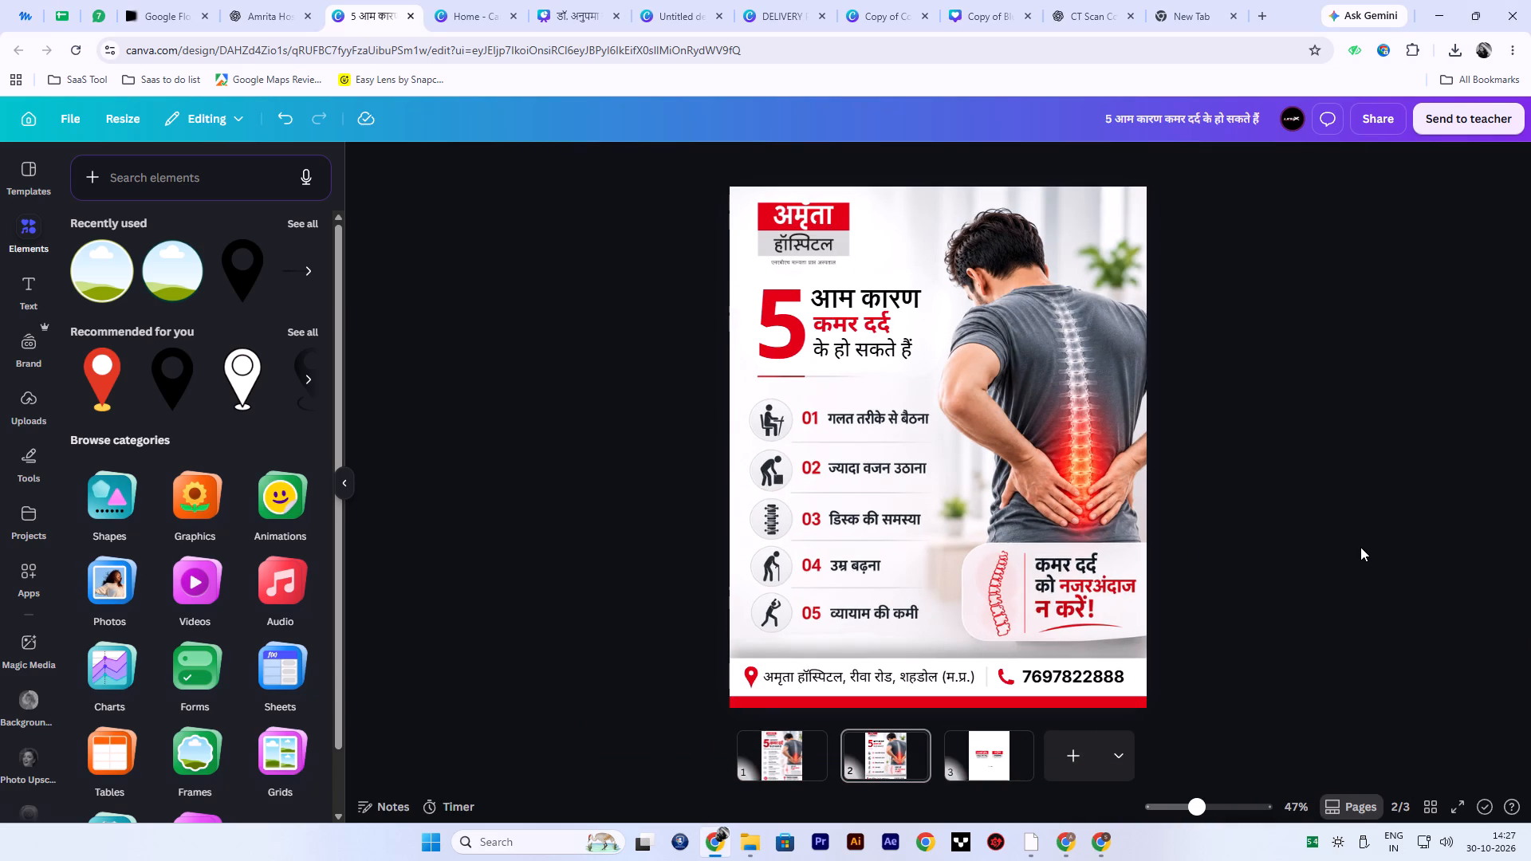
key(ctrl+z)
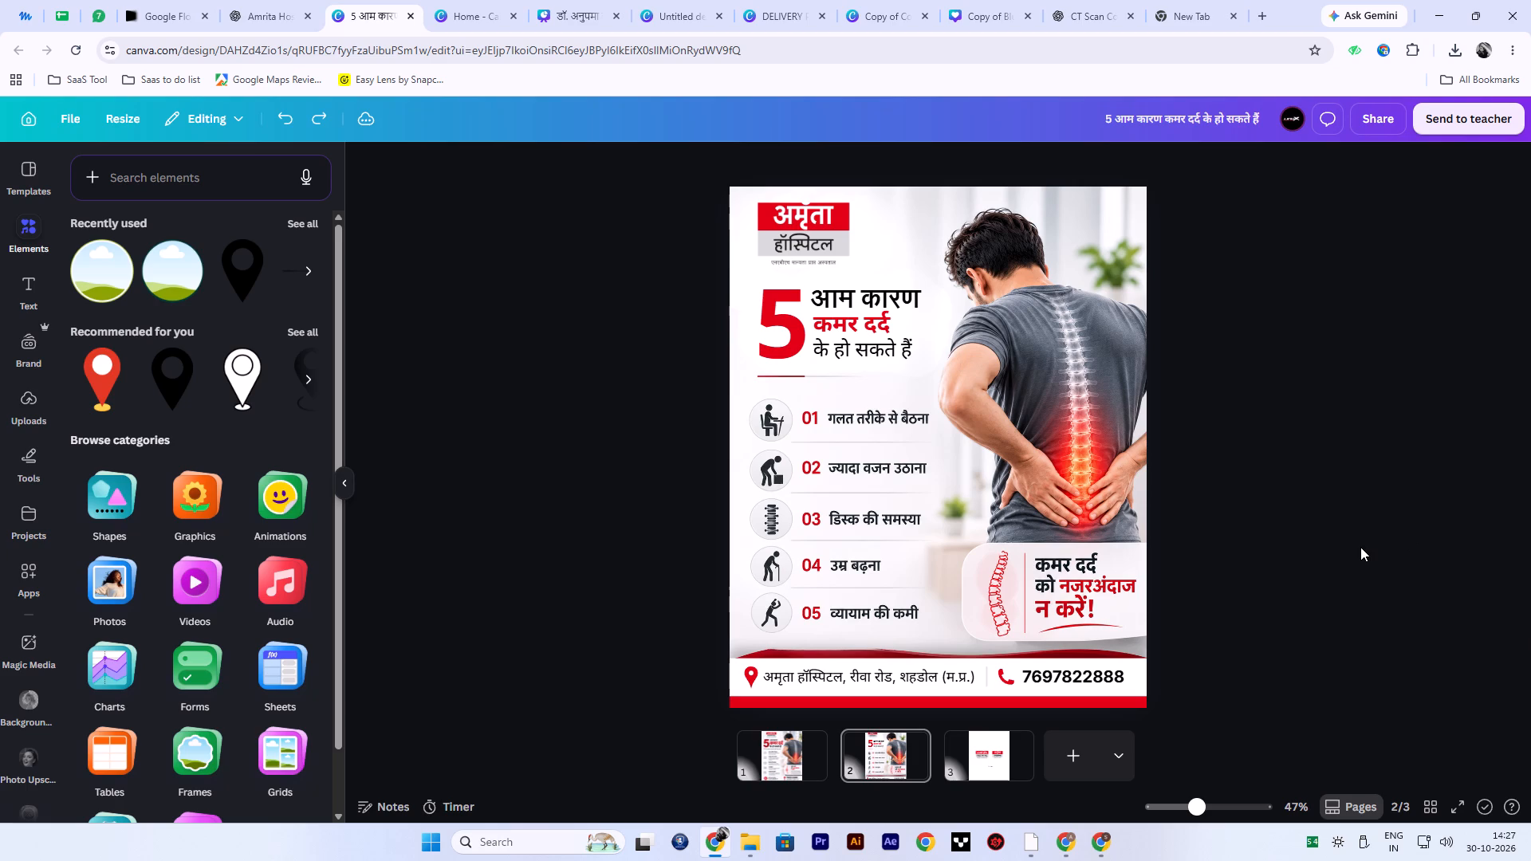
key(ctrl+y)
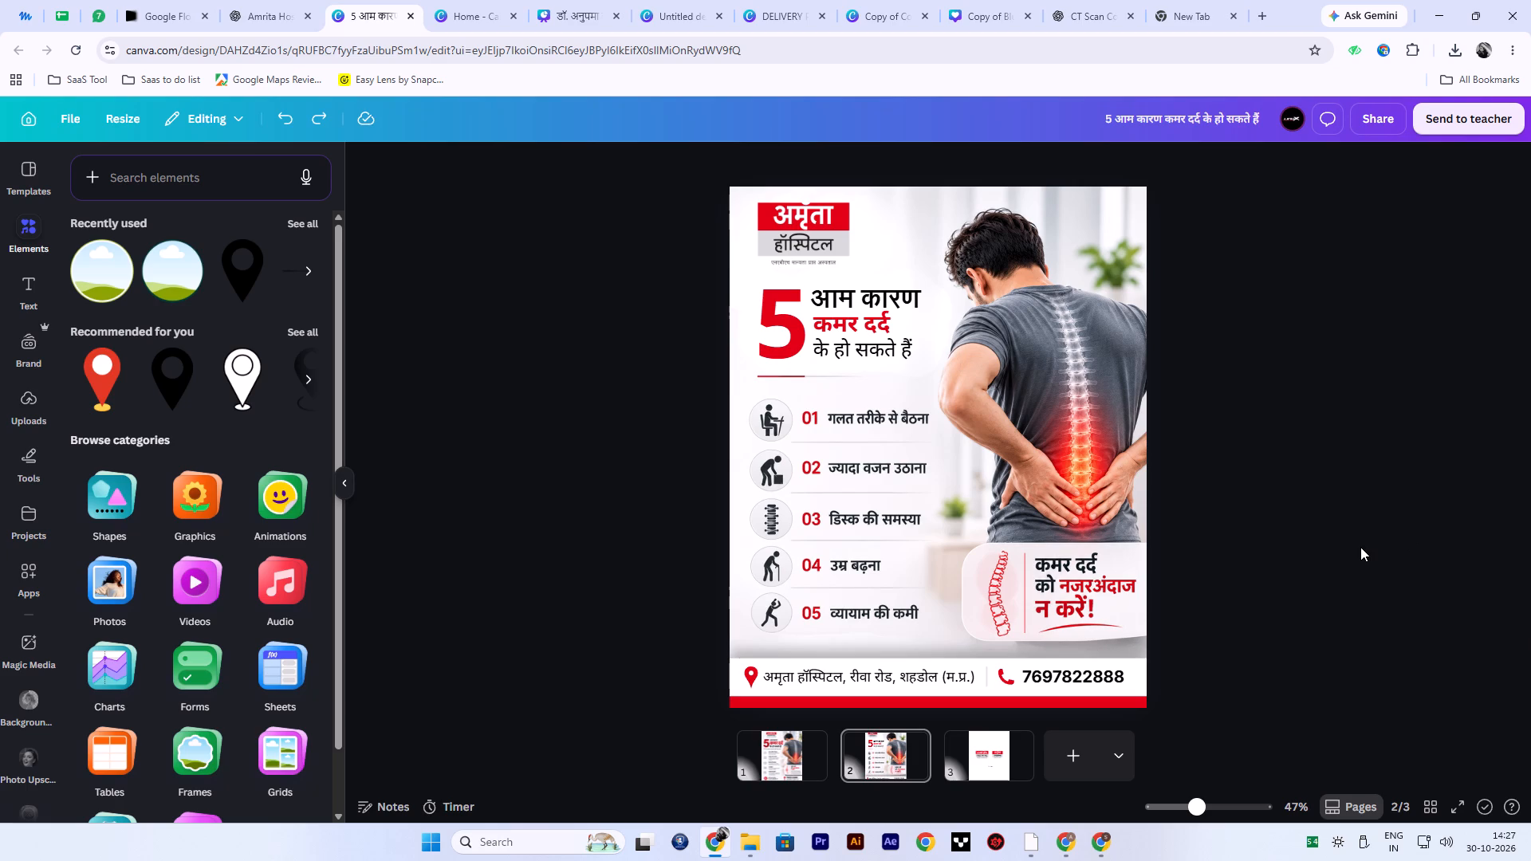
key(ctrl+z)
key(ctrl+y)
key(ctrl+y)
Preview page 2 of the poster in full screen.
click(1455, 808)
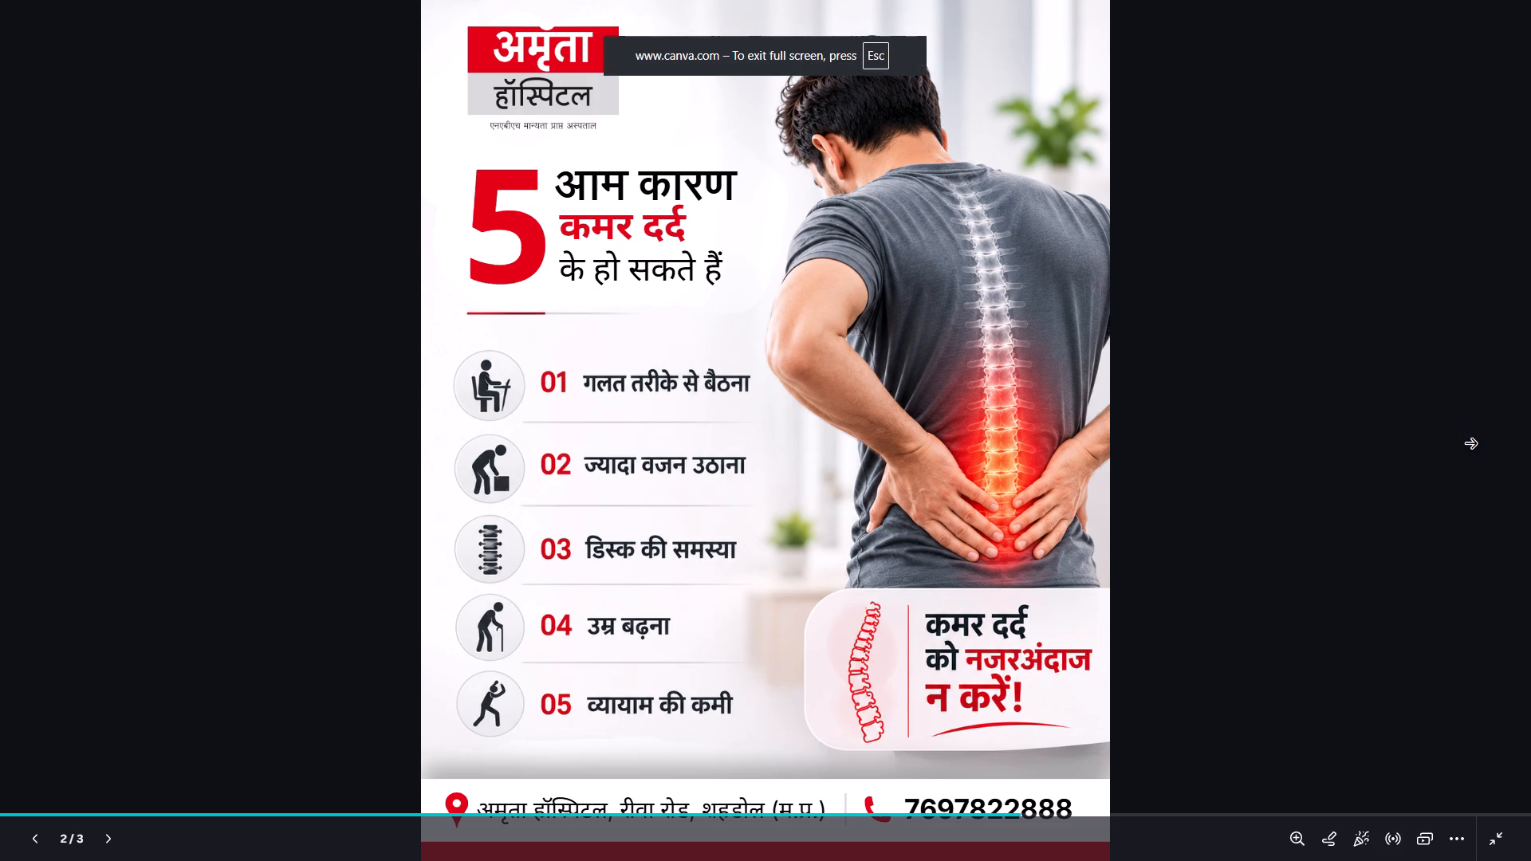
Leave the full-screen preview and remove the Drop shadow effect from the white footer bar behind the contact details.
key(Escape)
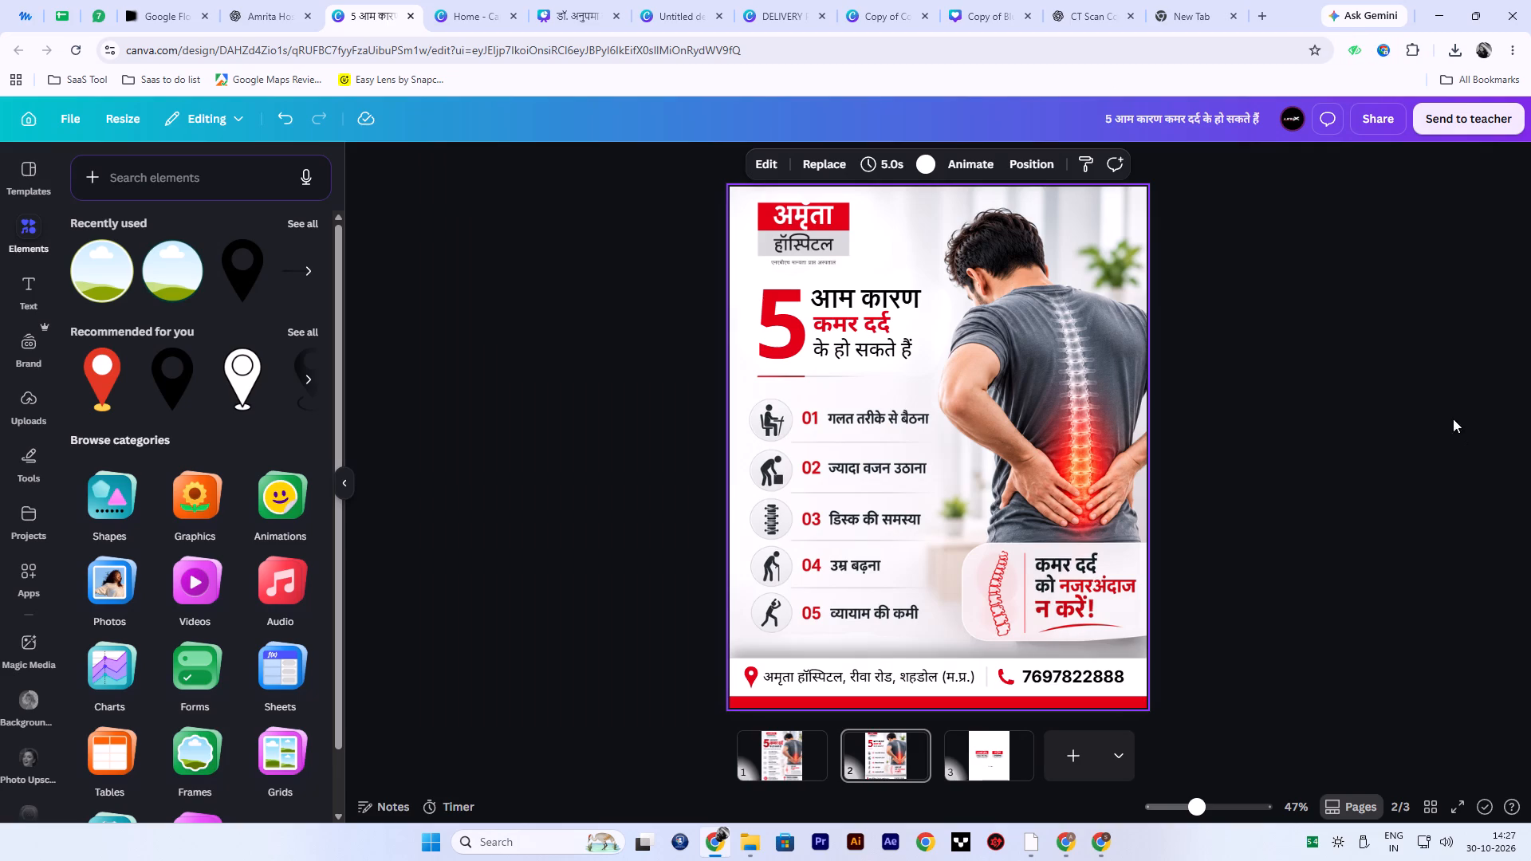
click(927, 525)
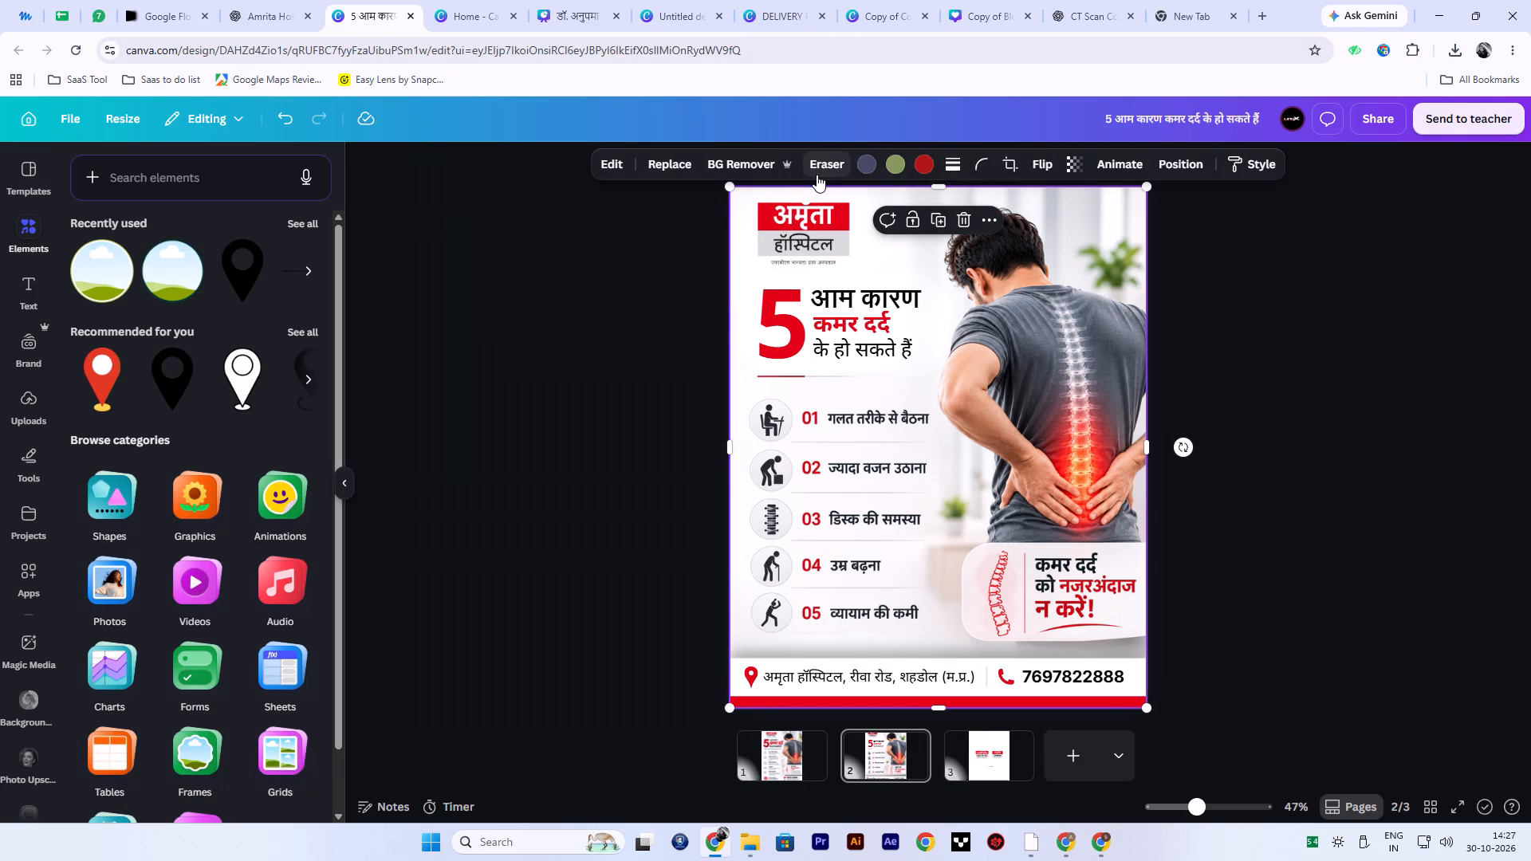
click(987, 666)
click(945, 163)
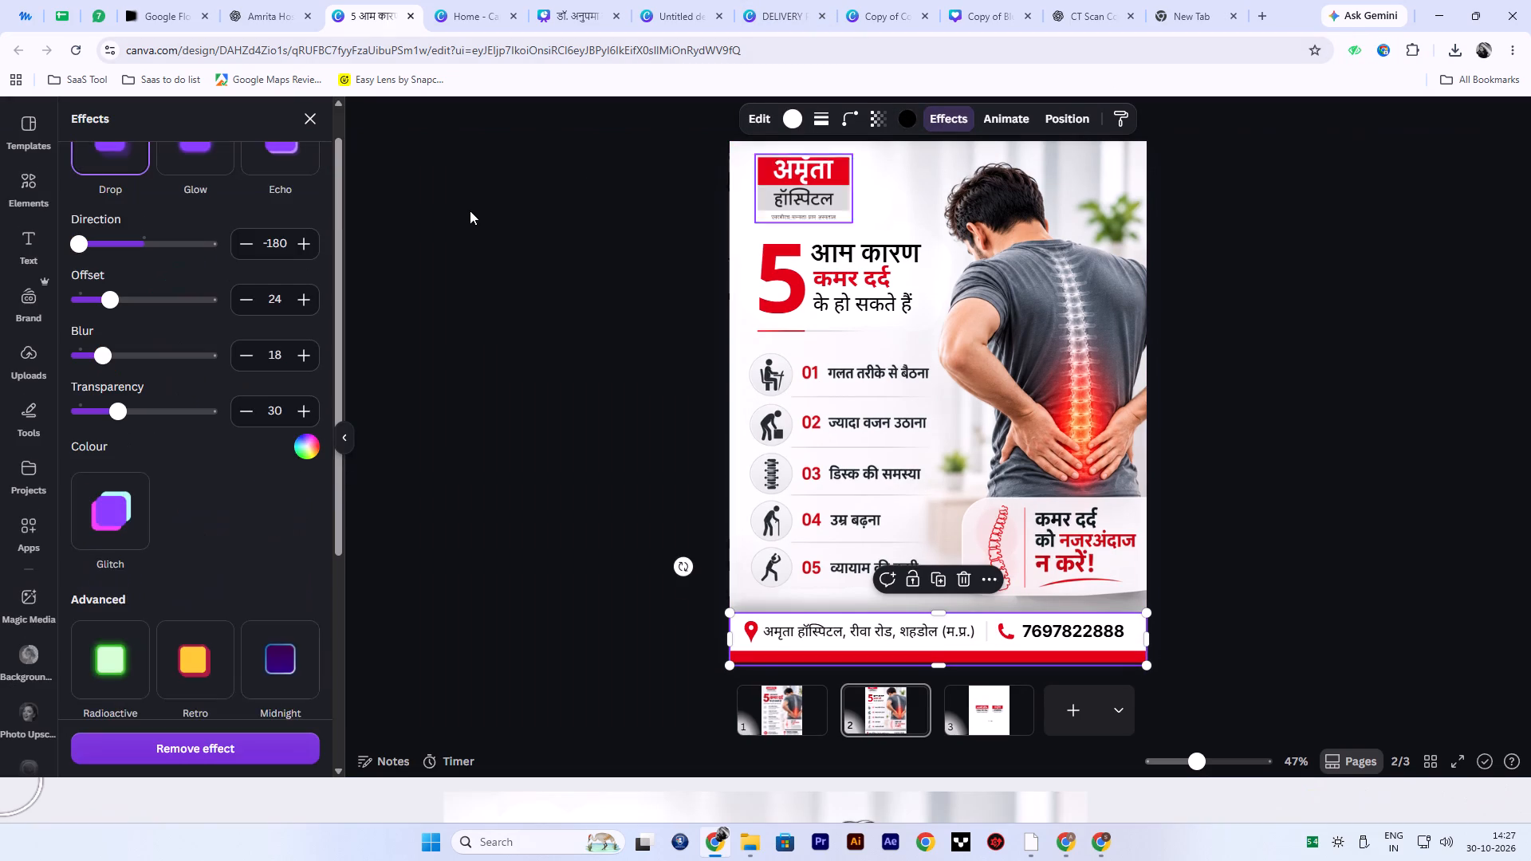
scroll(108, 216, up, 10)
click(108, 197)
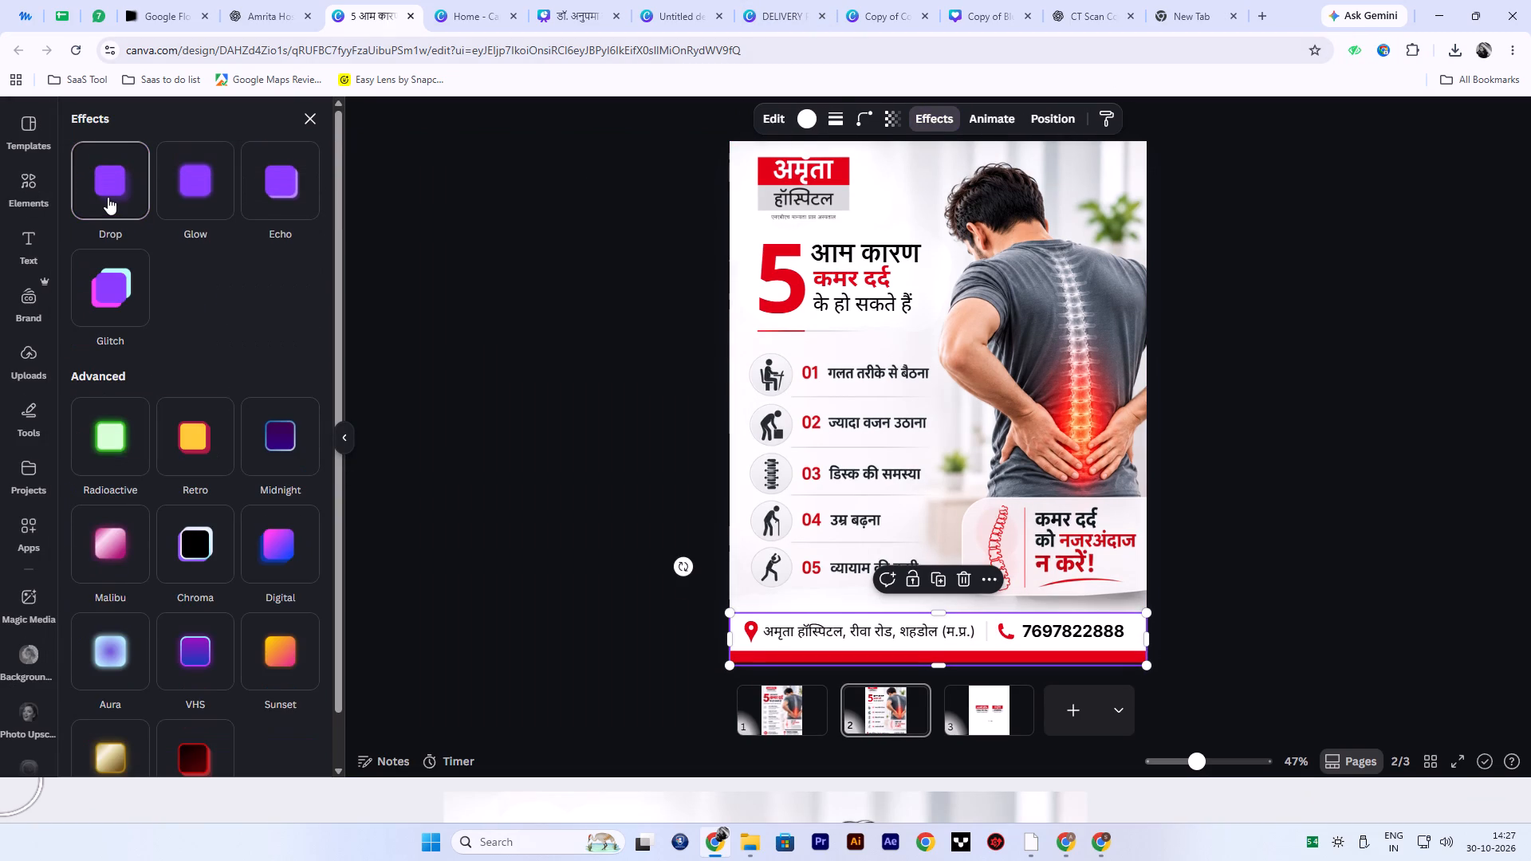
click(108, 197)
click(210, 751)
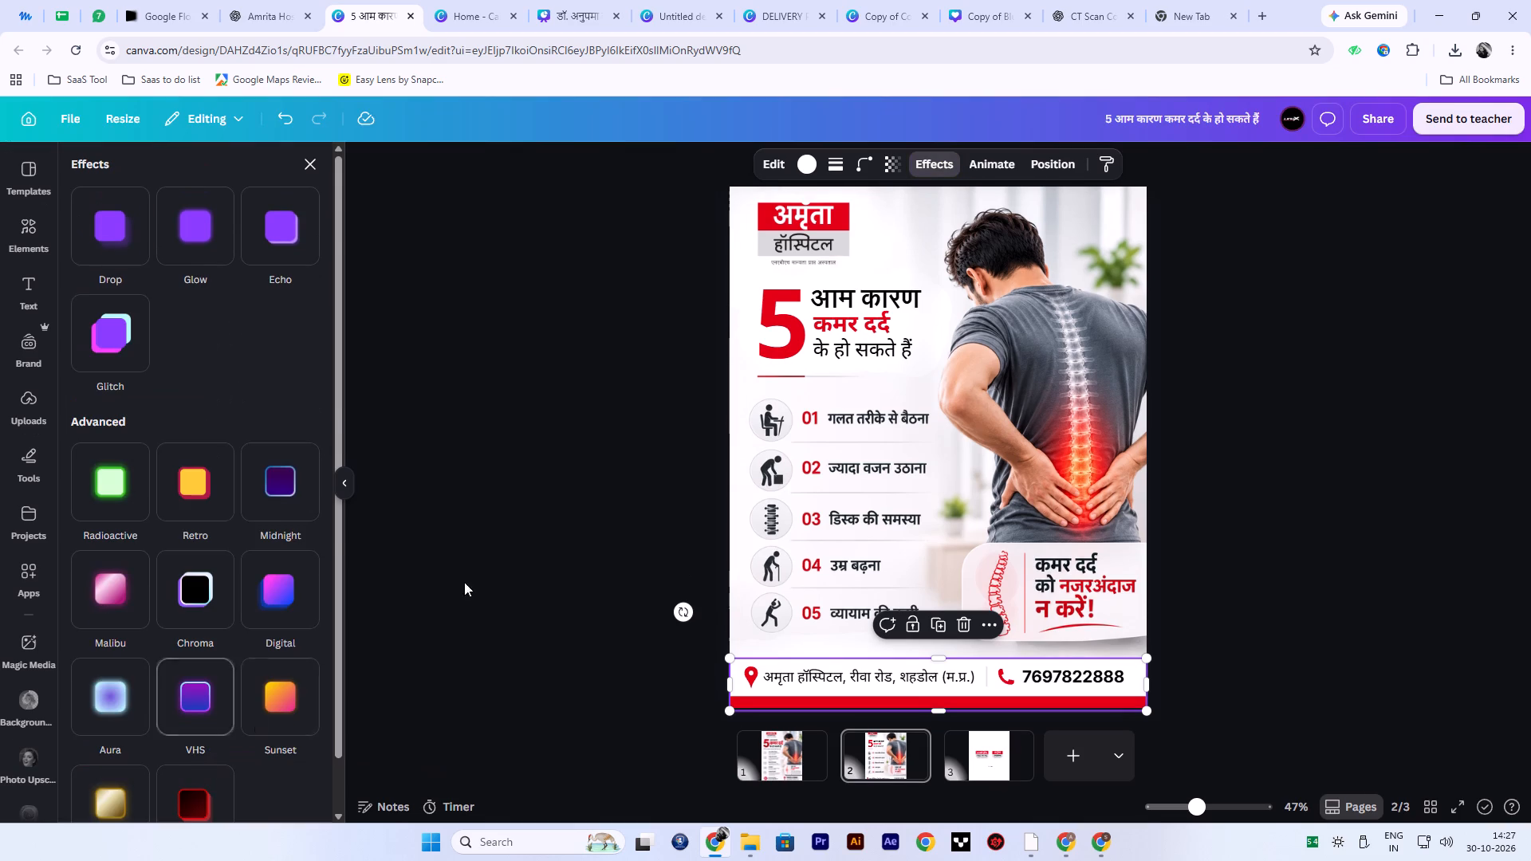
double_click(1317, 486)
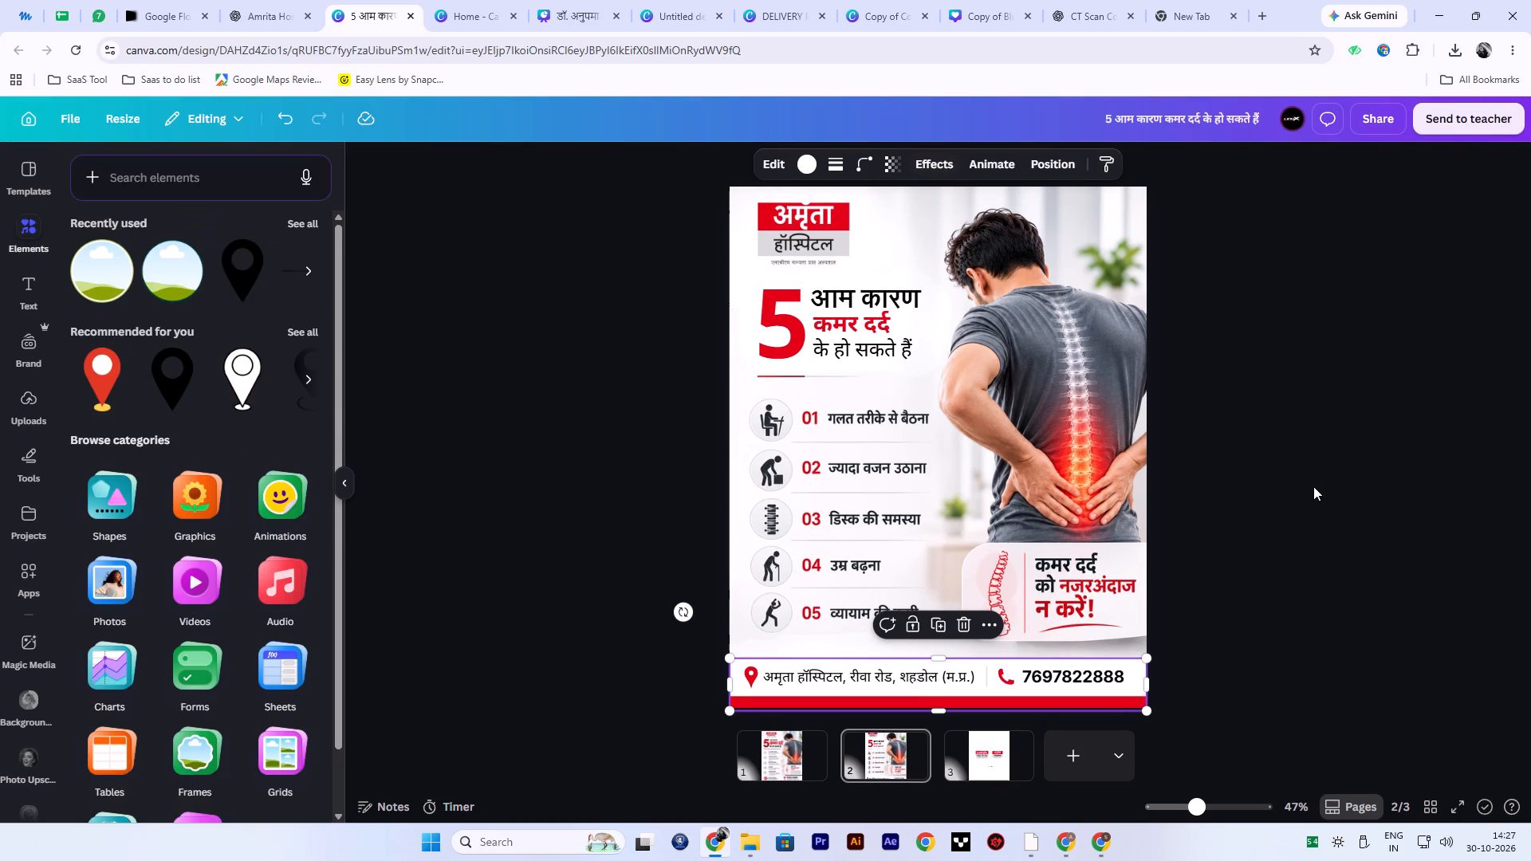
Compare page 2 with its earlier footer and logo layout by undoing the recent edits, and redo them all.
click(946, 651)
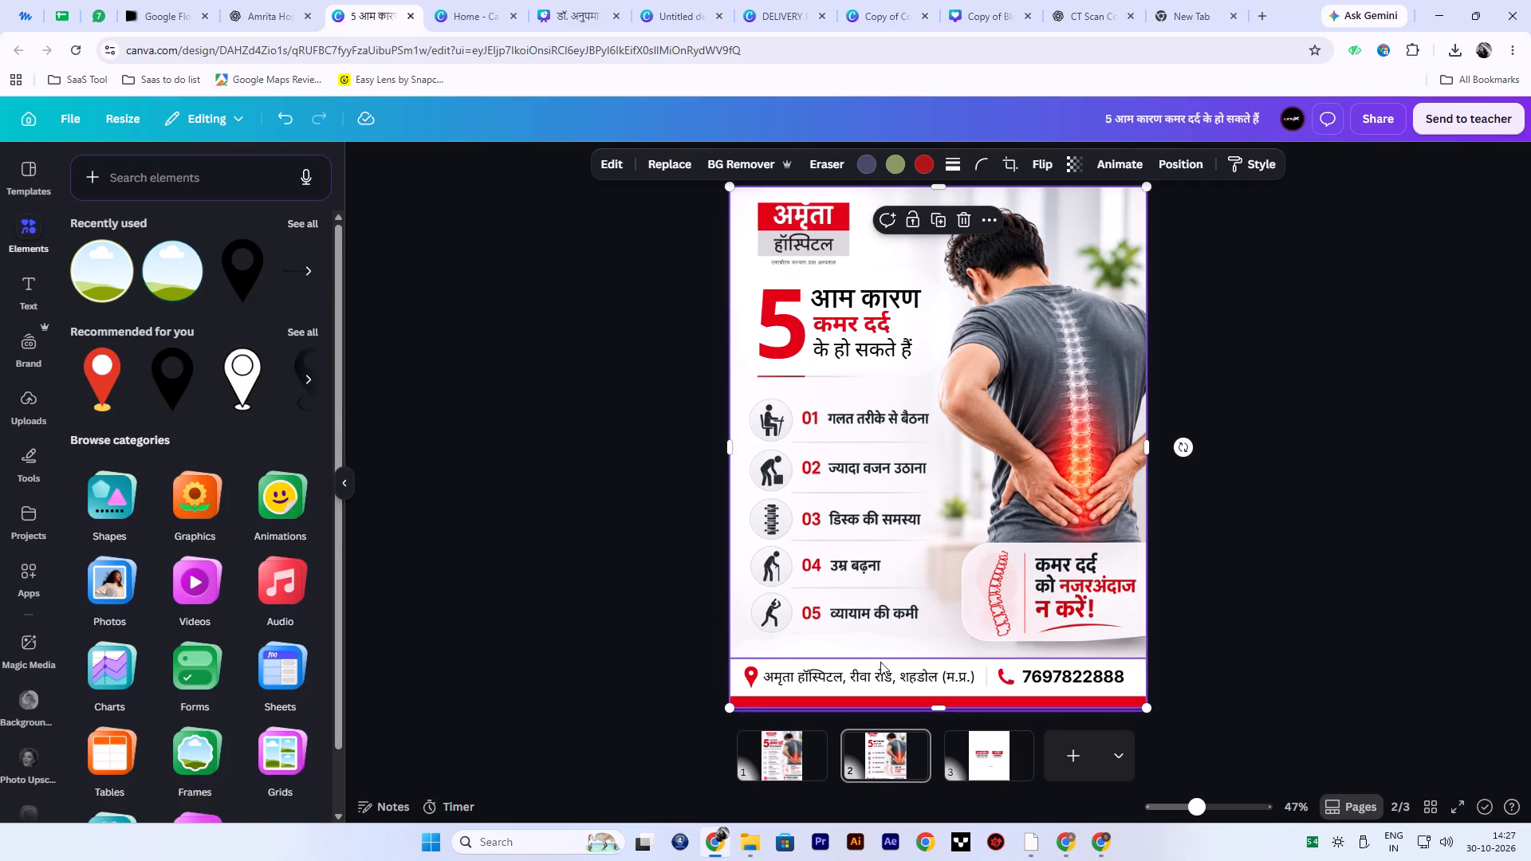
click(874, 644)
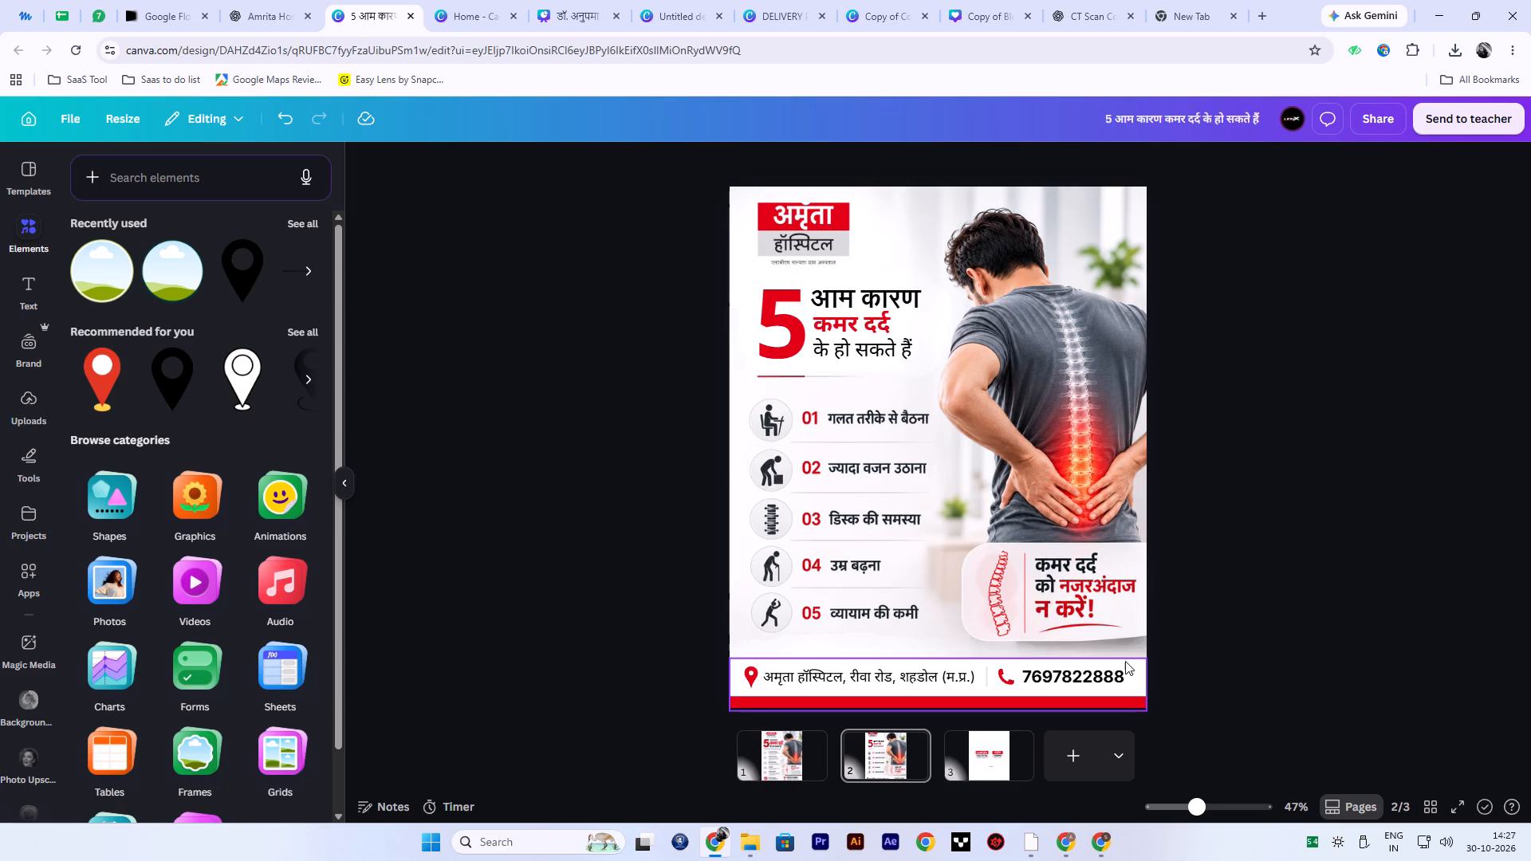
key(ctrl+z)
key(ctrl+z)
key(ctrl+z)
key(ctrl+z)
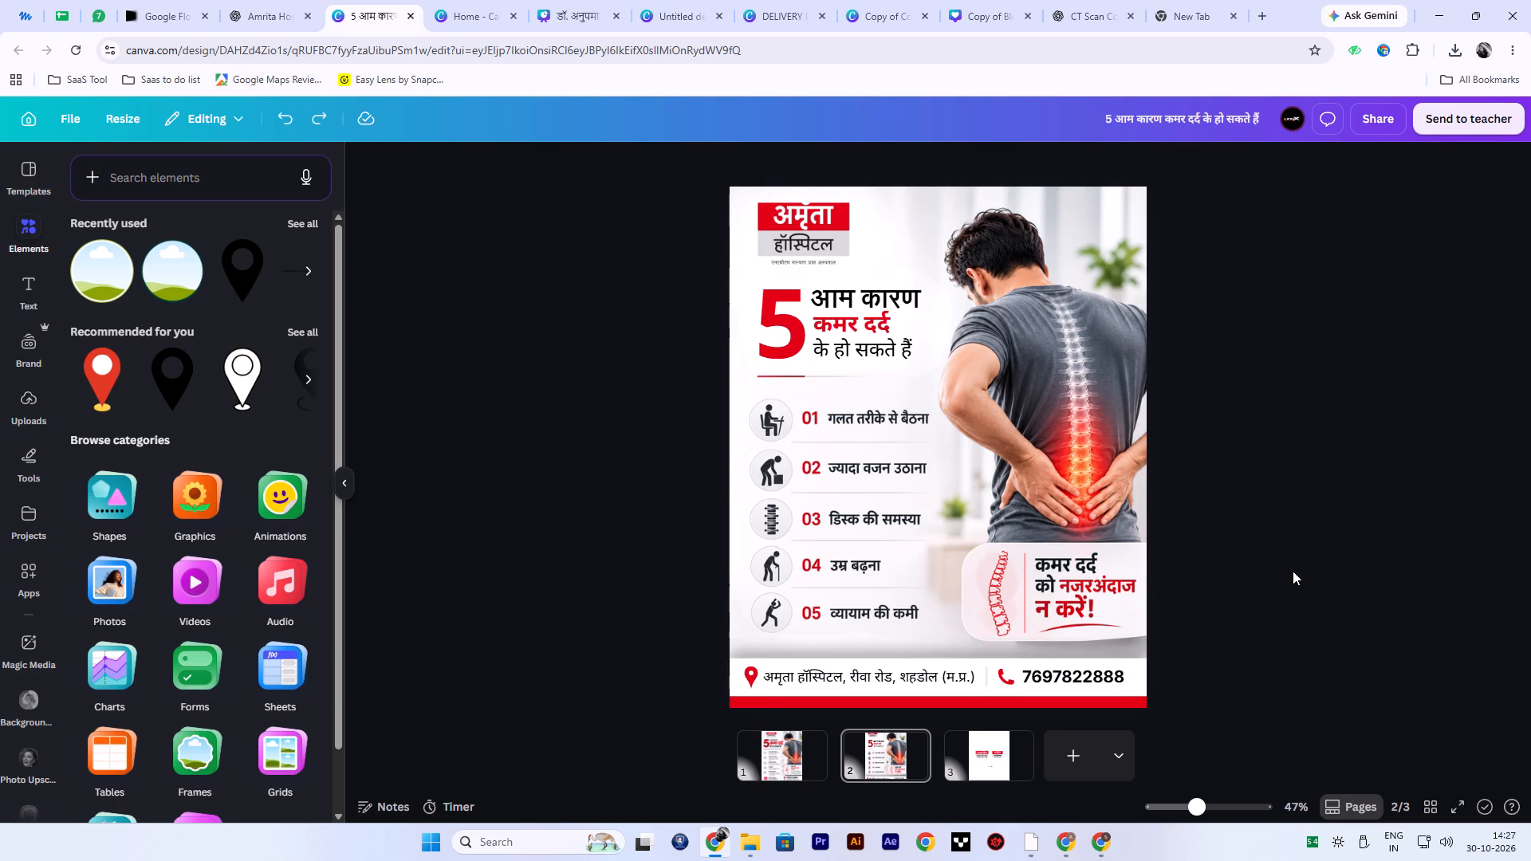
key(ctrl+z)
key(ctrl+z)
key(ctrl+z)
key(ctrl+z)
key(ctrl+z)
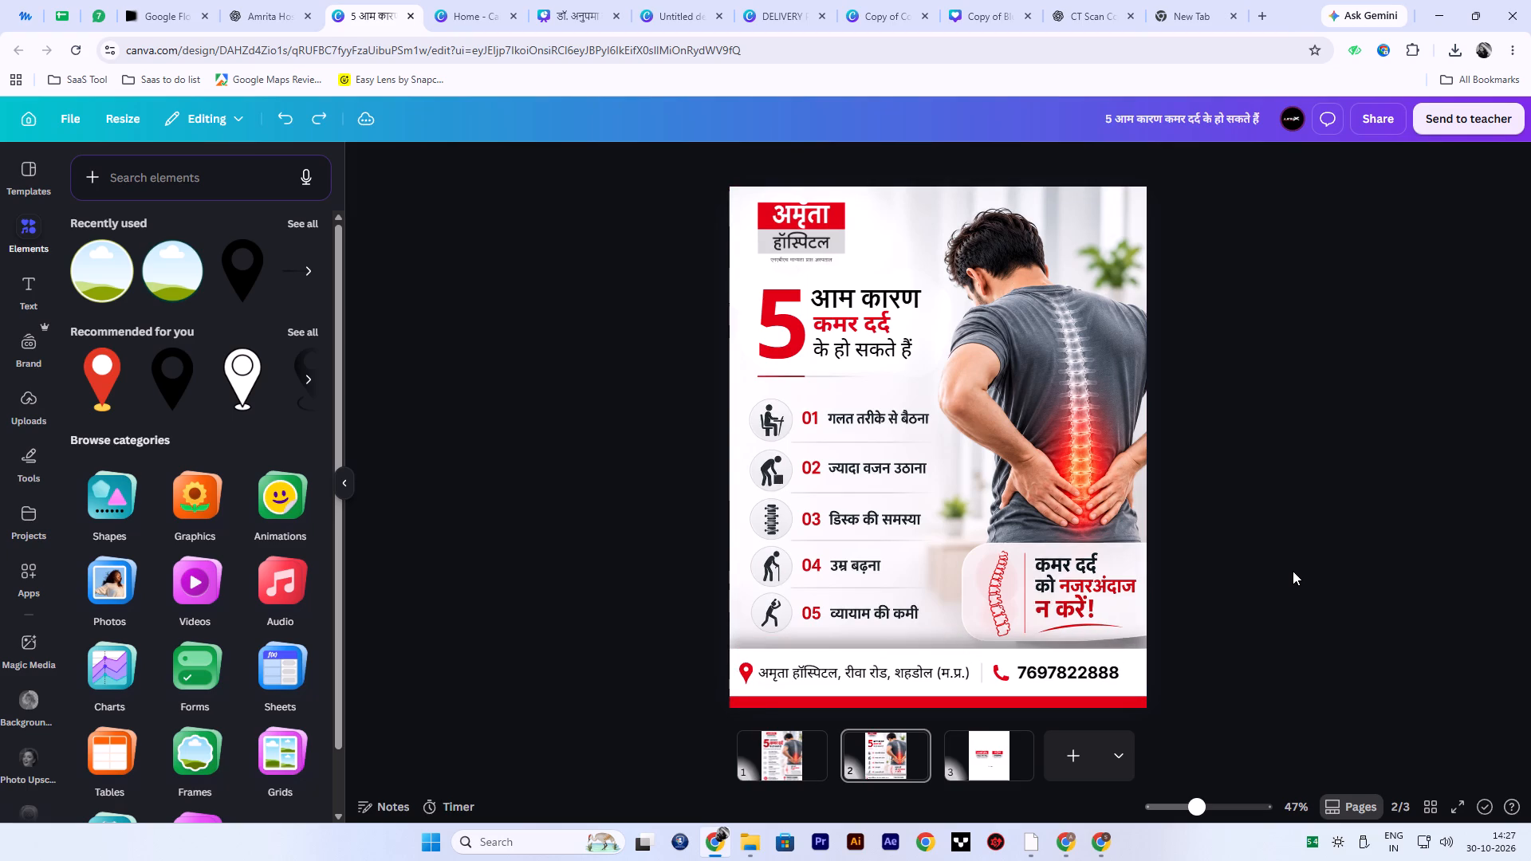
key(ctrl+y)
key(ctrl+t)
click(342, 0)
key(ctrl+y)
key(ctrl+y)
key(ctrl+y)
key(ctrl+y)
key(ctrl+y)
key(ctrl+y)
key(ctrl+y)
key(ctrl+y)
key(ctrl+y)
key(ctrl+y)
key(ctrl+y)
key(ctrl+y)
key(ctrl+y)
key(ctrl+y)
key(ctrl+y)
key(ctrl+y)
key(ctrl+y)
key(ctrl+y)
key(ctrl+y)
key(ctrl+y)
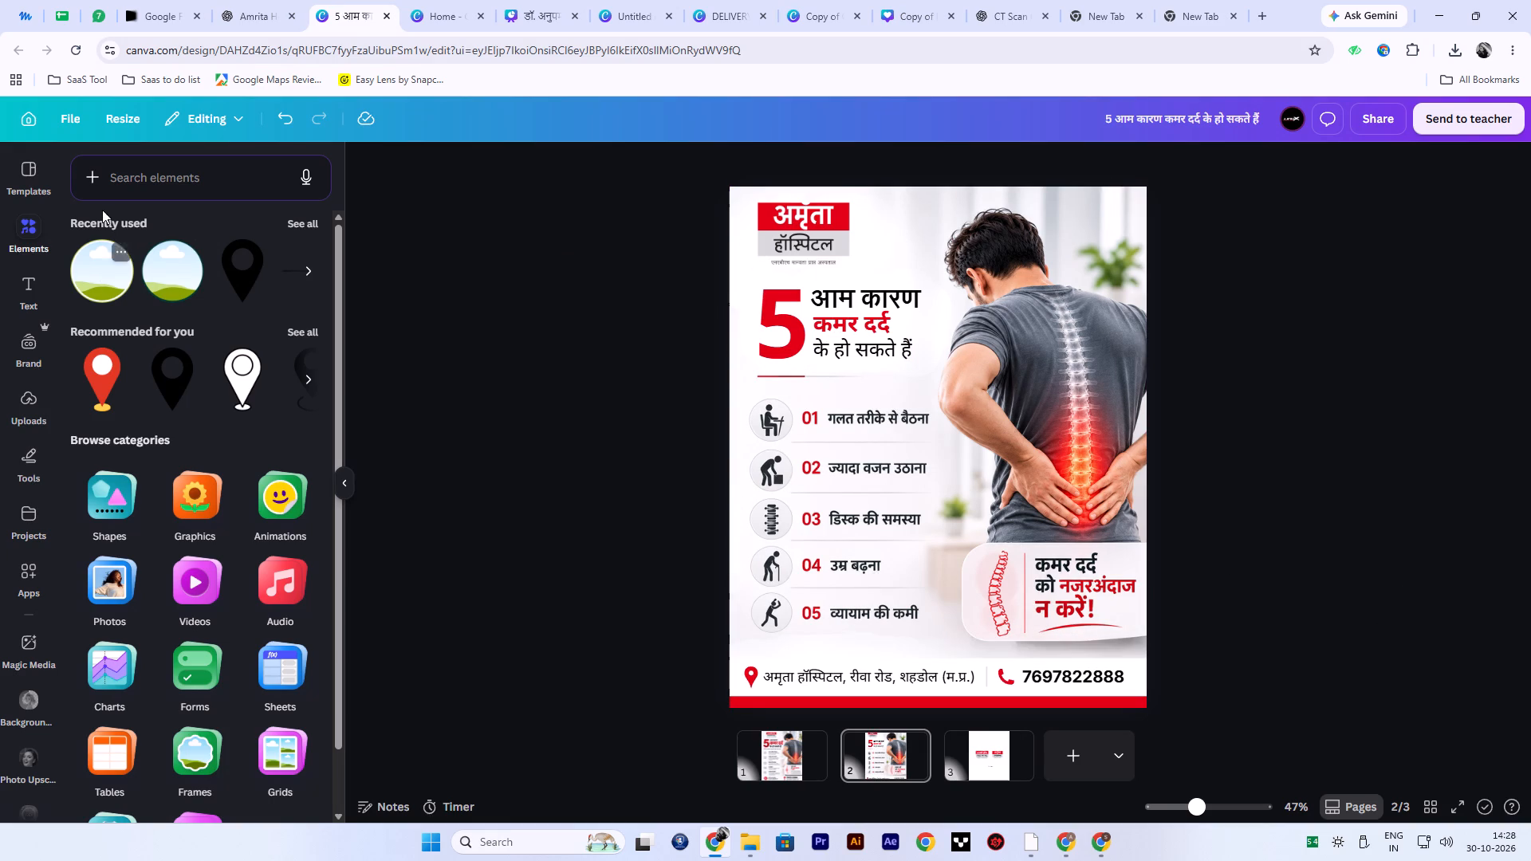
Search the shapes for "line", add the plain solid line and place it under item 05 as a divider.
click(155, 174)
text(line)
key(Return)
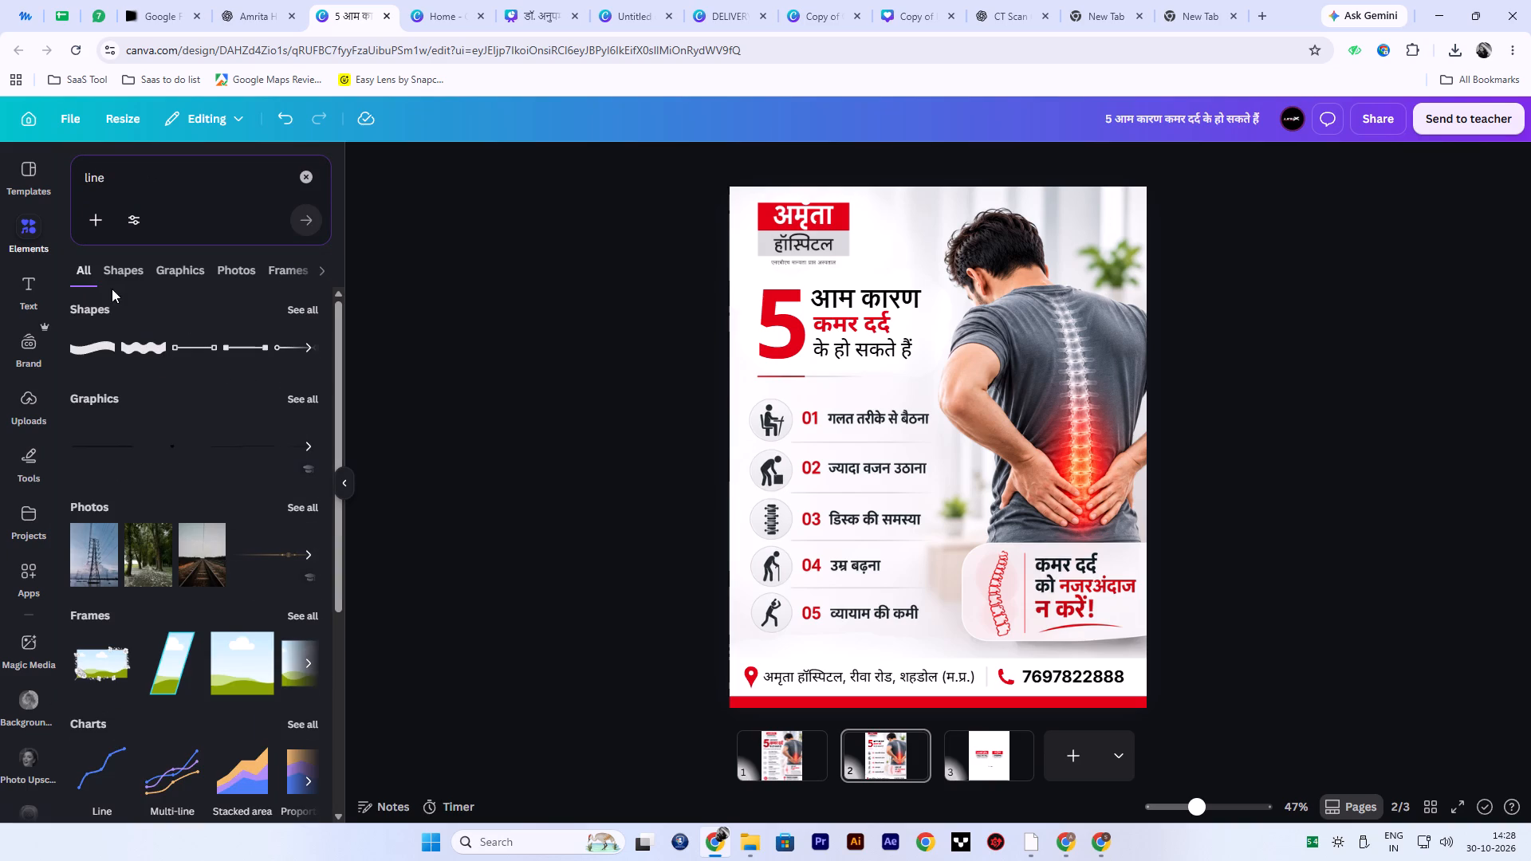
click(304, 314)
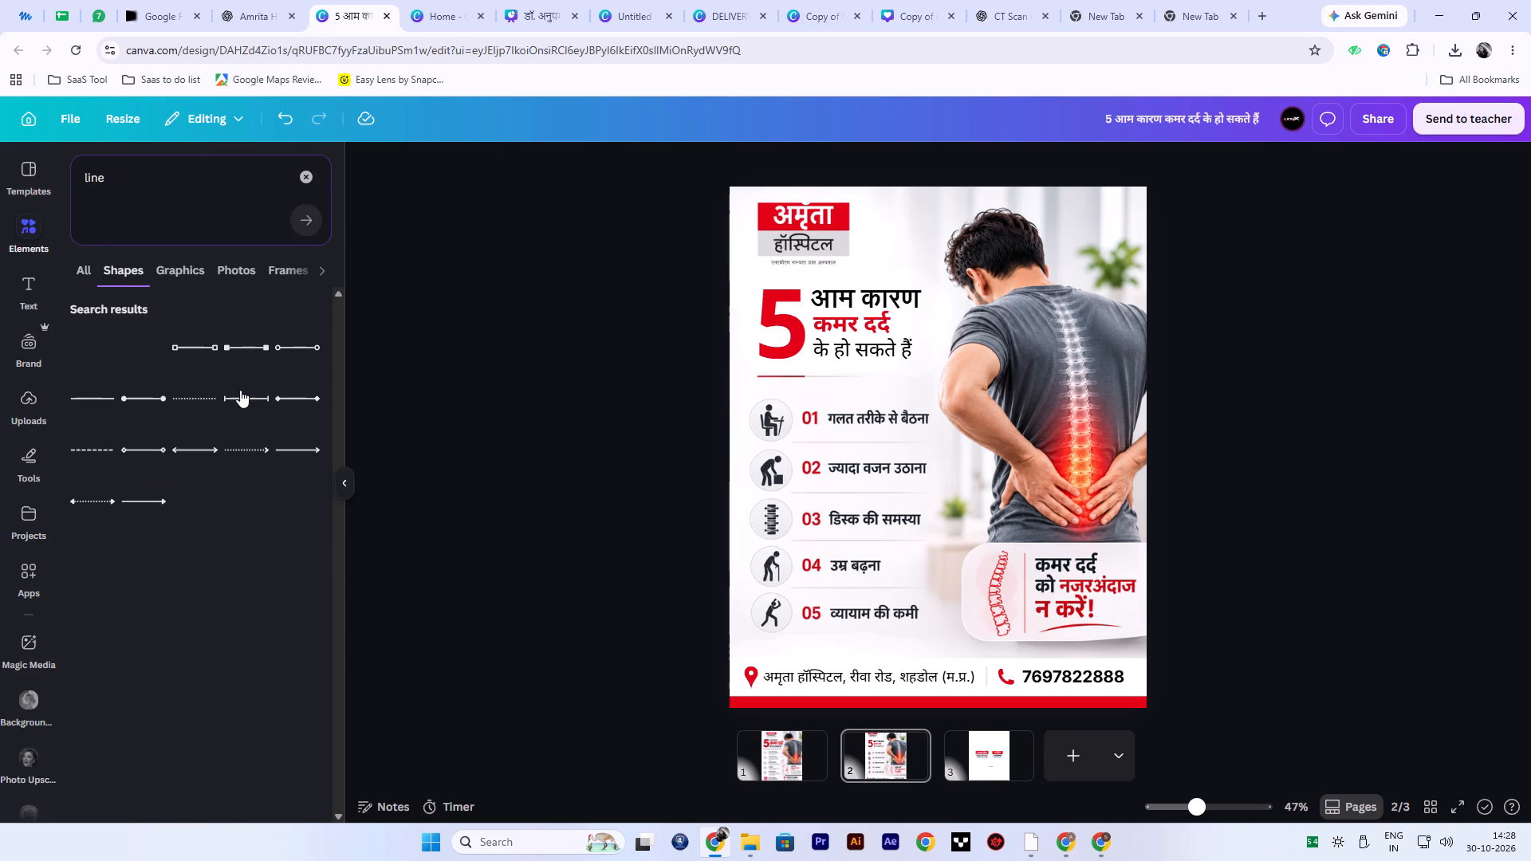
click(100, 400)
drag(1332, 452, 1323, 450)
drag(950, 448, 944, 570)
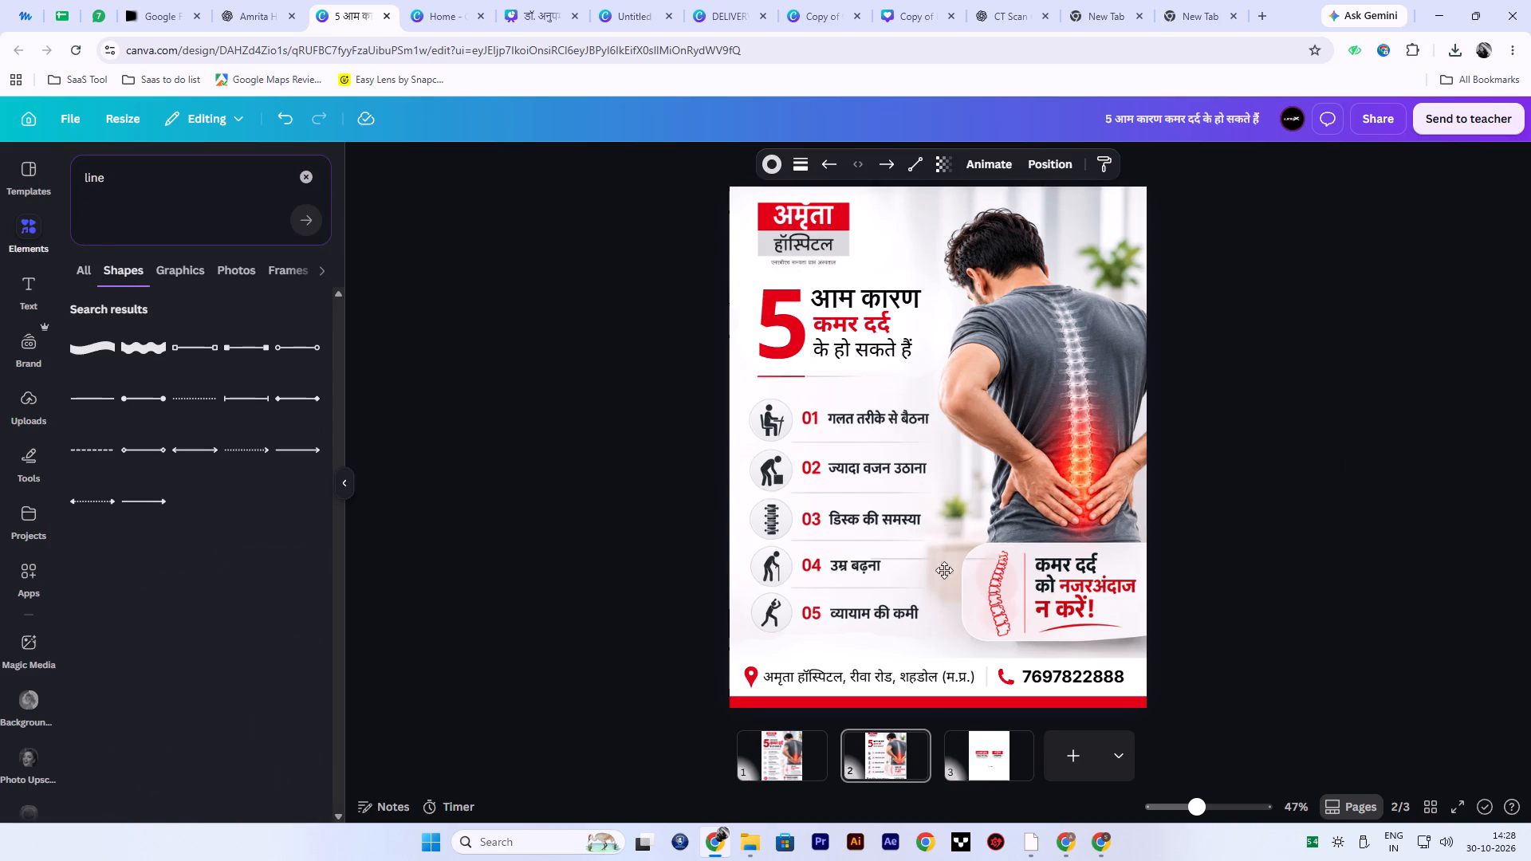
drag(944, 570, 873, 631)
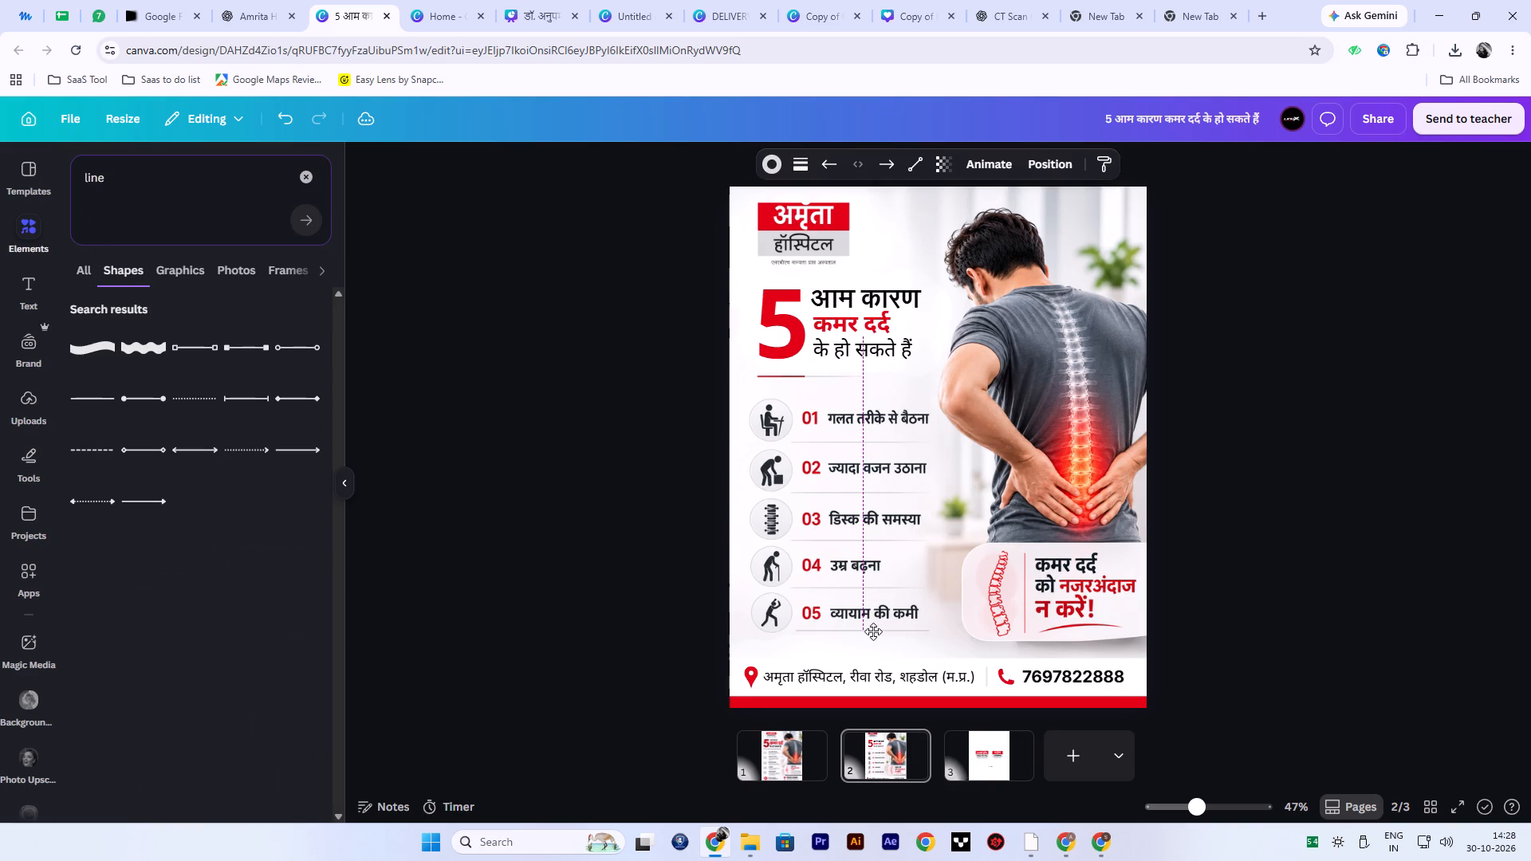
drag(873, 631, 868, 632)
Nudge the new line under item 05 slightly to the right to line it up with the dividers above.
click(1215, 573)
click(840, 631)
key(Right)
key(Right)
key(Right)
key(Right)
key(Right)
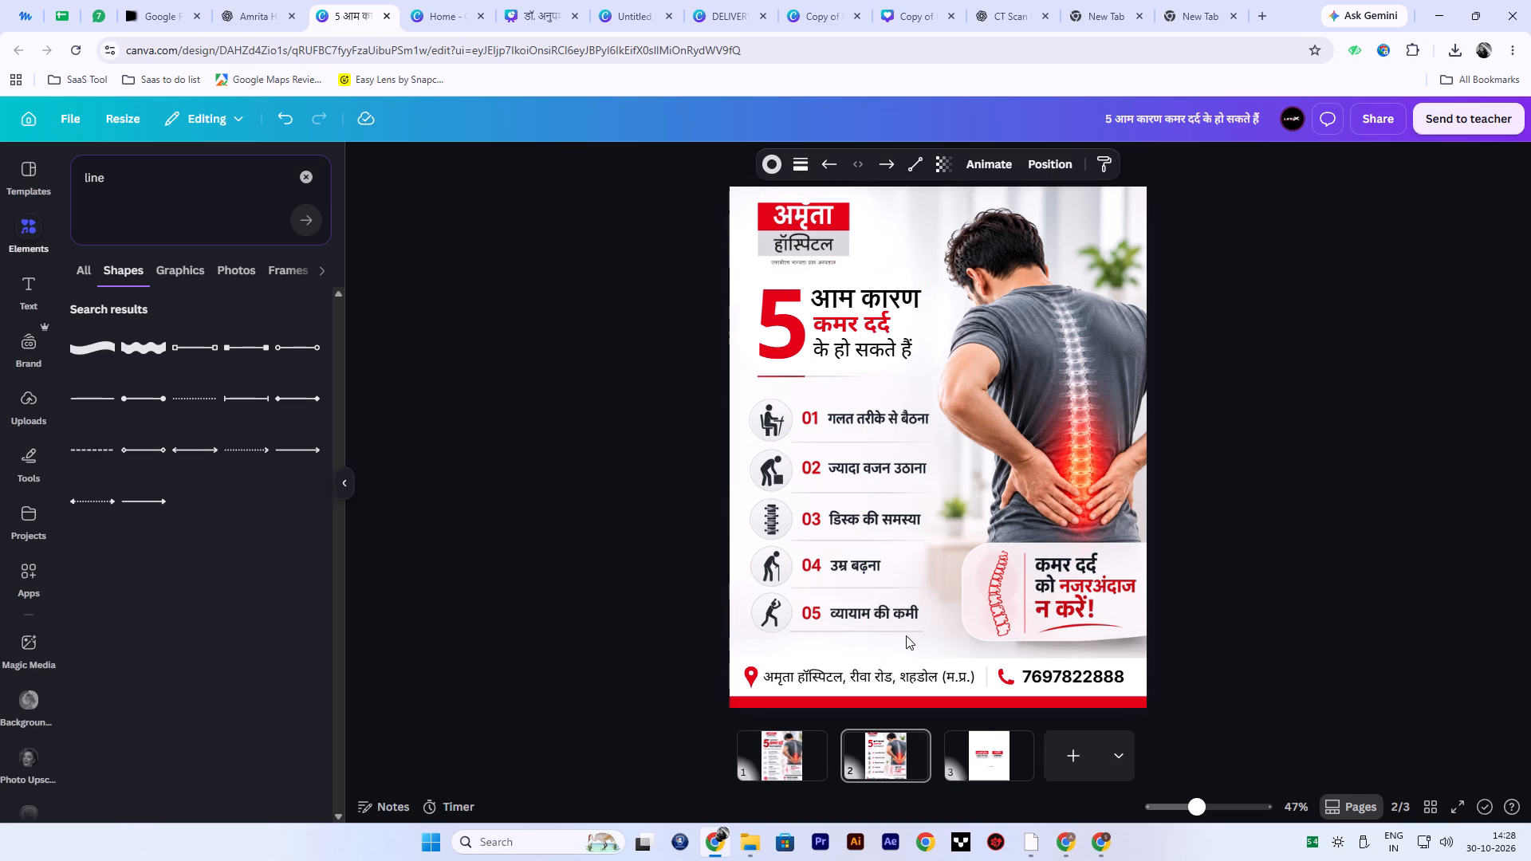
Set the stroke weight of the divider line under item 05 to 2.
click(774, 161)
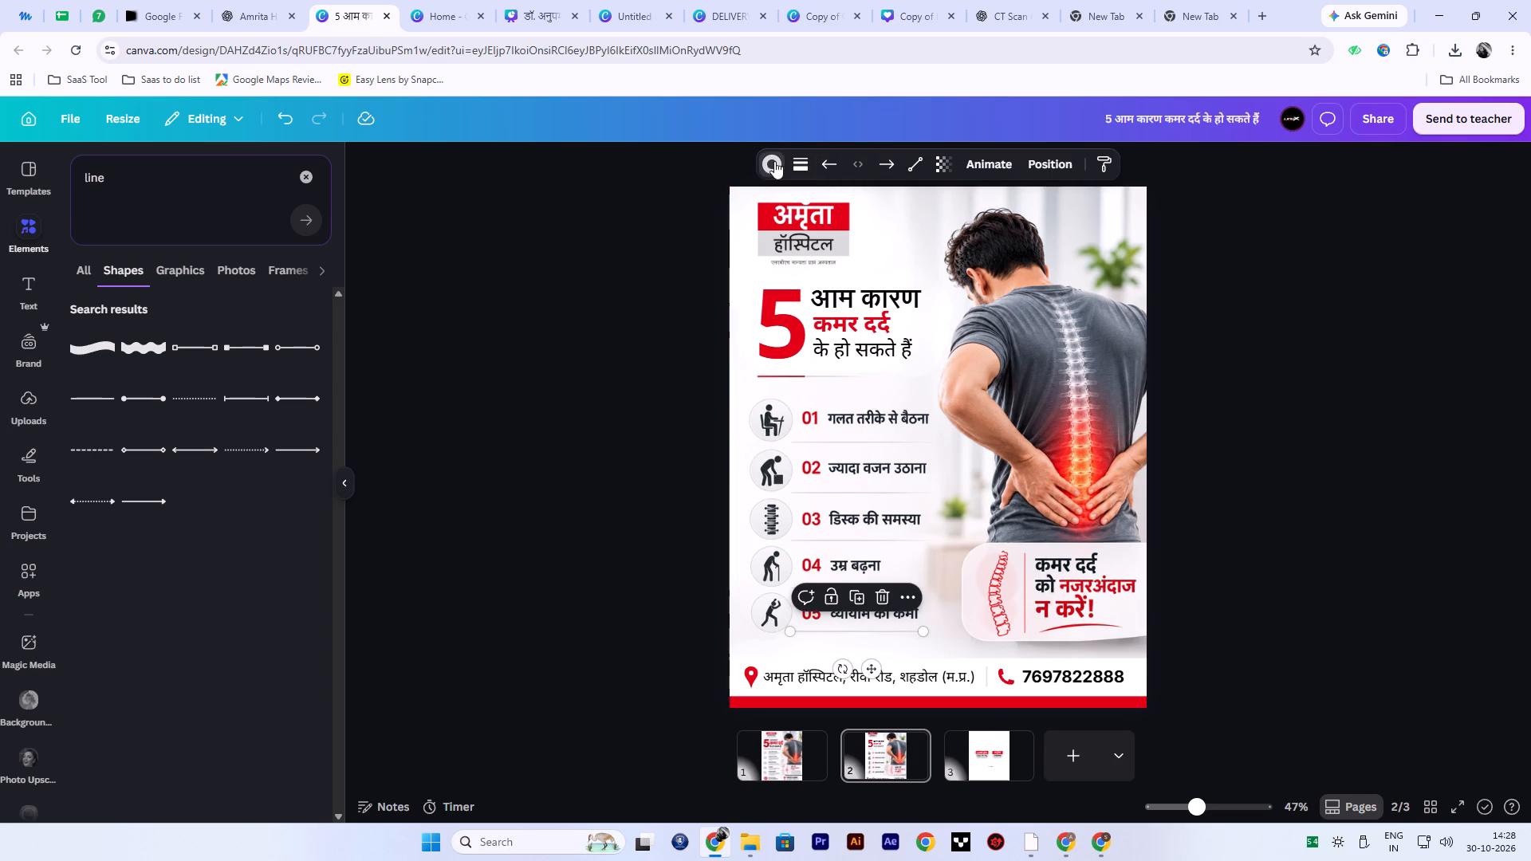
click(825, 162)
click(809, 163)
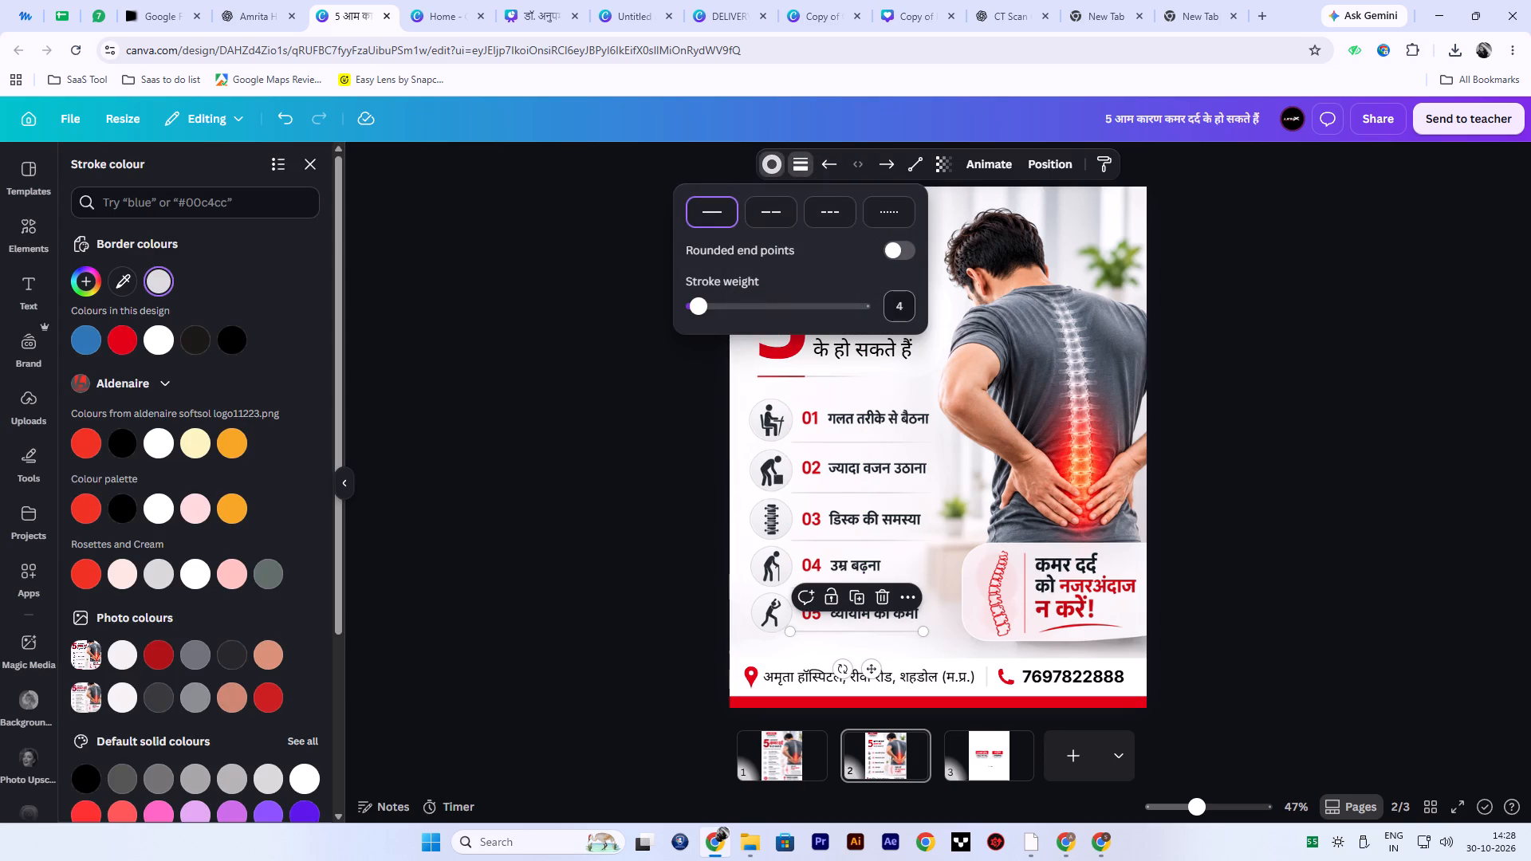
click(901, 310)
key(BackSpace)
key(2)
key(Return)
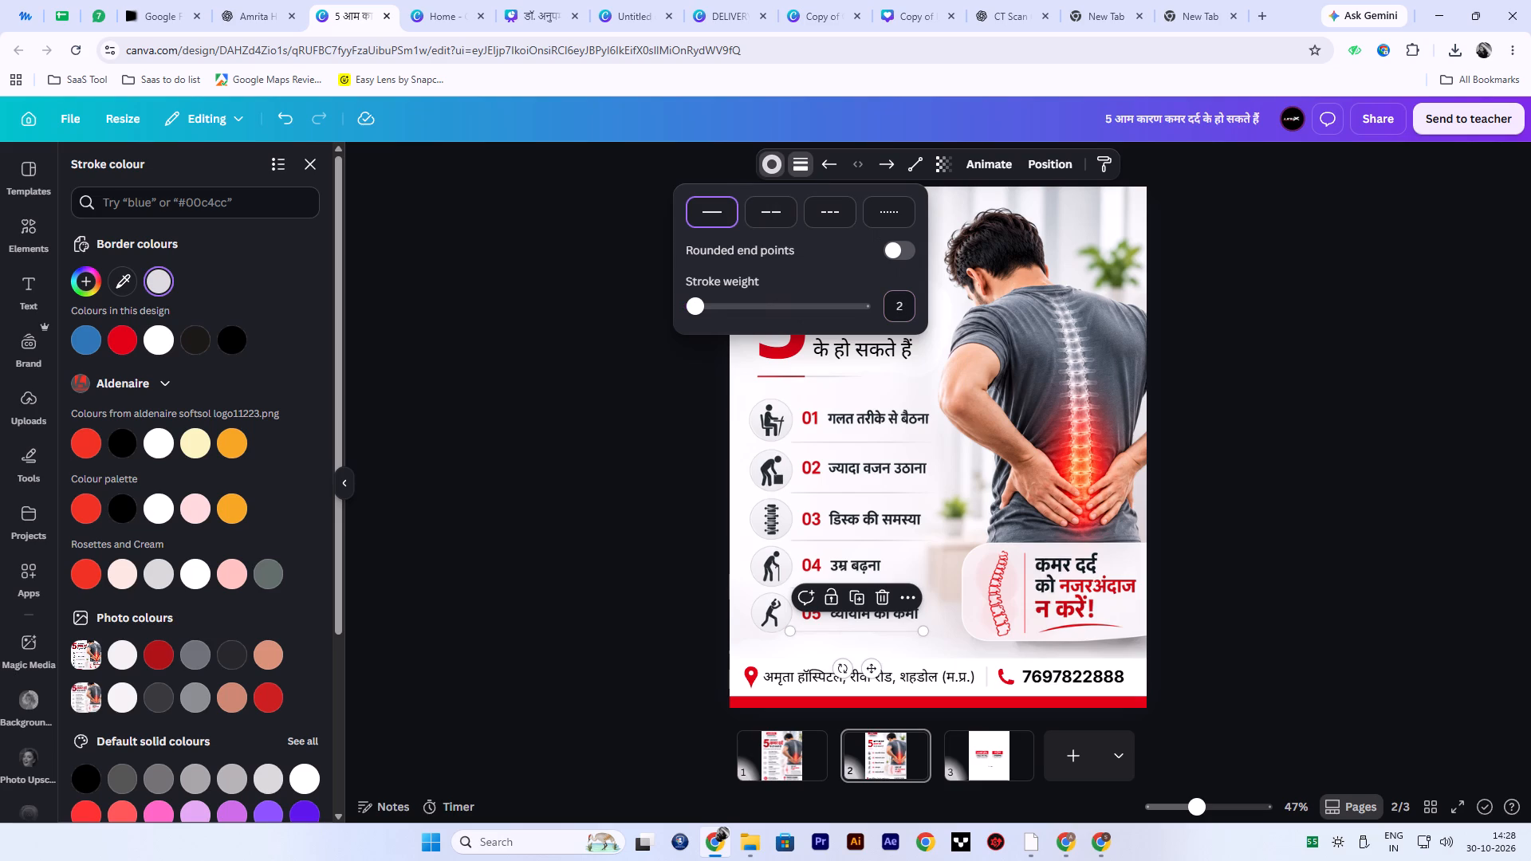
double_click(1338, 452)
click(1340, 474)
Fine-tune the divider under item 05, shifting it slightly right and a few nudges down.
click(891, 631)
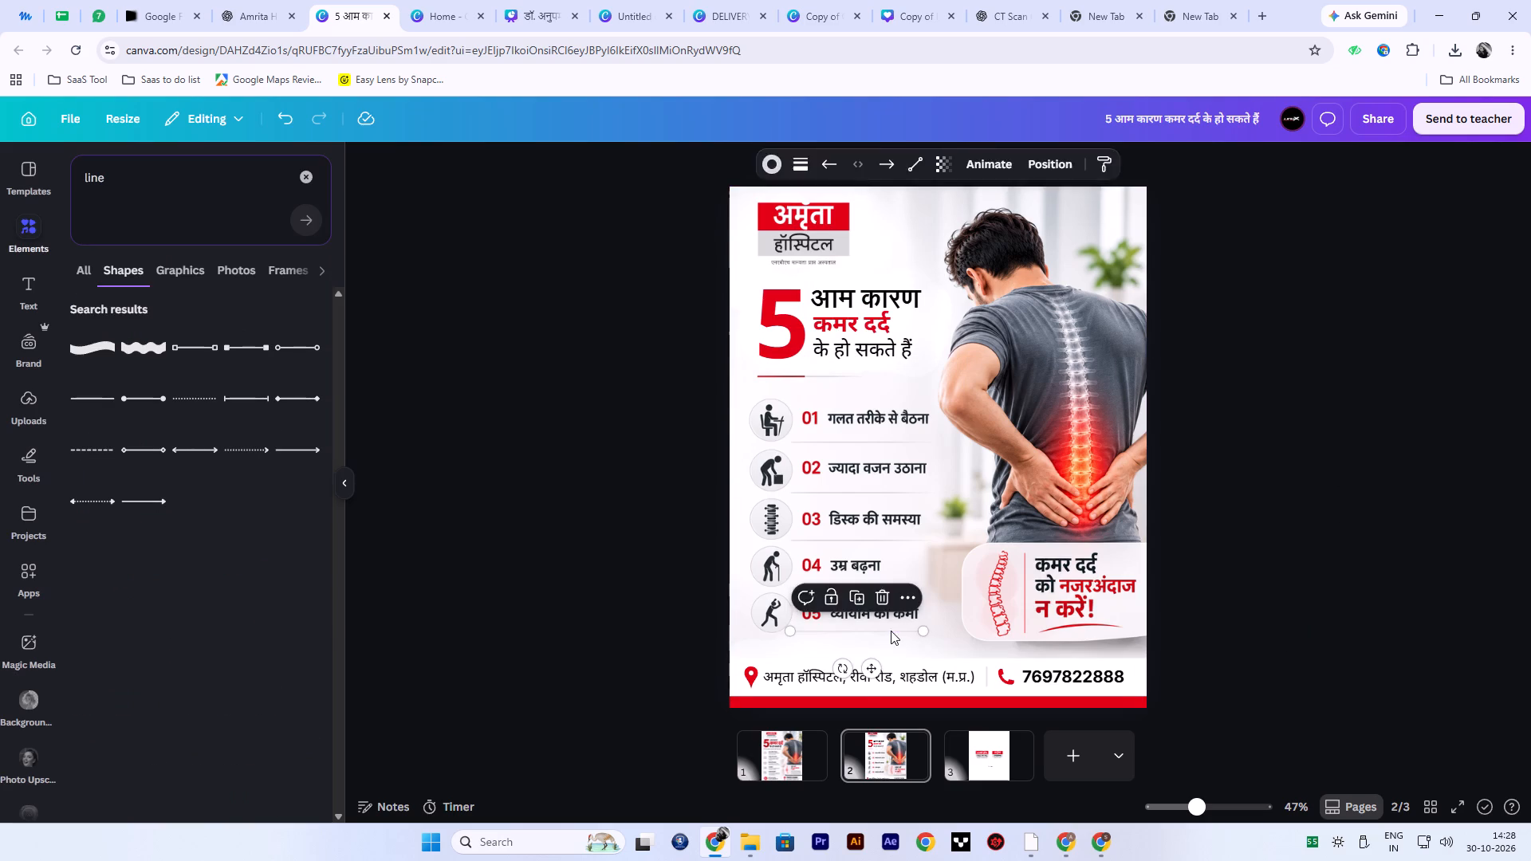
click(1207, 569)
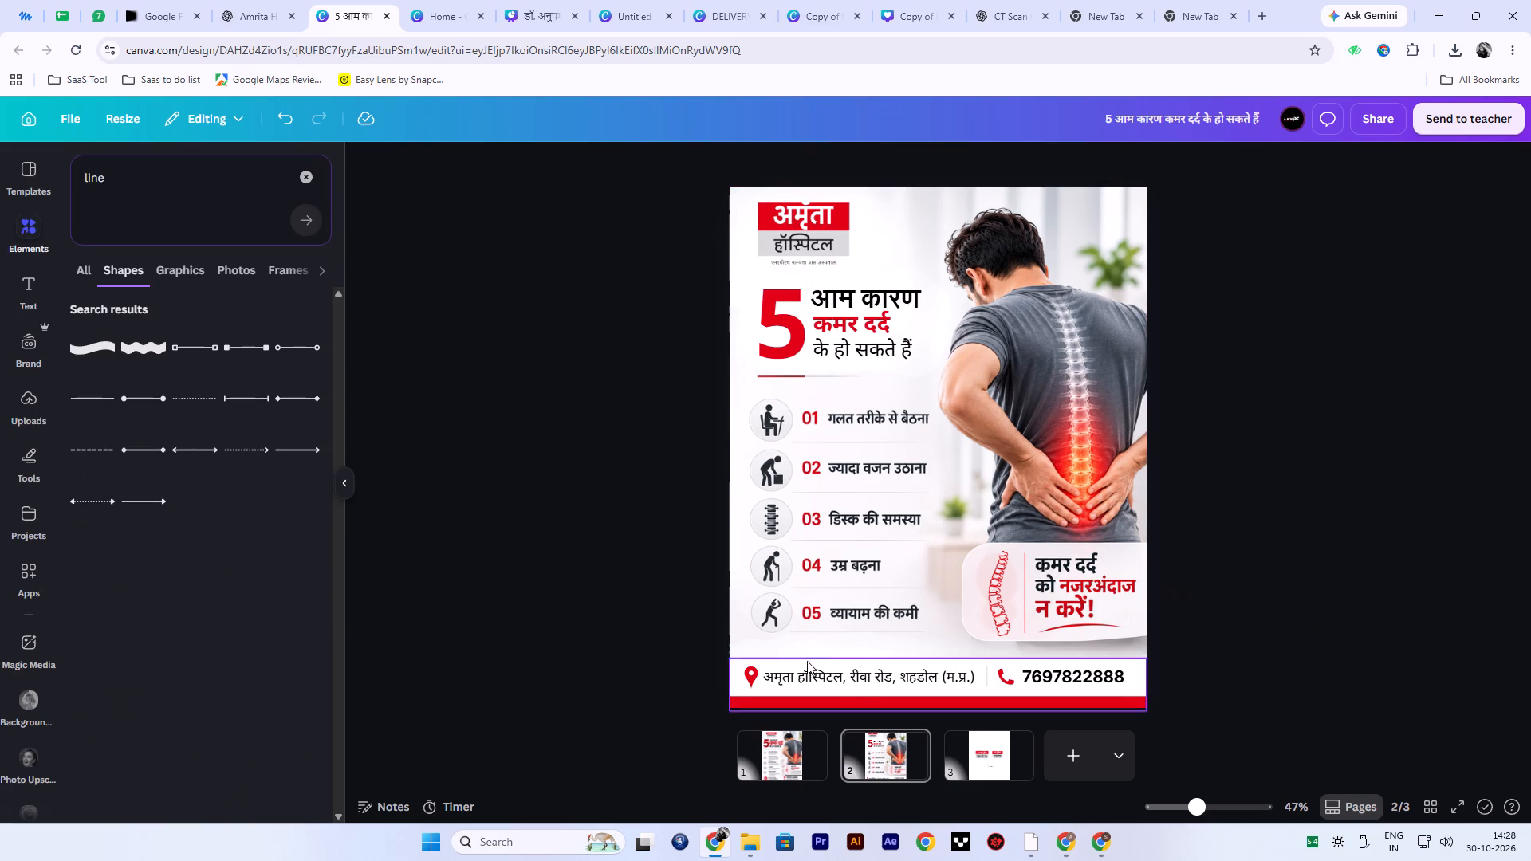
click(854, 632)
key(Right)
key(Right)
key(Right)
key(Left)
key(Left)
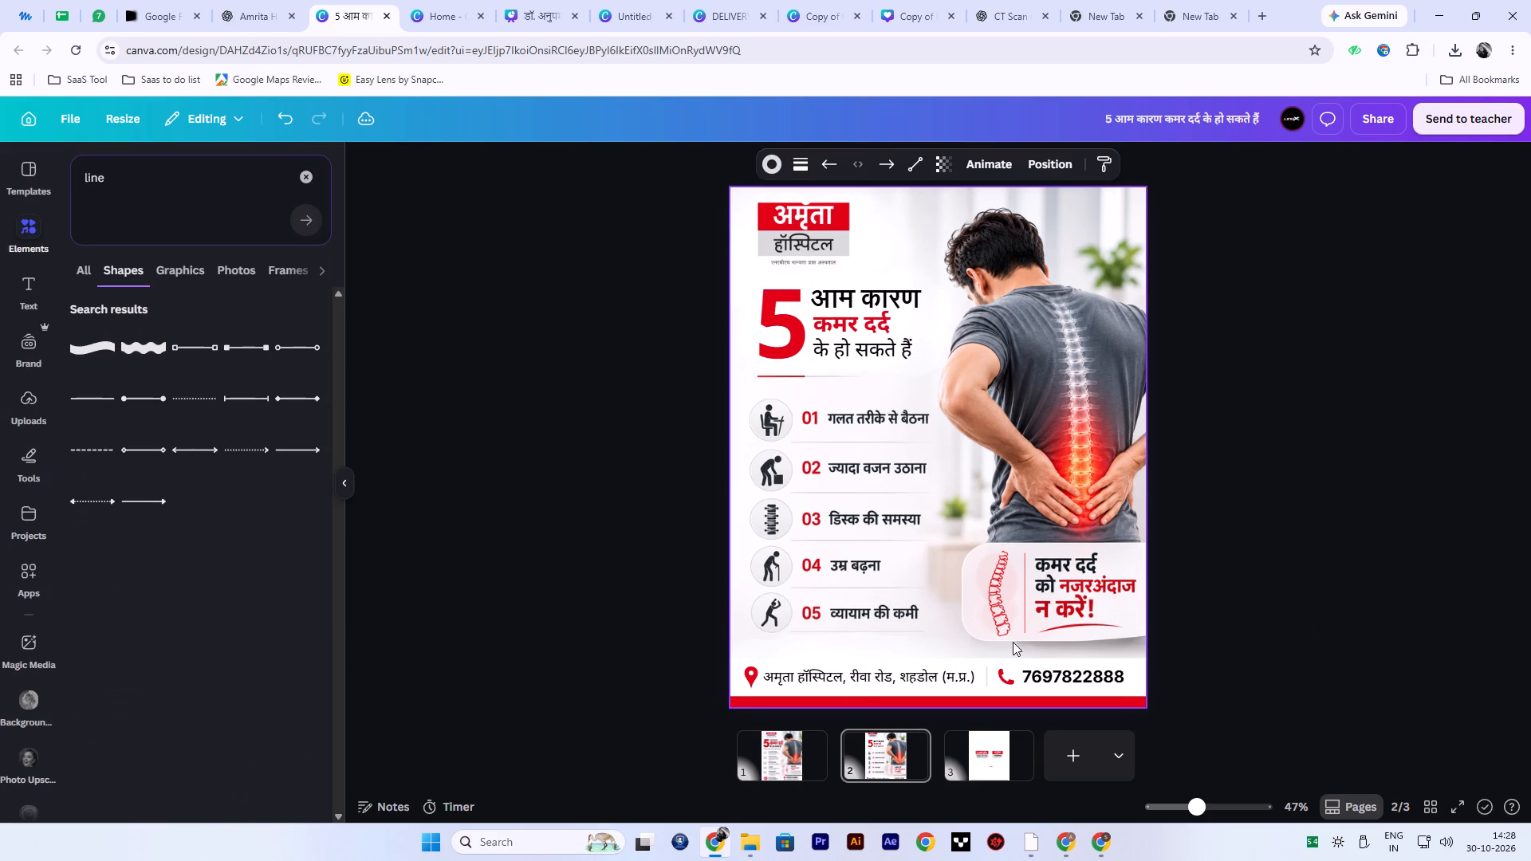
key(Down)
key(Down)
key(Down)
key(Down)
key(Down)
key(Down)
key(Down)
double_click(1303, 449)
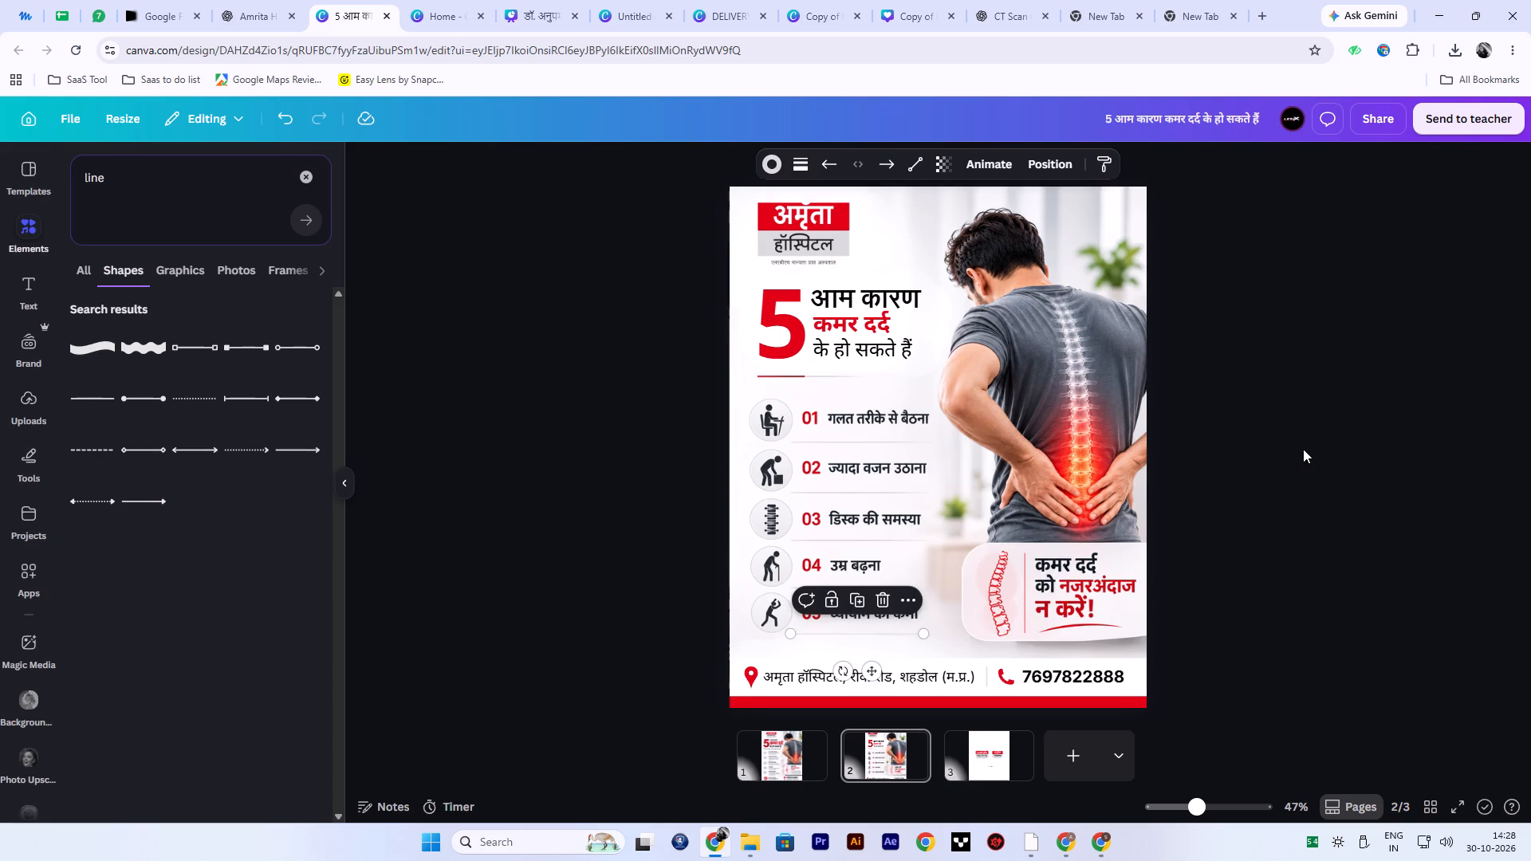
Extend the white footer bar's top edge slightly upward, making the bar about 150 high.
click(996, 662)
click(983, 662)
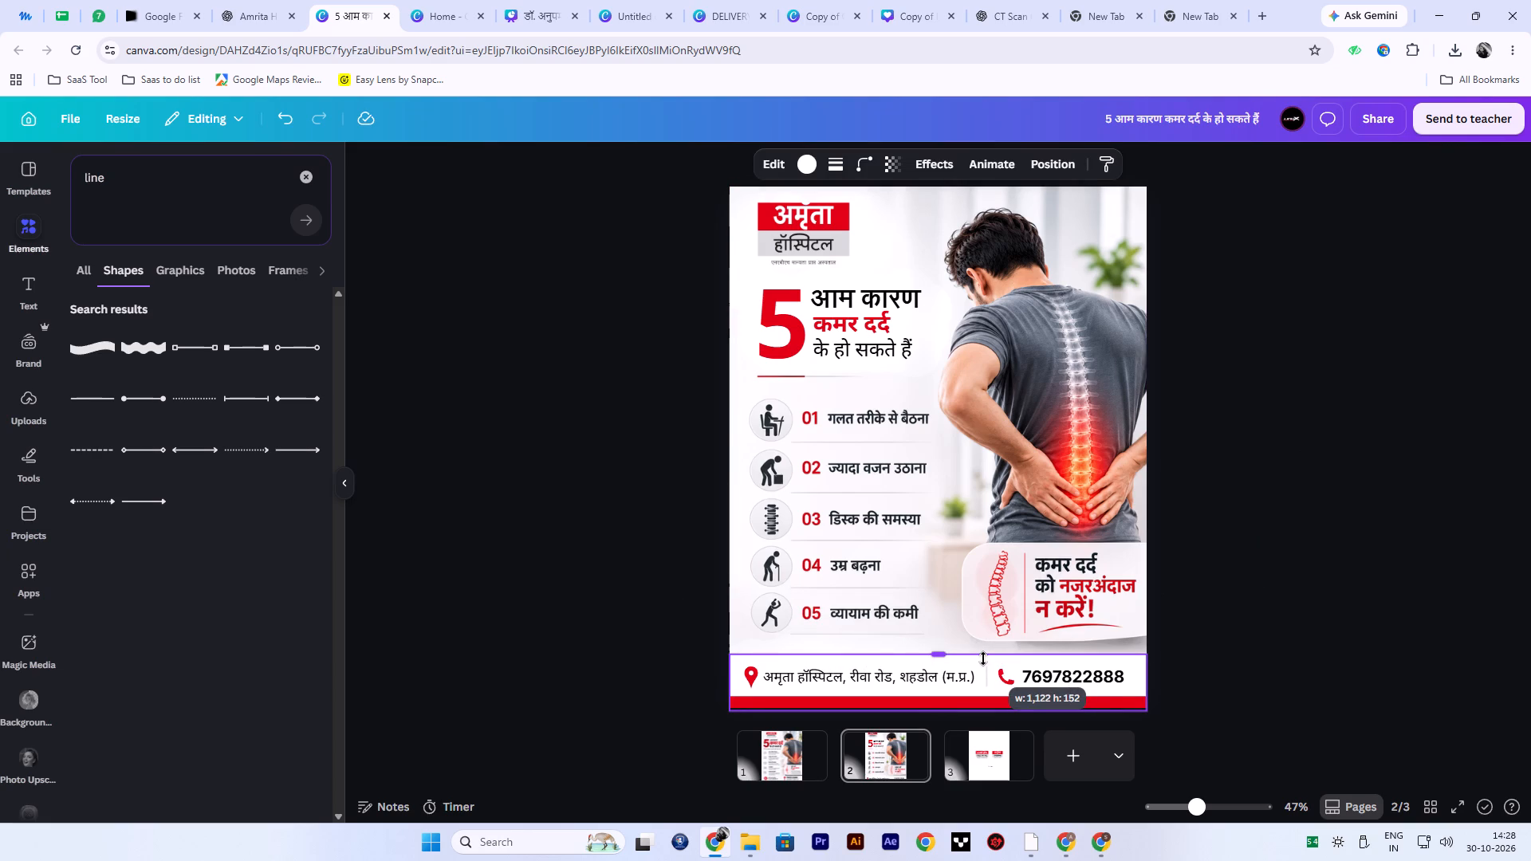
click(1378, 639)
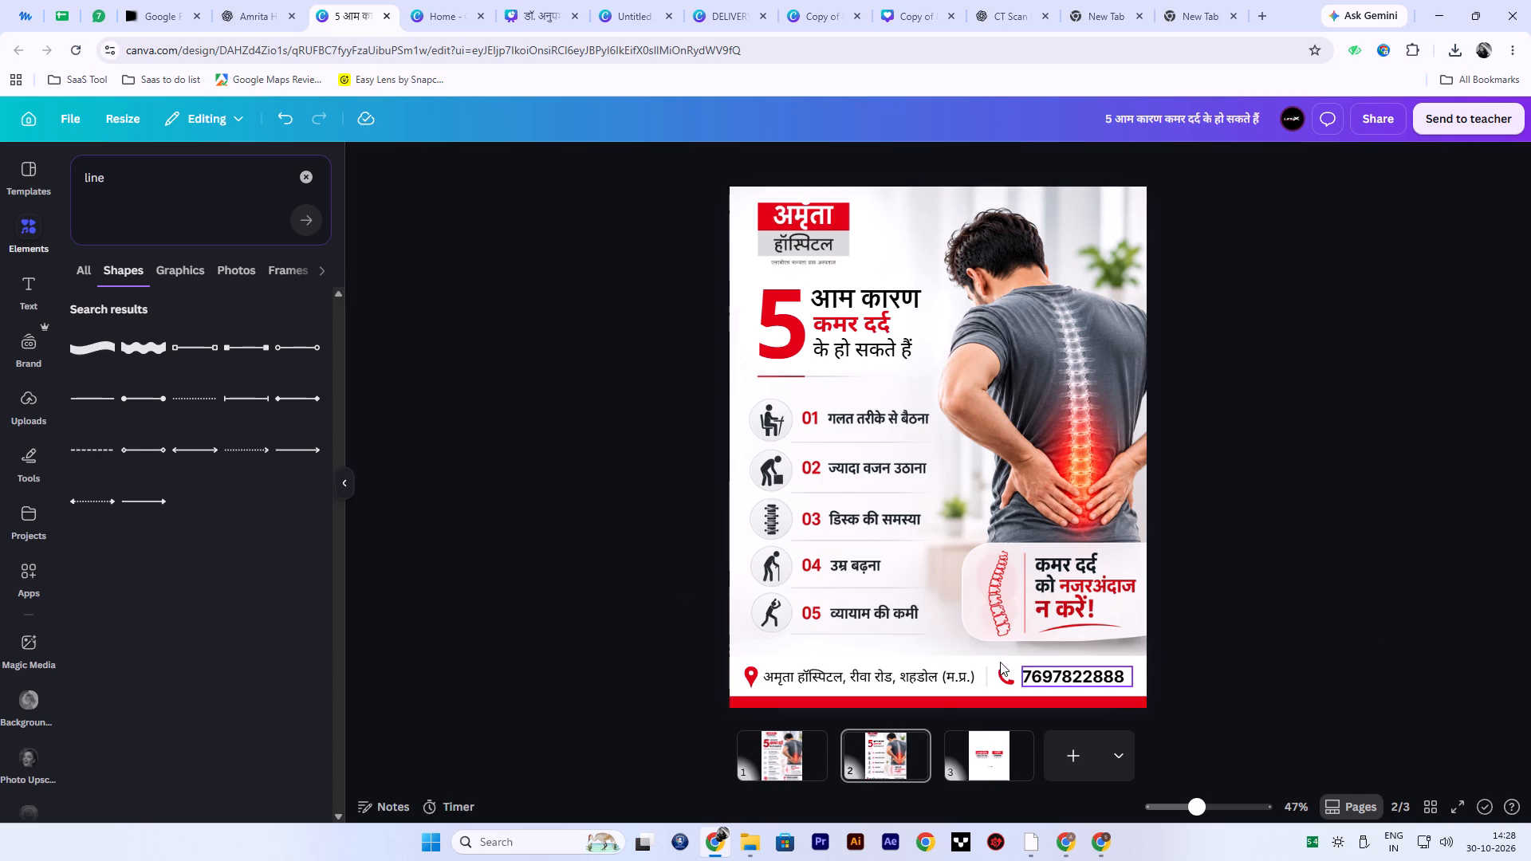
Try the Glow effect on the white footer bar, and settle on a Drop shadow with its direction at about -148.
click(1000, 662)
click(939, 162)
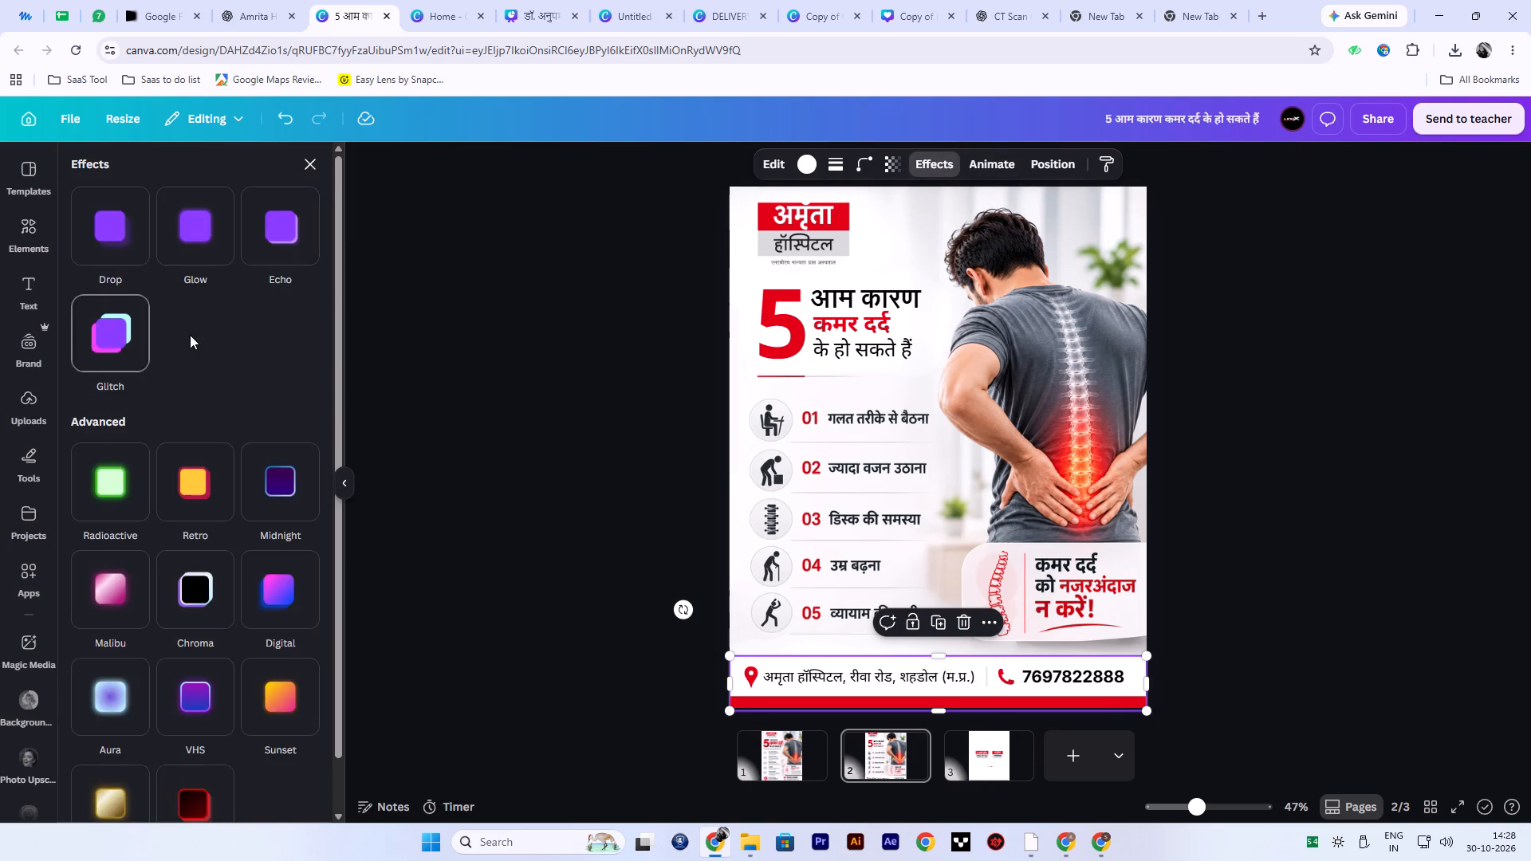
click(130, 219)
click(202, 231)
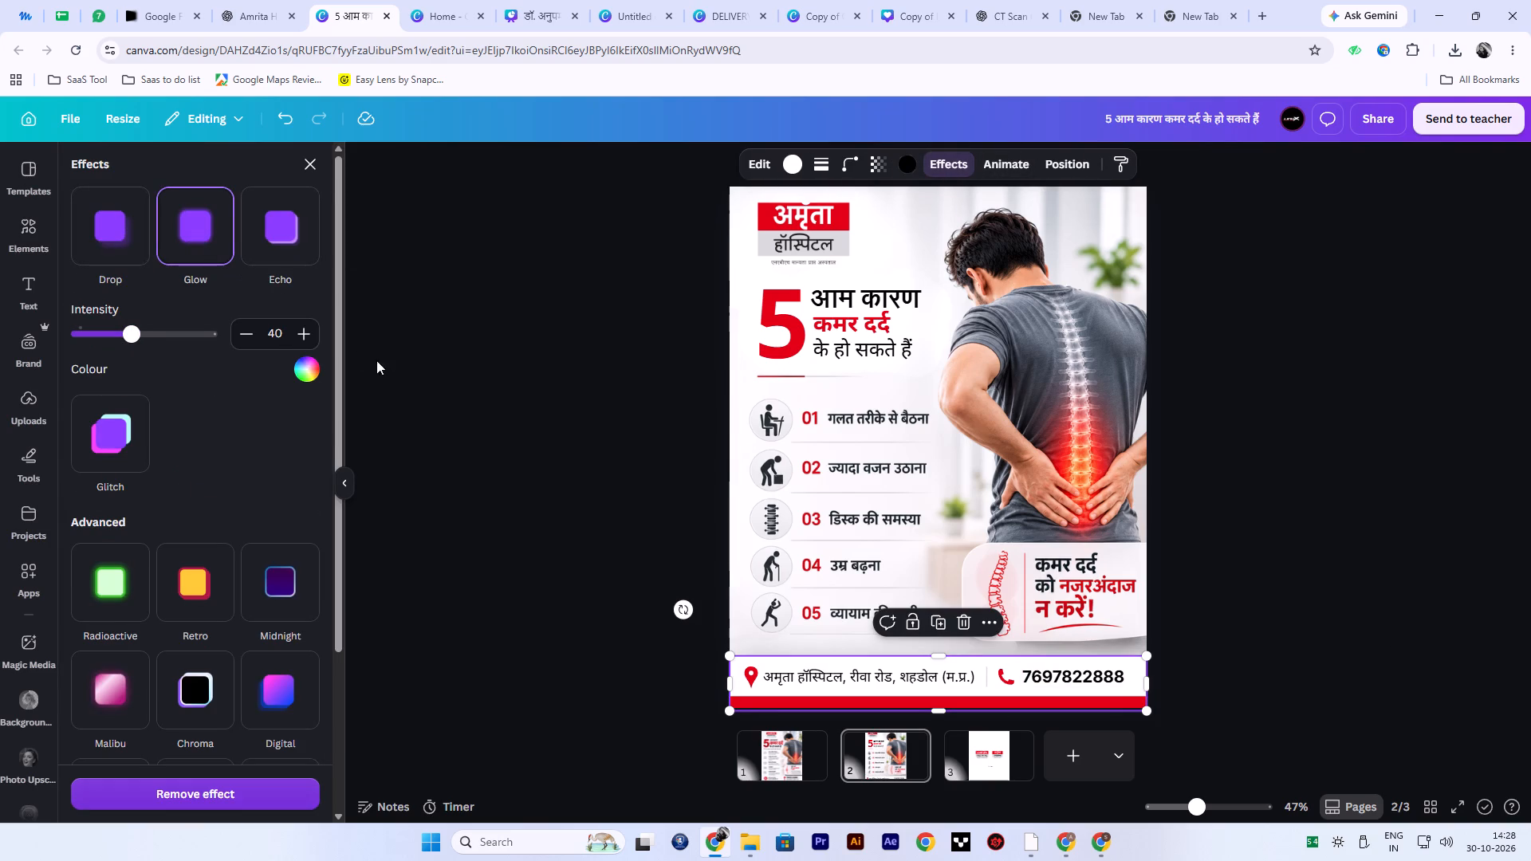
click(92, 196)
drag(128, 339, 99, 342)
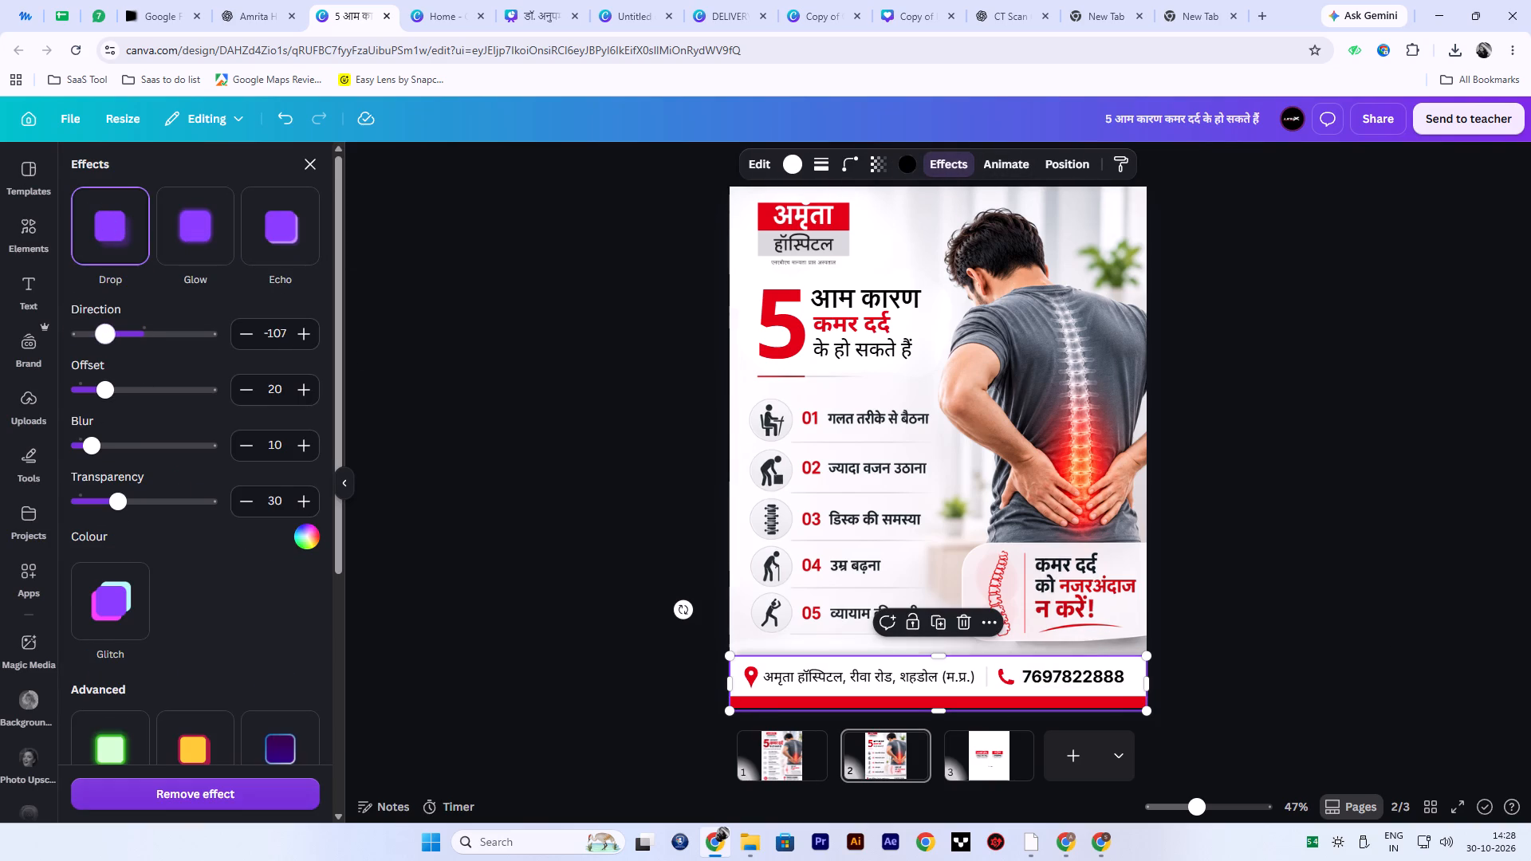
drag(99, 342, 89, 348)
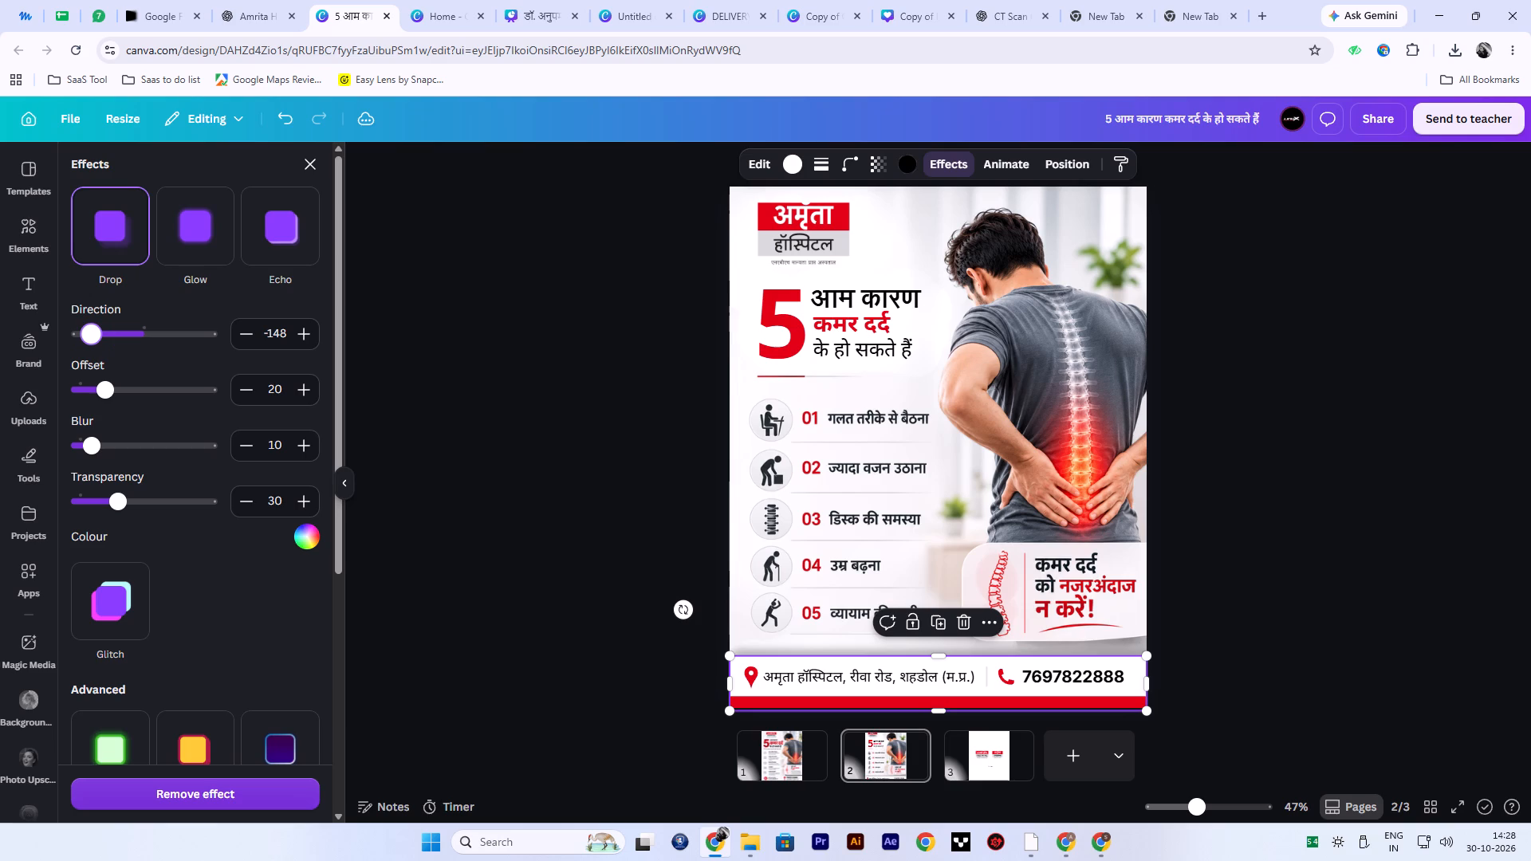
drag(89, 348, 91, 348)
triple_click(447, 487)
double_click(447, 487)
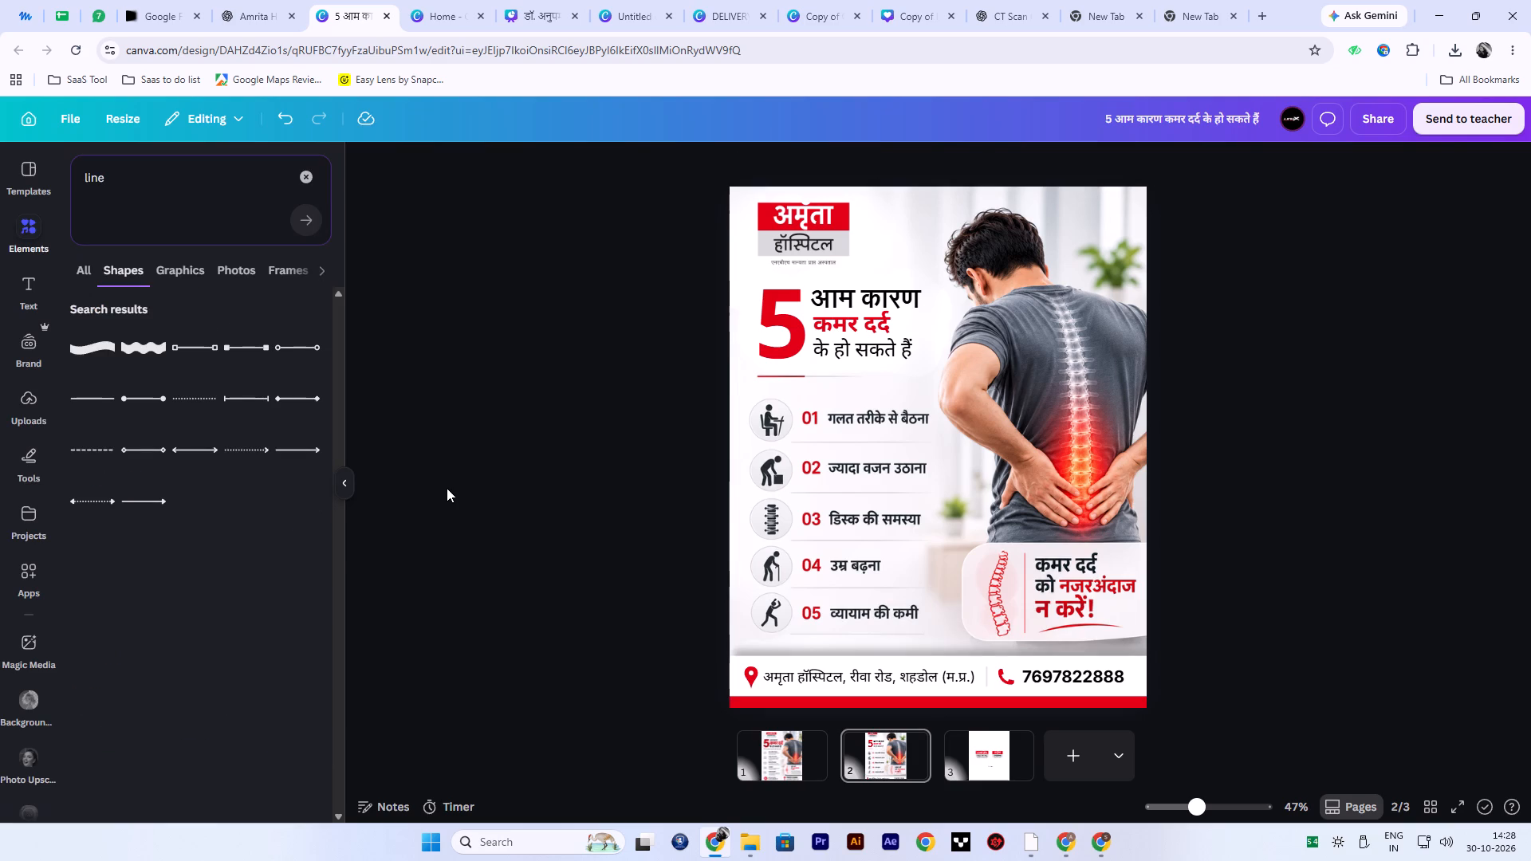
Nudge the red strip at the bottom of the poster slightly downward.
click(965, 703)
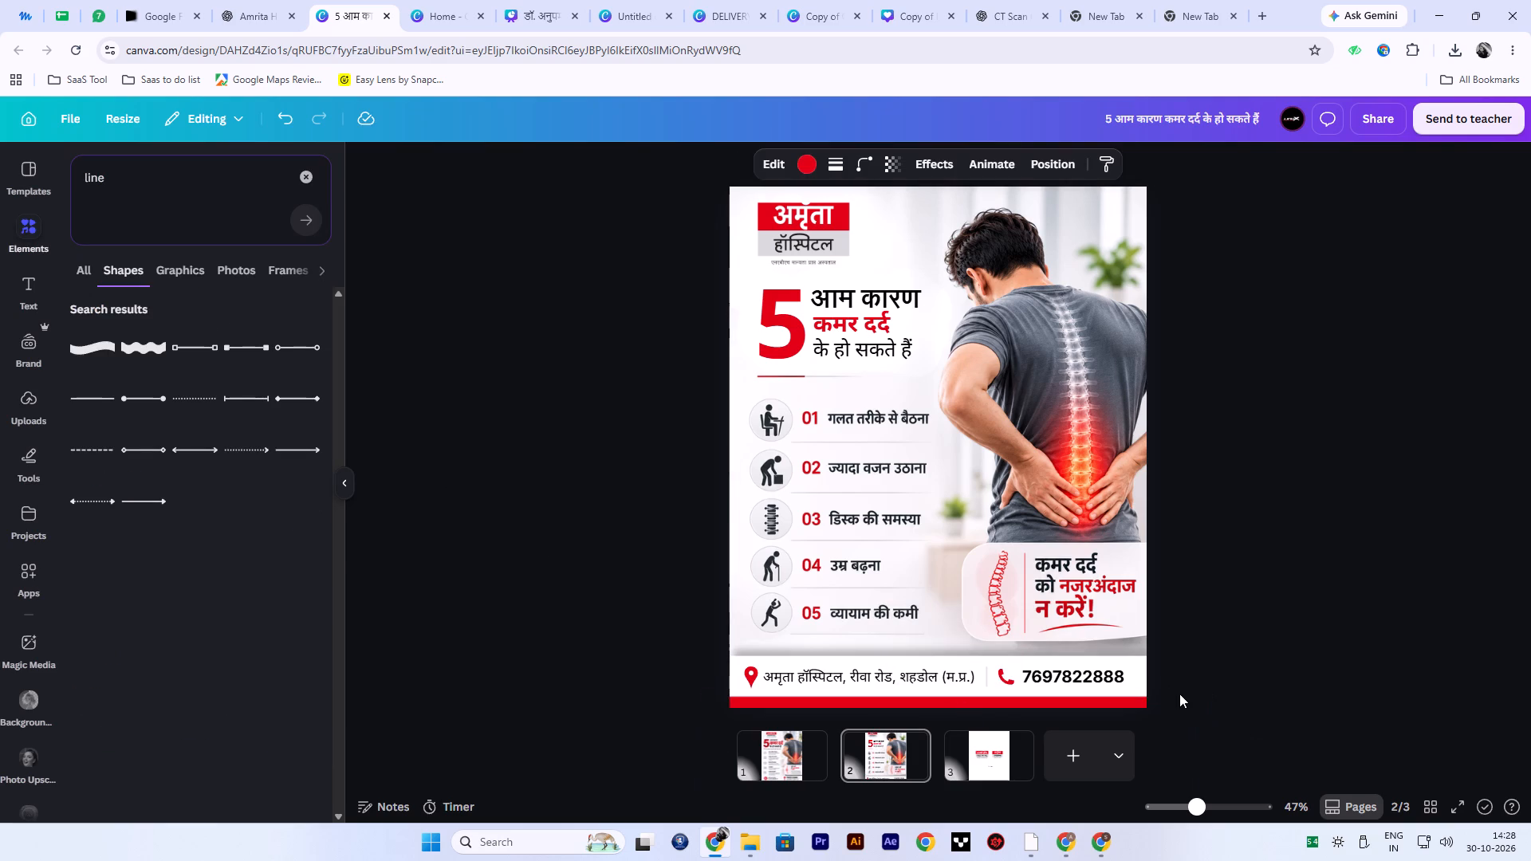
key(Down)
key(Down)
double_click(1266, 657)
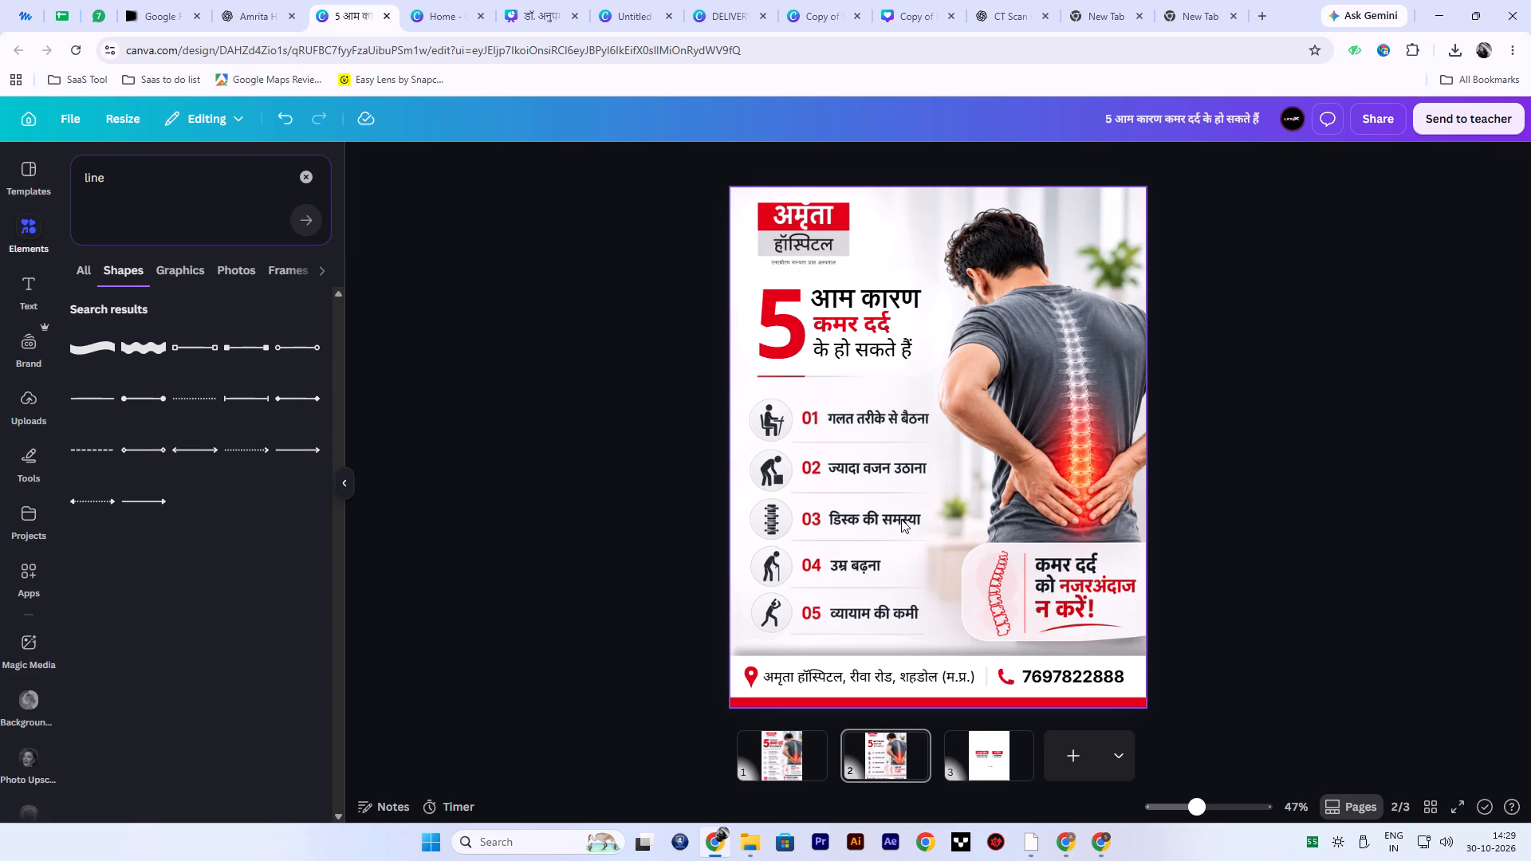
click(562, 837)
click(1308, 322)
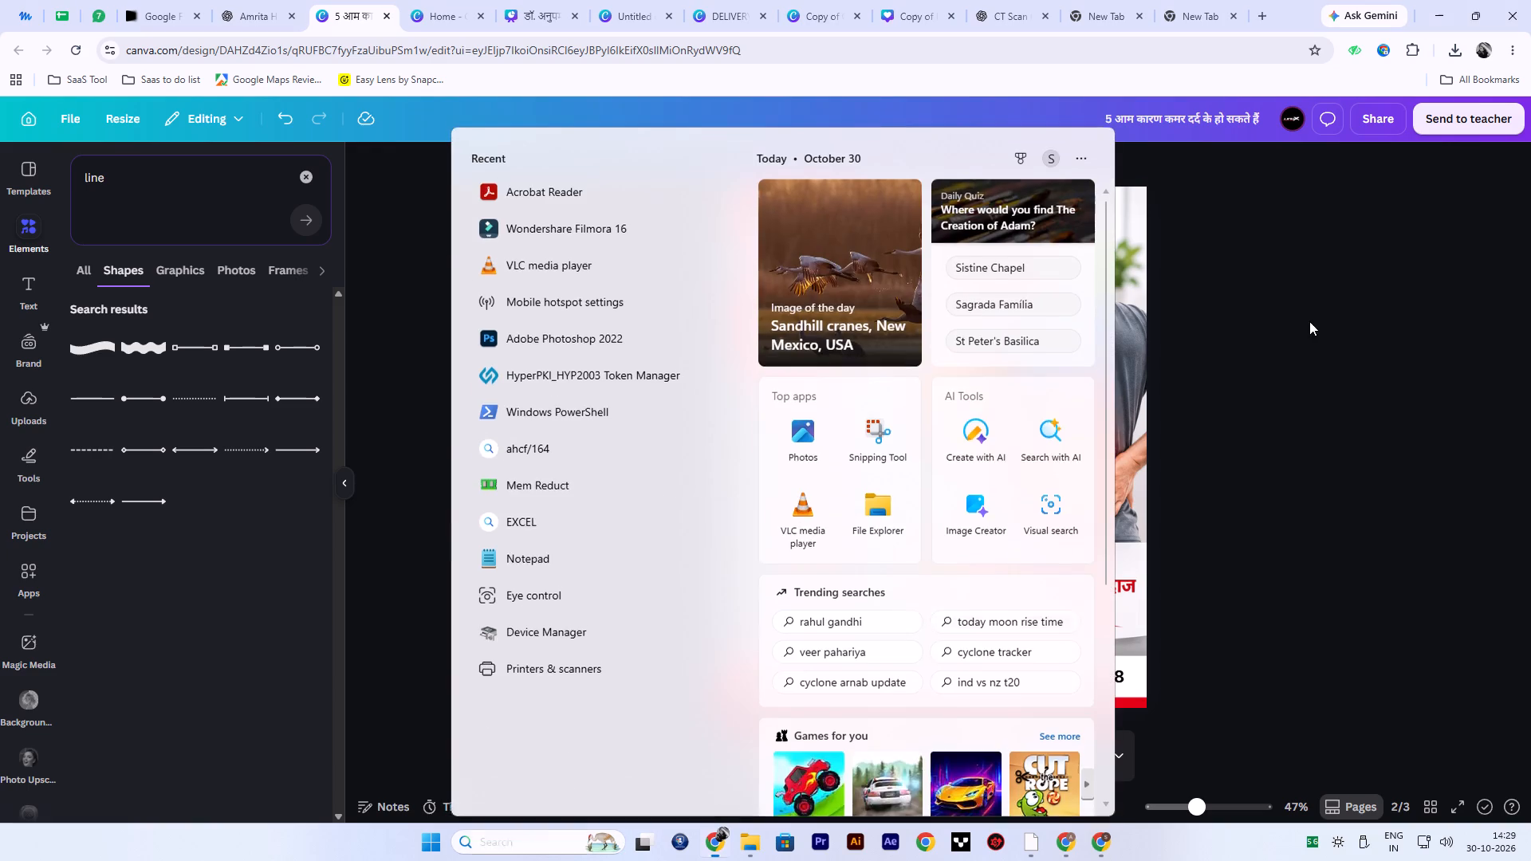
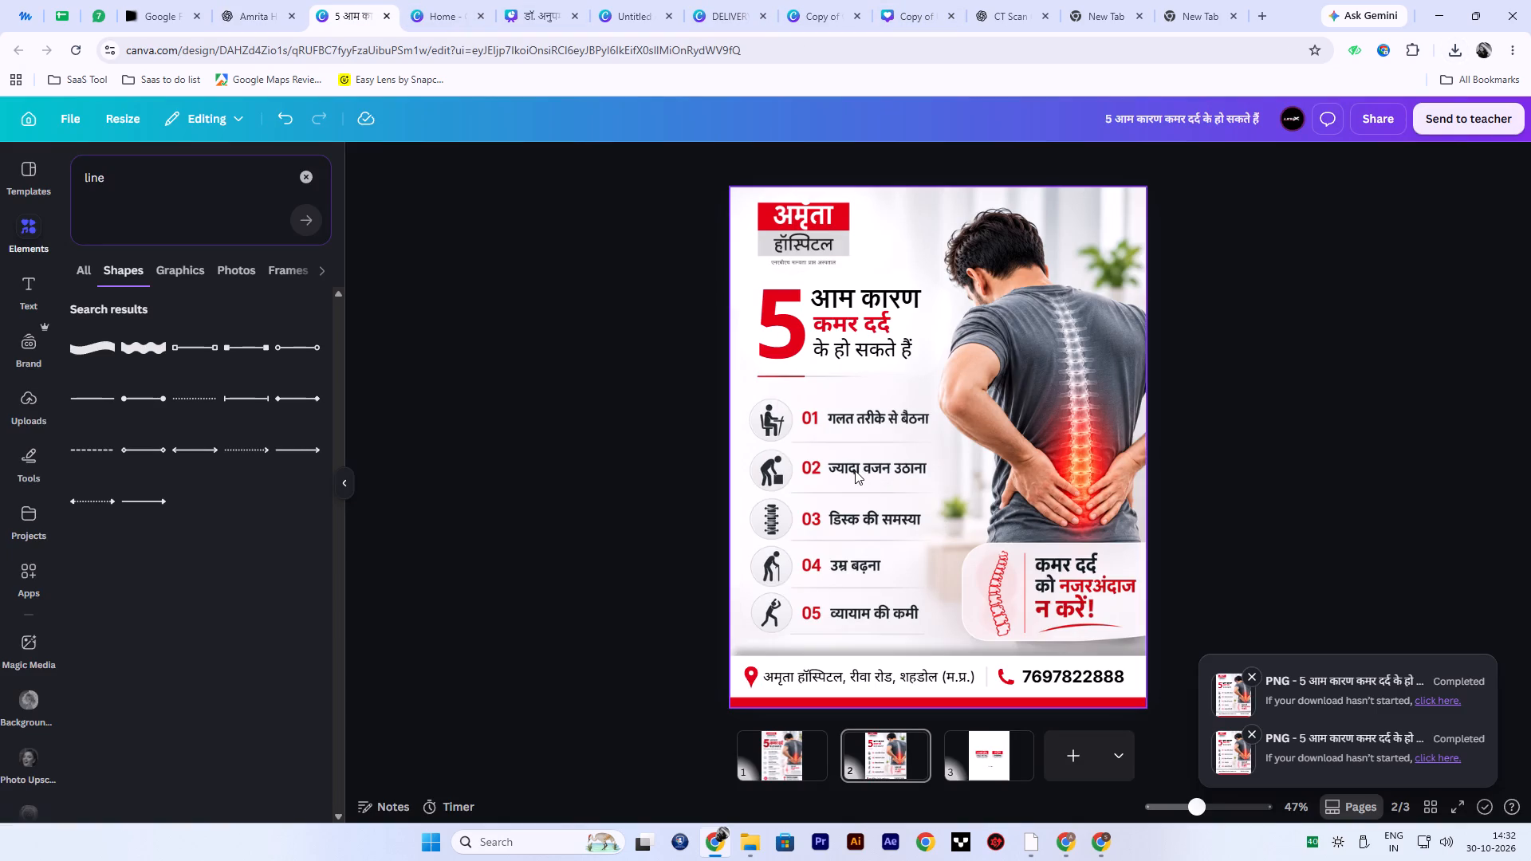
click(759, 386)
click(976, 406)
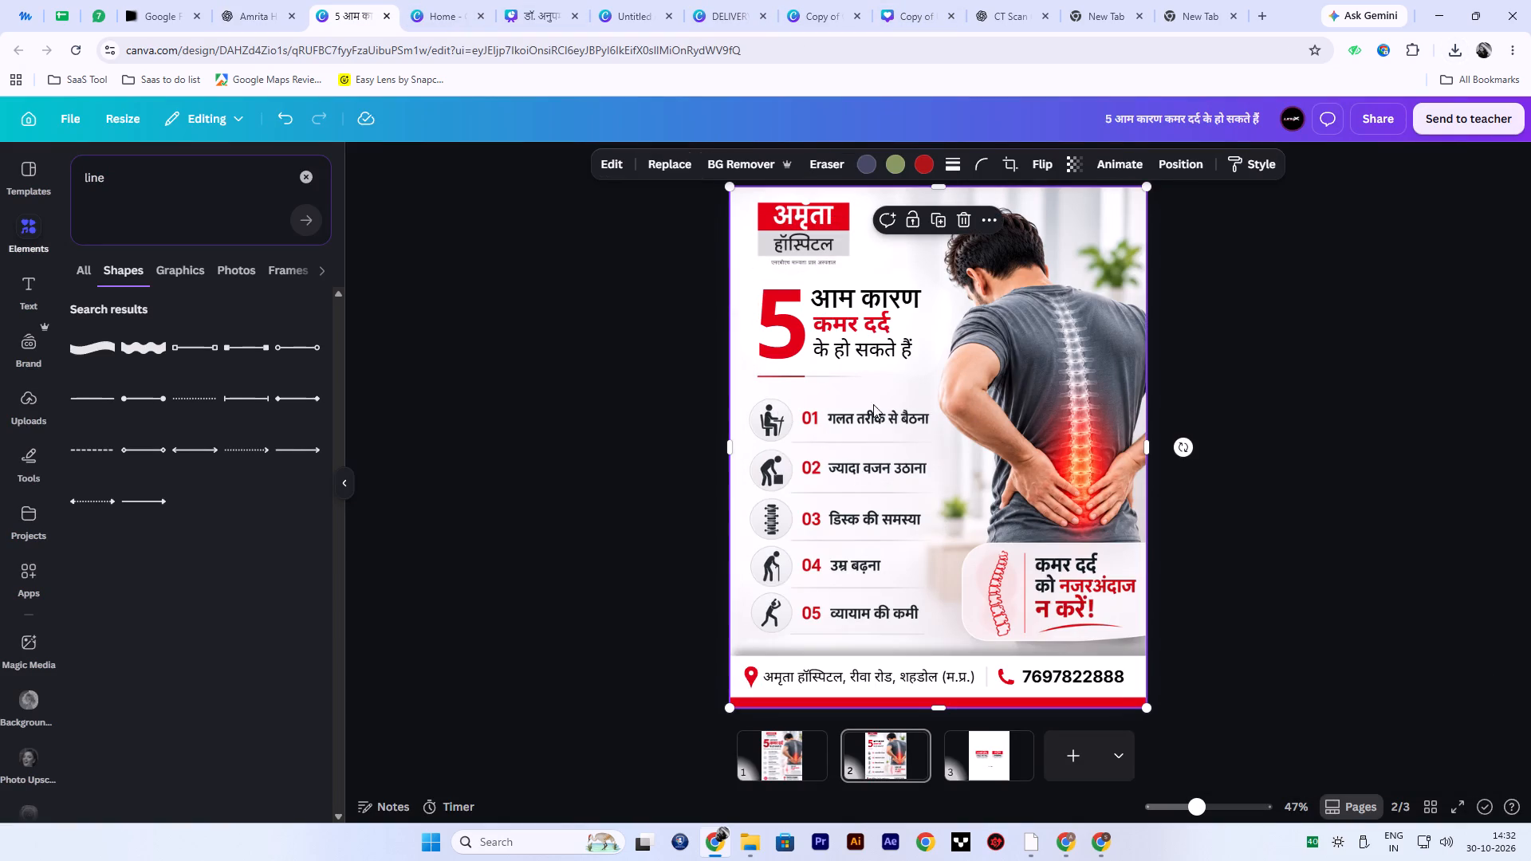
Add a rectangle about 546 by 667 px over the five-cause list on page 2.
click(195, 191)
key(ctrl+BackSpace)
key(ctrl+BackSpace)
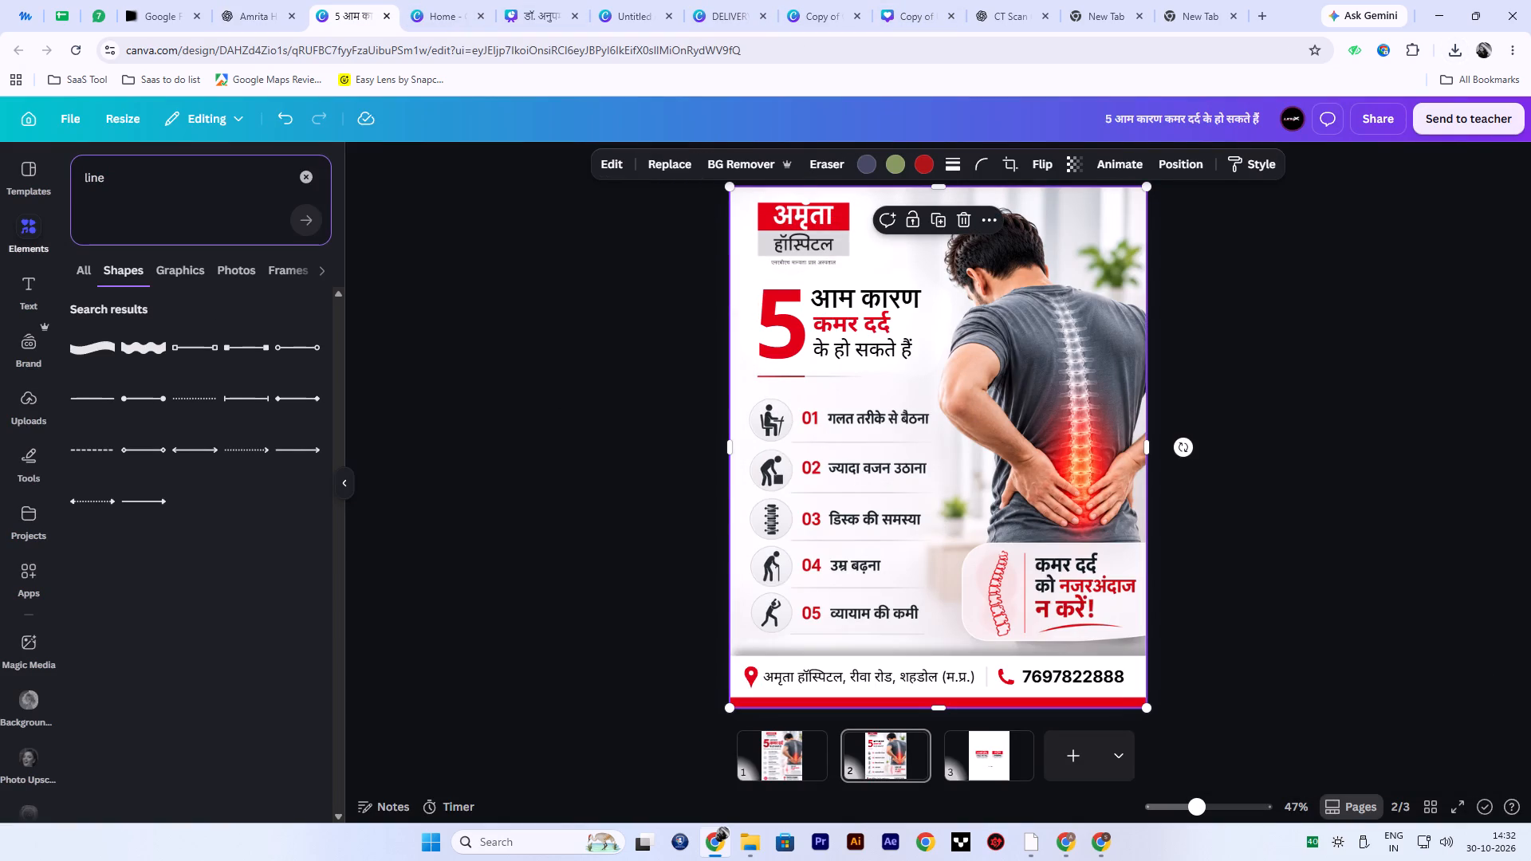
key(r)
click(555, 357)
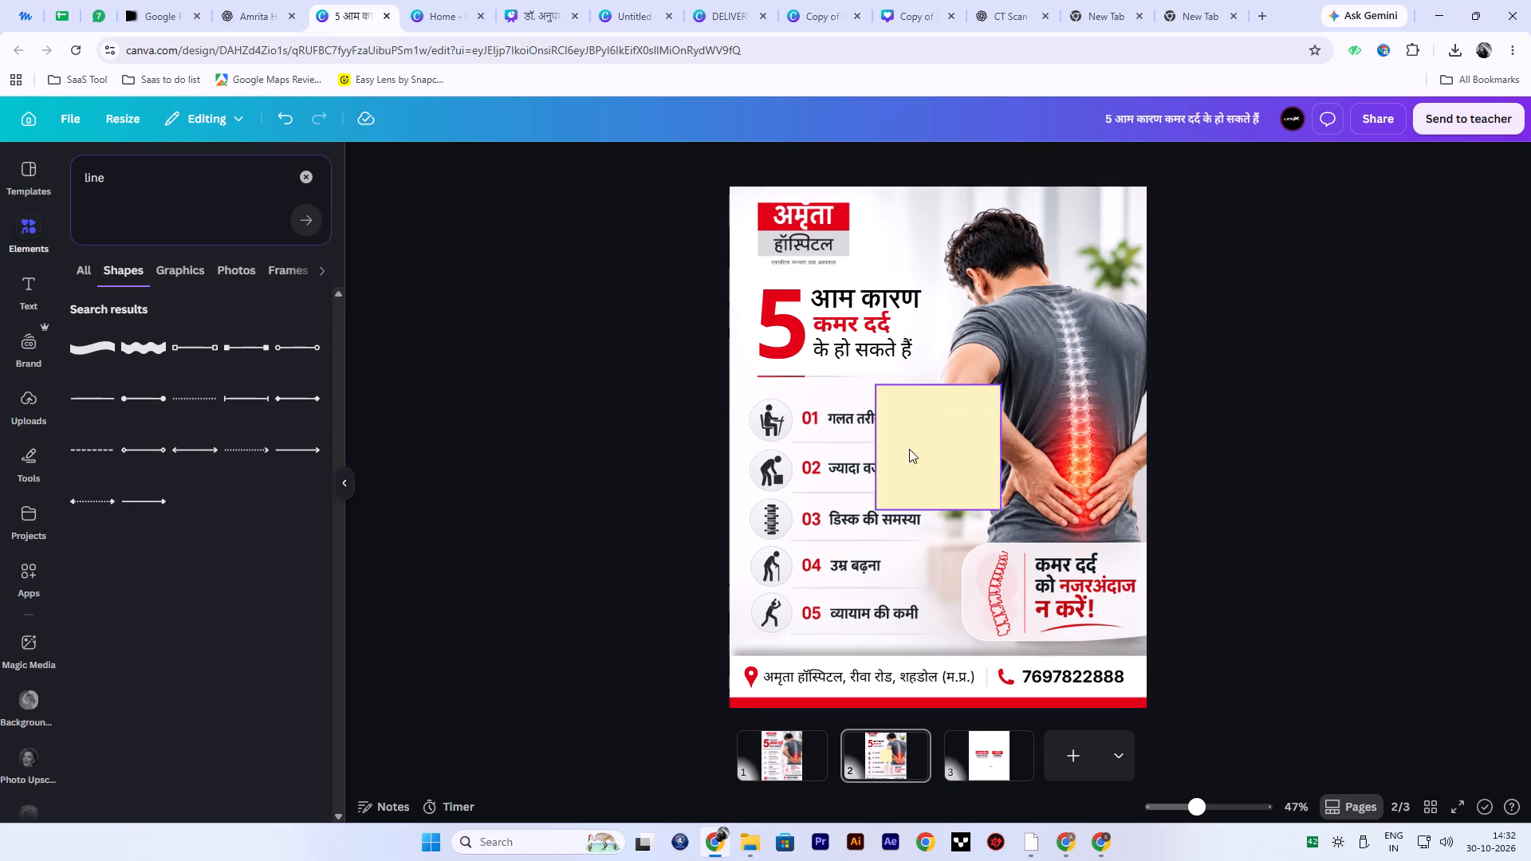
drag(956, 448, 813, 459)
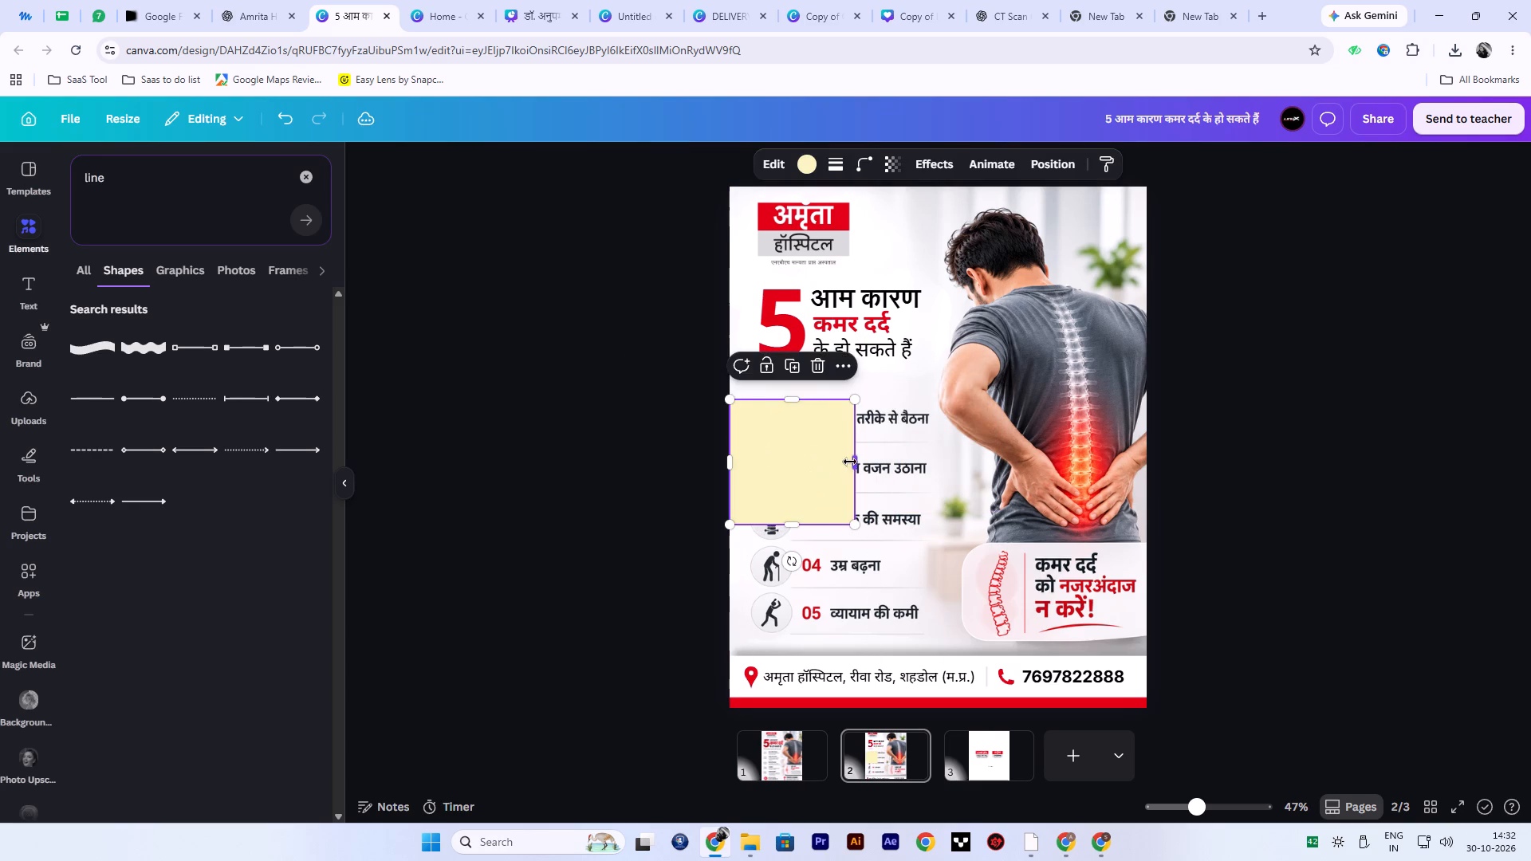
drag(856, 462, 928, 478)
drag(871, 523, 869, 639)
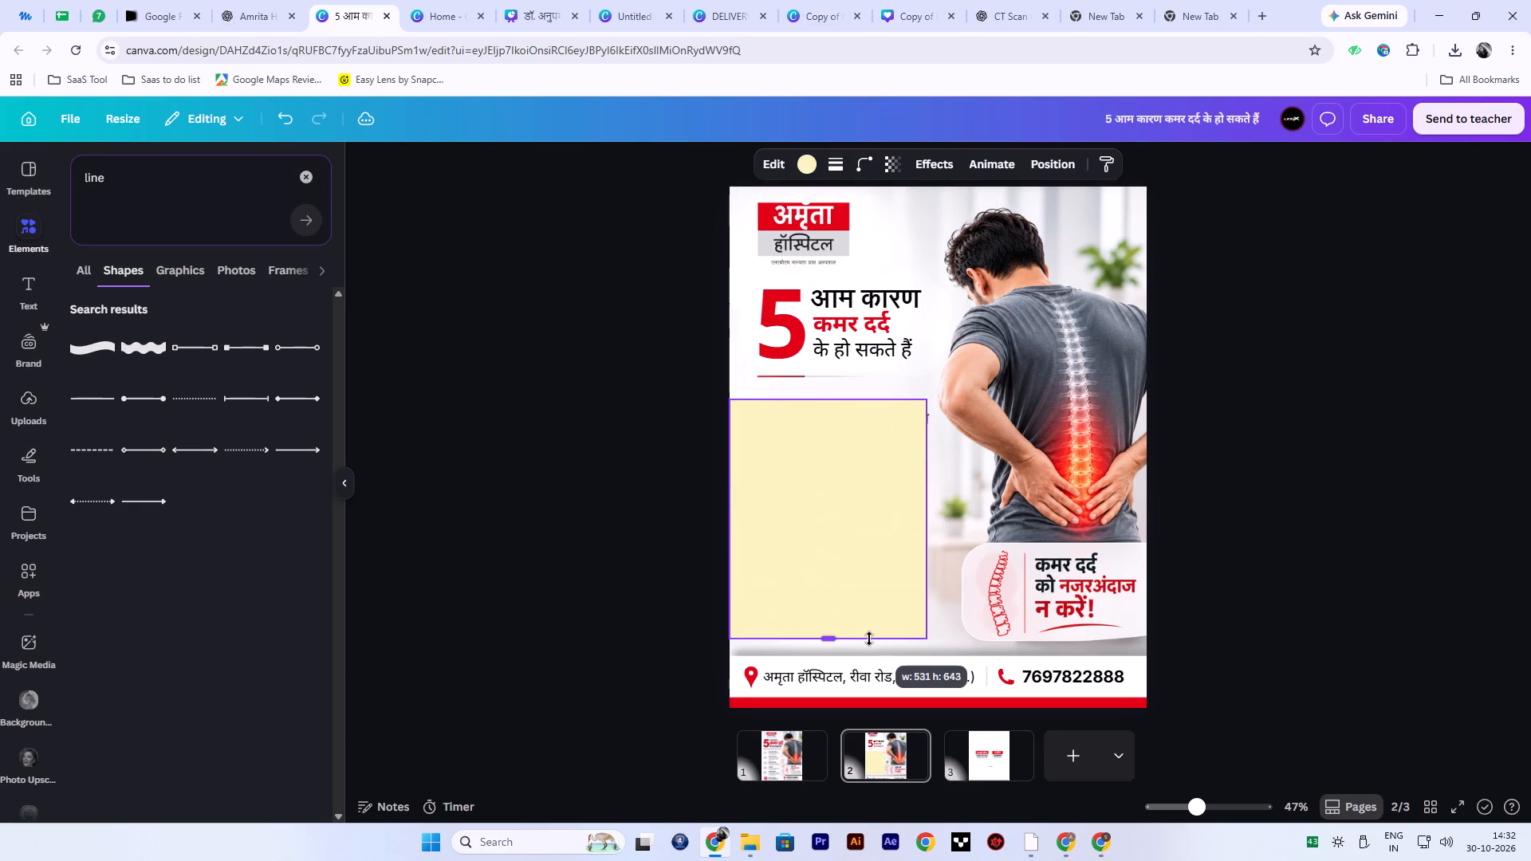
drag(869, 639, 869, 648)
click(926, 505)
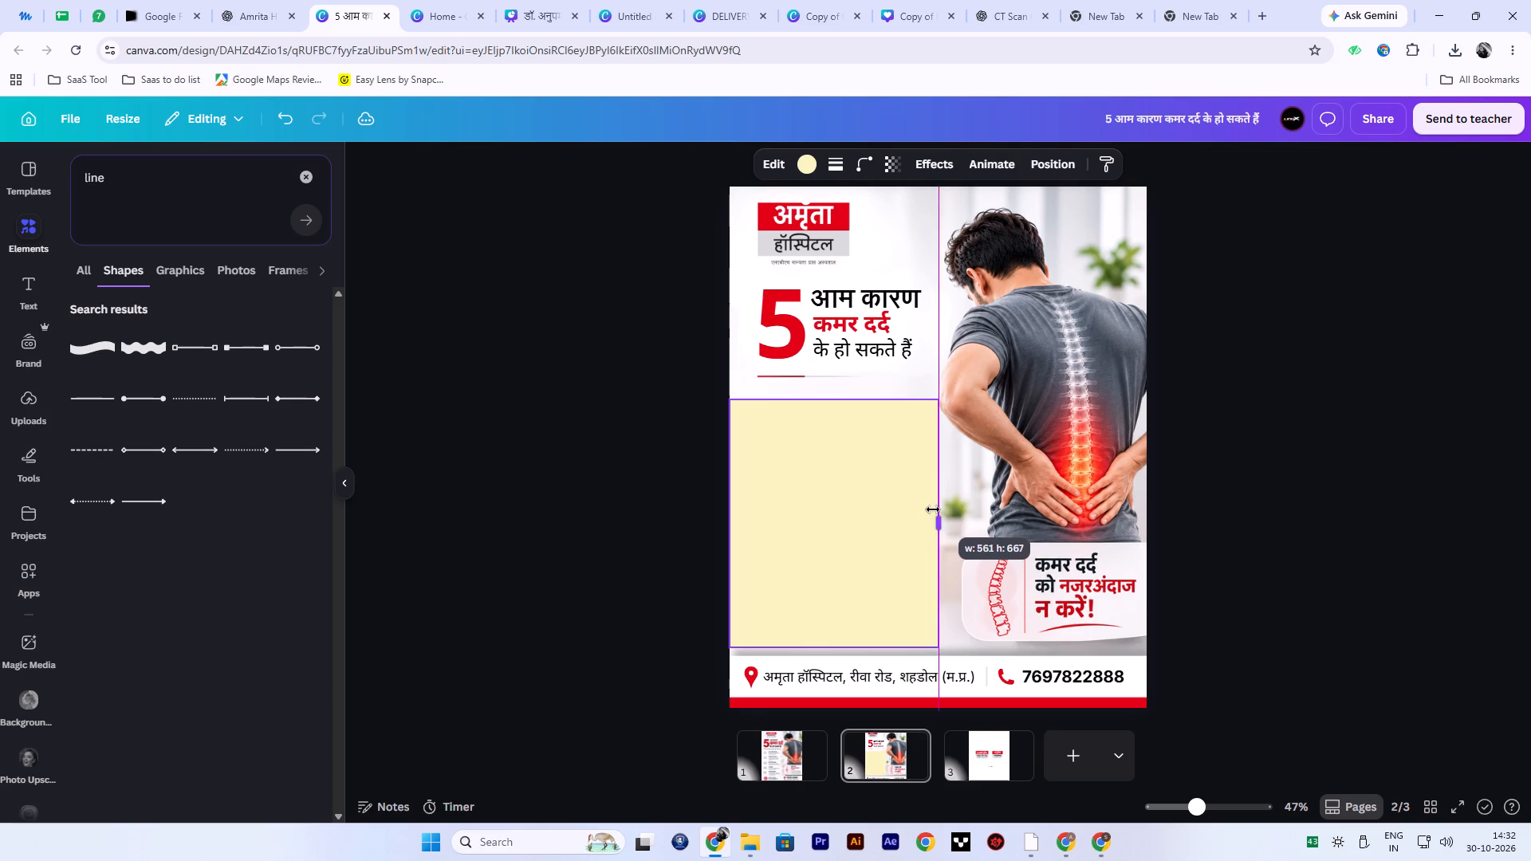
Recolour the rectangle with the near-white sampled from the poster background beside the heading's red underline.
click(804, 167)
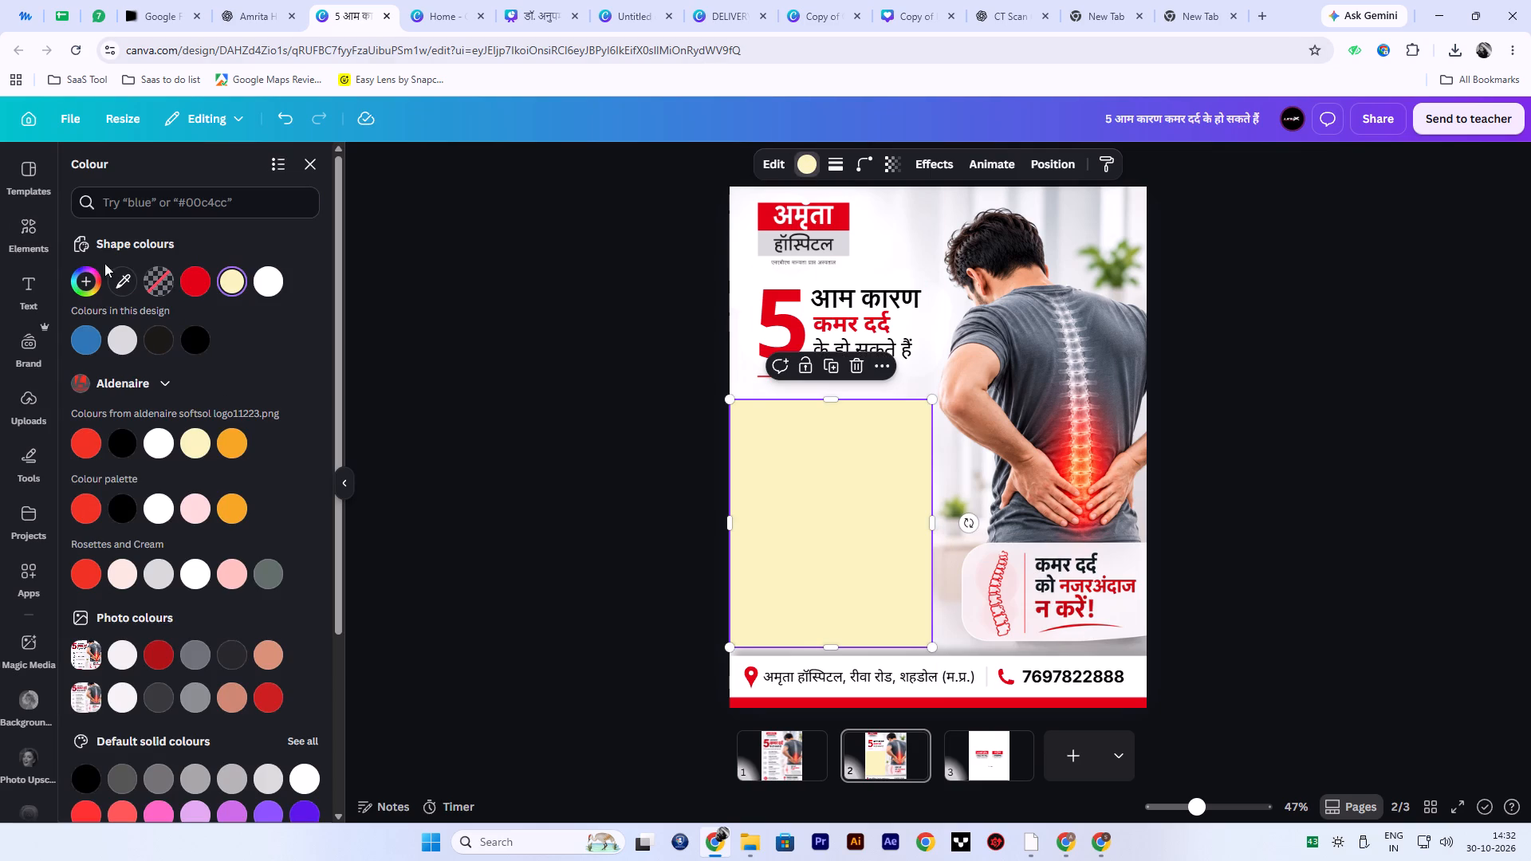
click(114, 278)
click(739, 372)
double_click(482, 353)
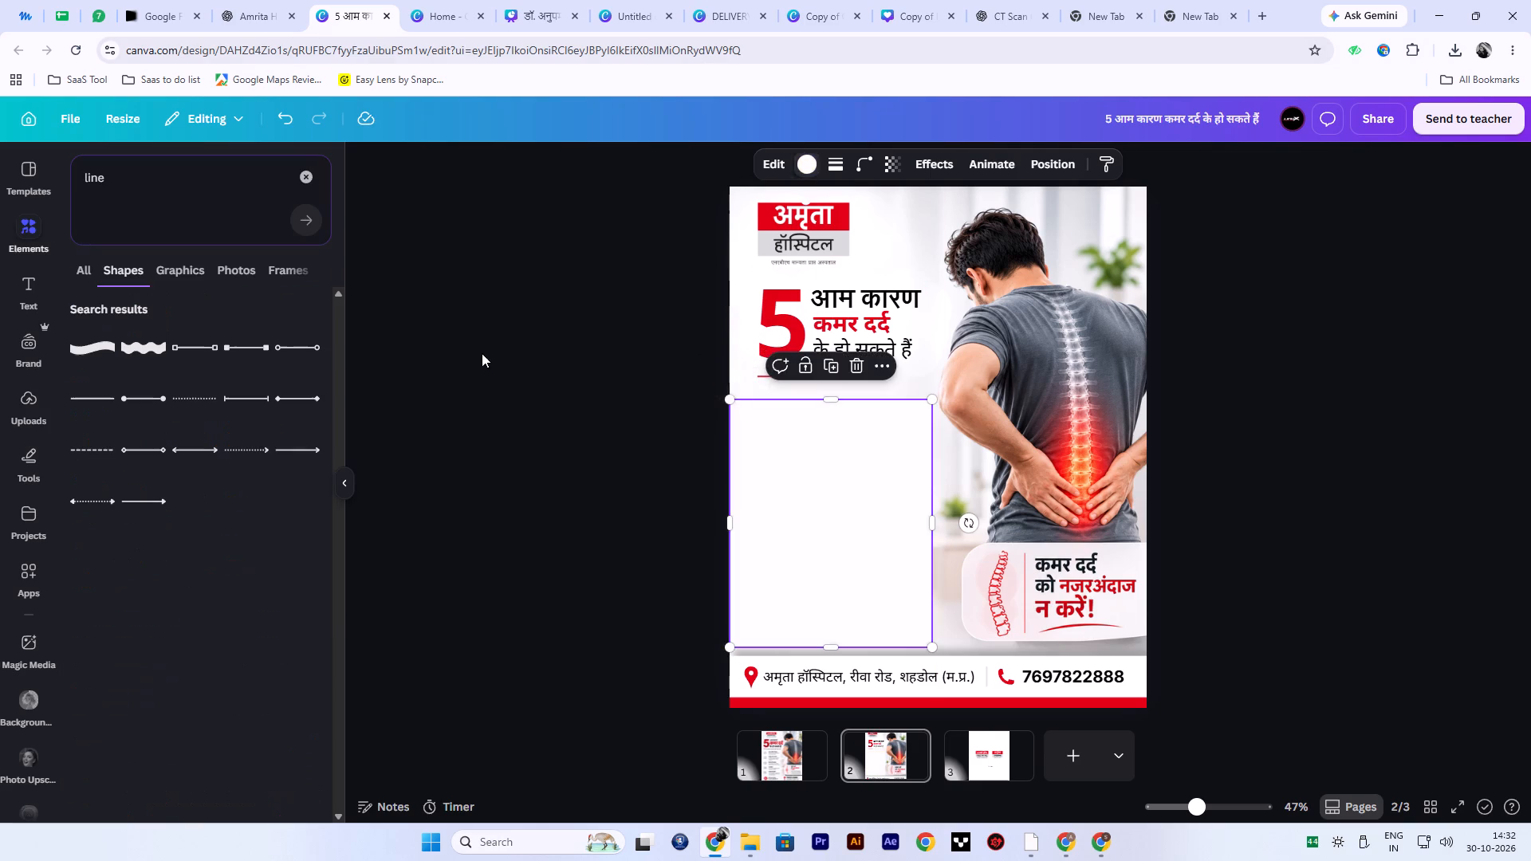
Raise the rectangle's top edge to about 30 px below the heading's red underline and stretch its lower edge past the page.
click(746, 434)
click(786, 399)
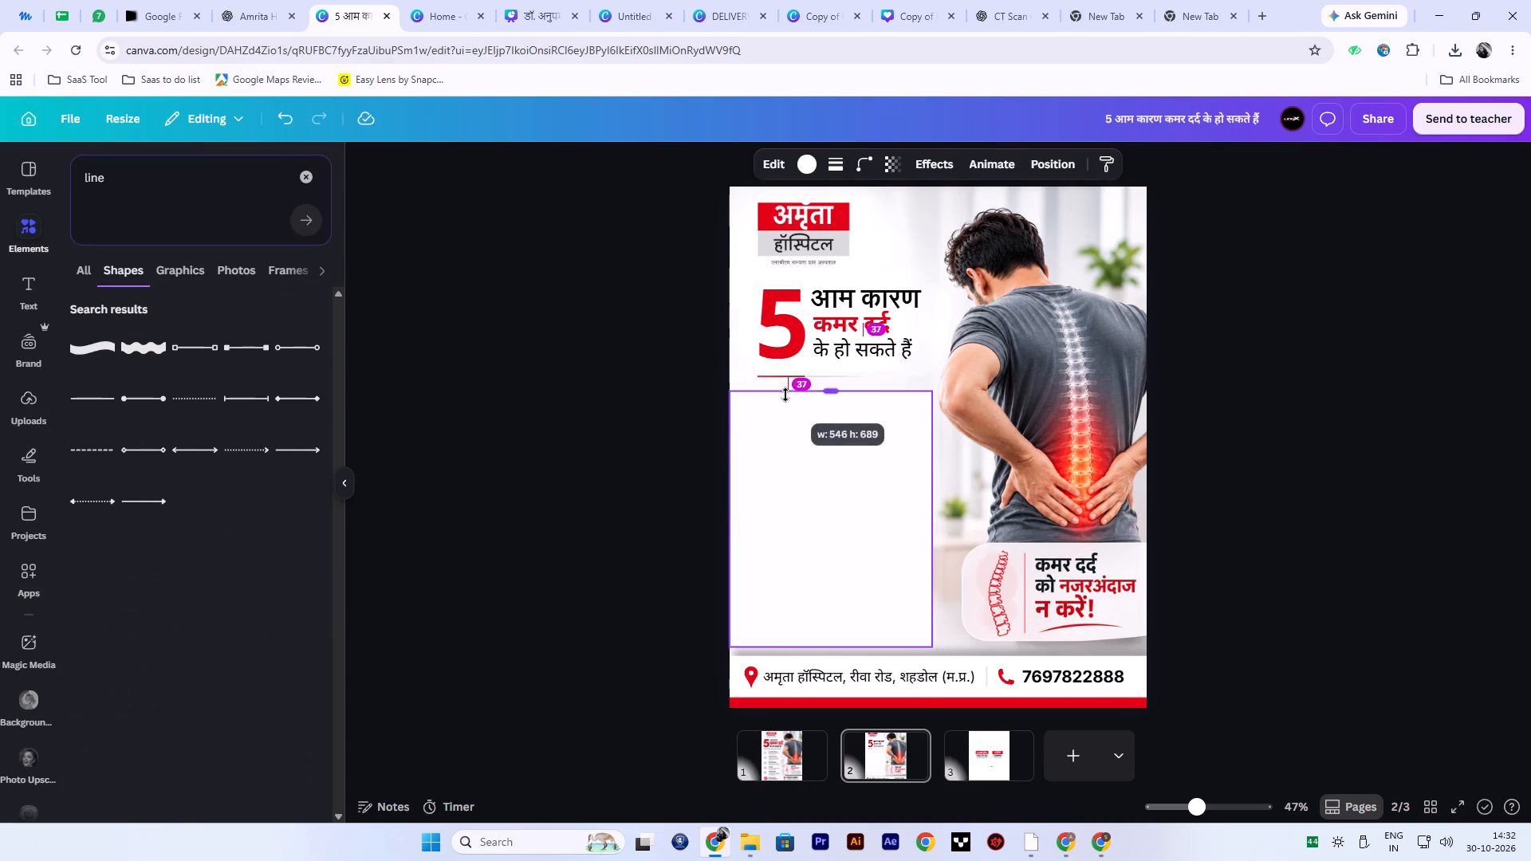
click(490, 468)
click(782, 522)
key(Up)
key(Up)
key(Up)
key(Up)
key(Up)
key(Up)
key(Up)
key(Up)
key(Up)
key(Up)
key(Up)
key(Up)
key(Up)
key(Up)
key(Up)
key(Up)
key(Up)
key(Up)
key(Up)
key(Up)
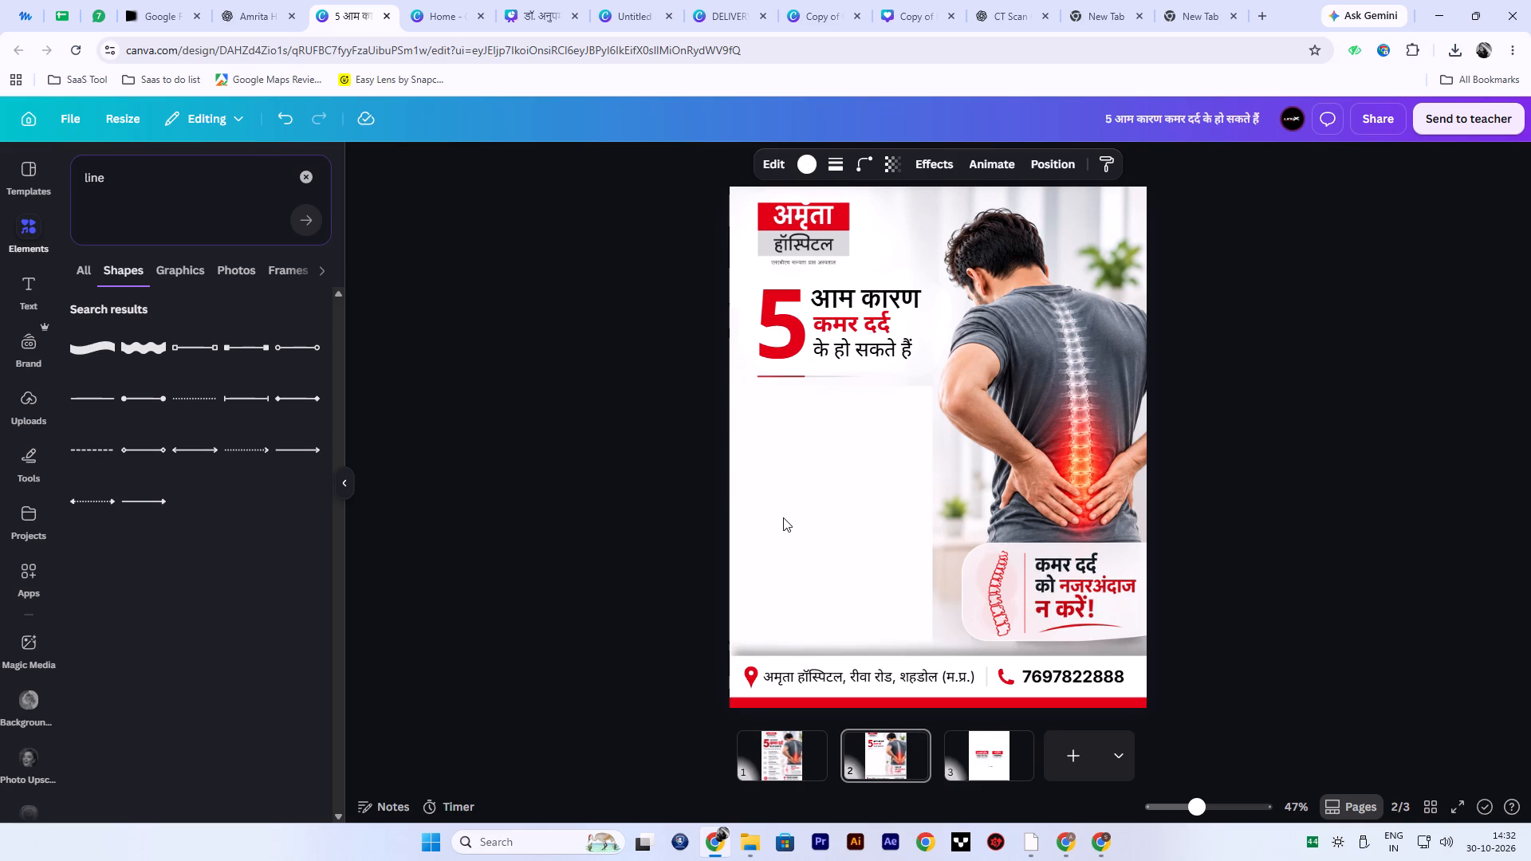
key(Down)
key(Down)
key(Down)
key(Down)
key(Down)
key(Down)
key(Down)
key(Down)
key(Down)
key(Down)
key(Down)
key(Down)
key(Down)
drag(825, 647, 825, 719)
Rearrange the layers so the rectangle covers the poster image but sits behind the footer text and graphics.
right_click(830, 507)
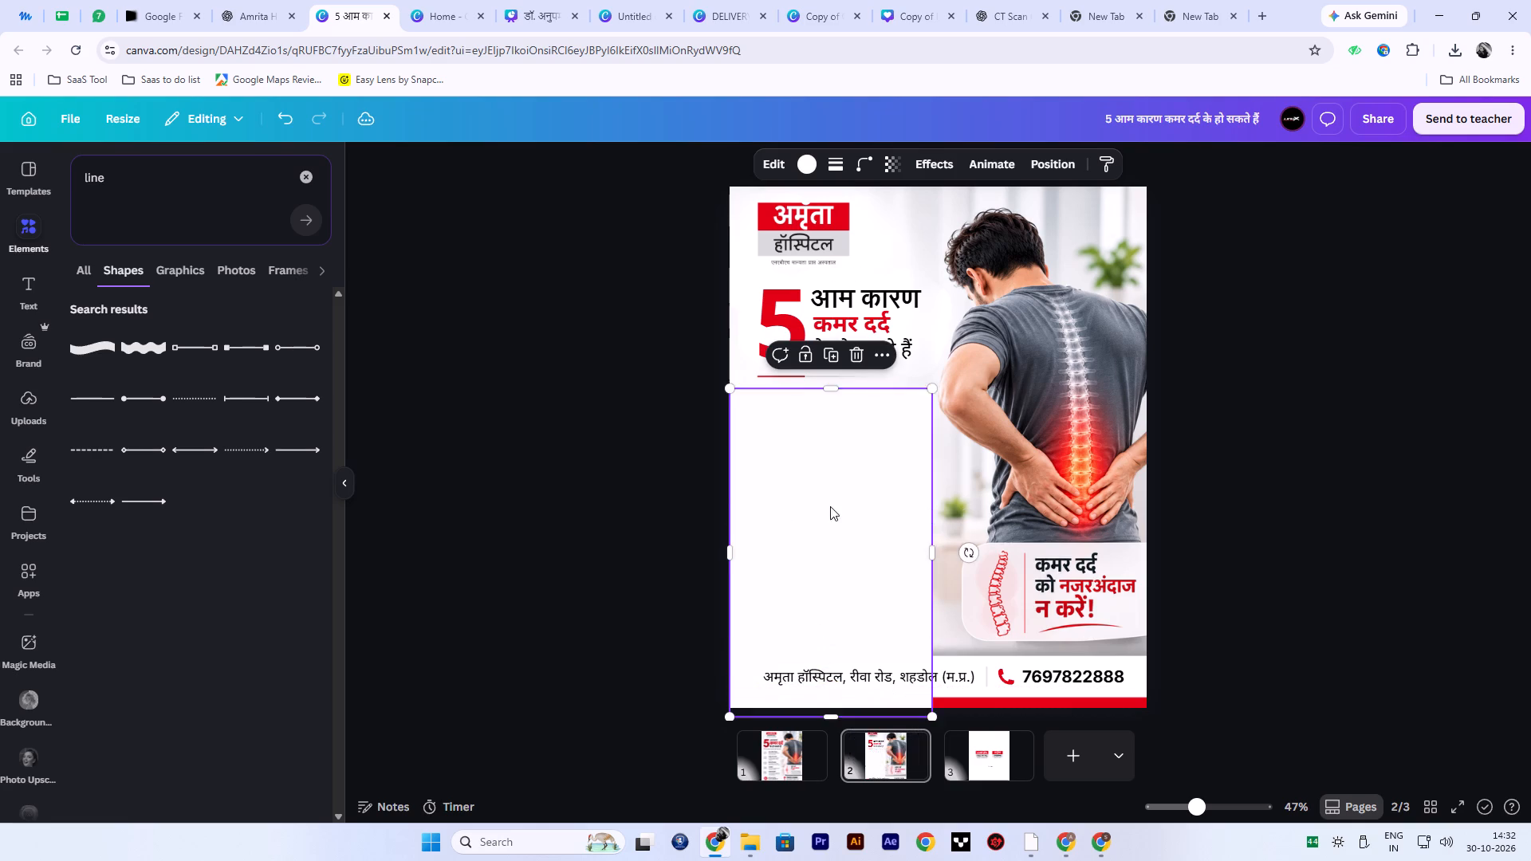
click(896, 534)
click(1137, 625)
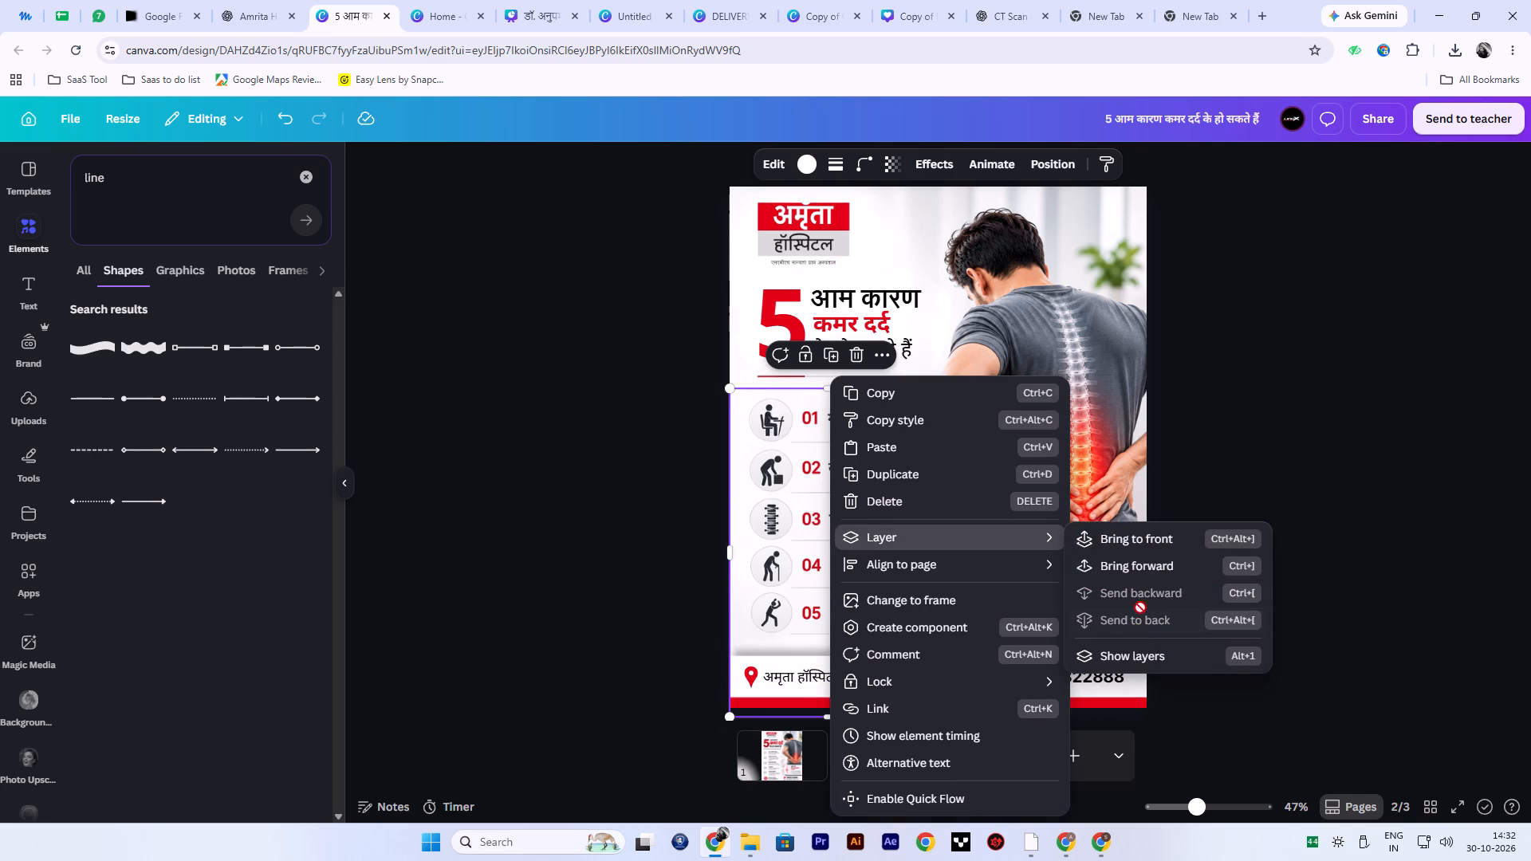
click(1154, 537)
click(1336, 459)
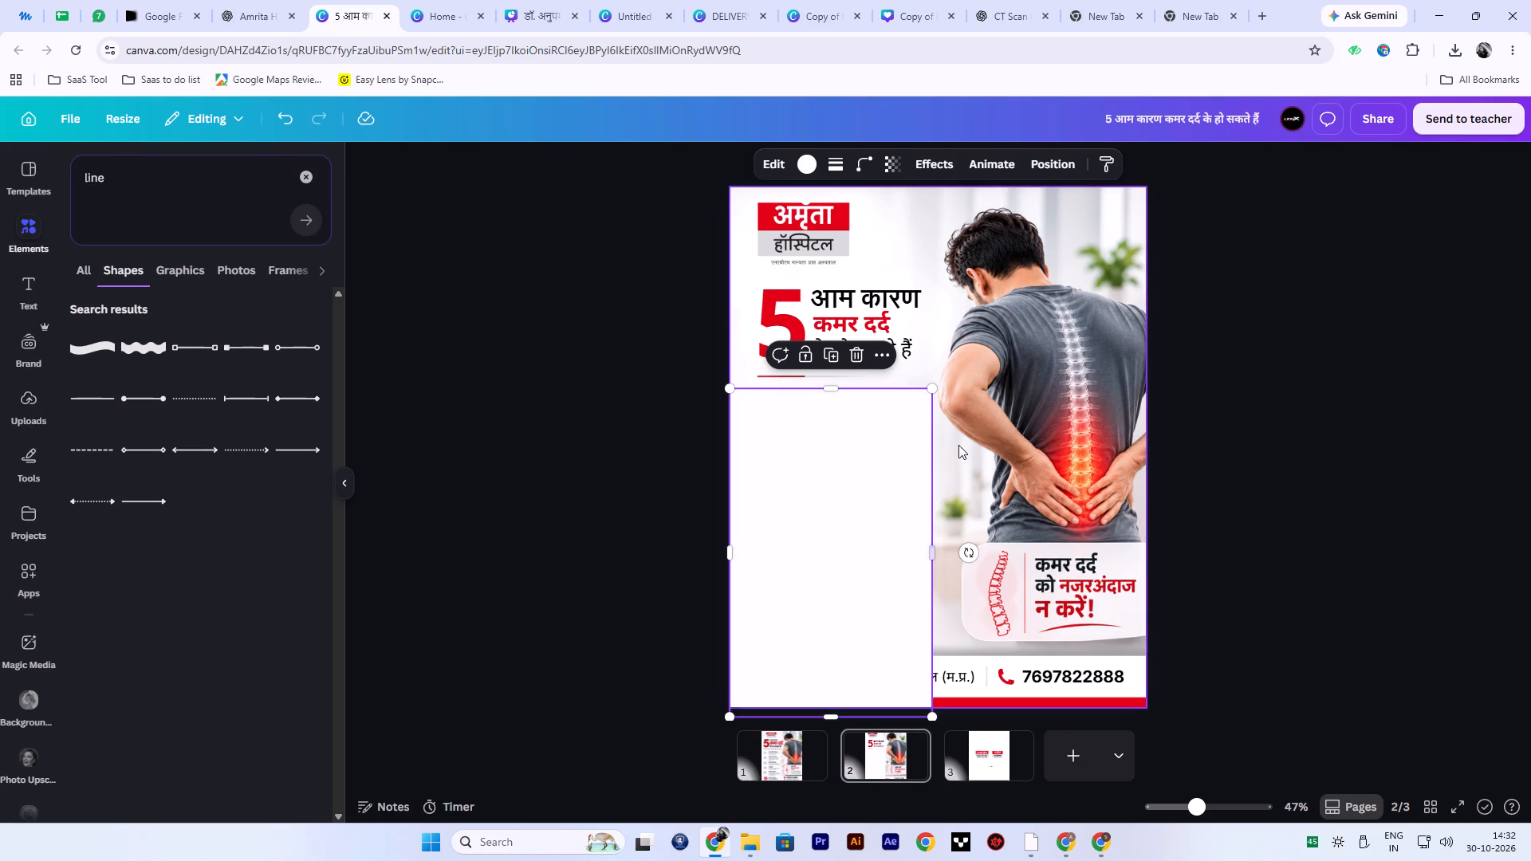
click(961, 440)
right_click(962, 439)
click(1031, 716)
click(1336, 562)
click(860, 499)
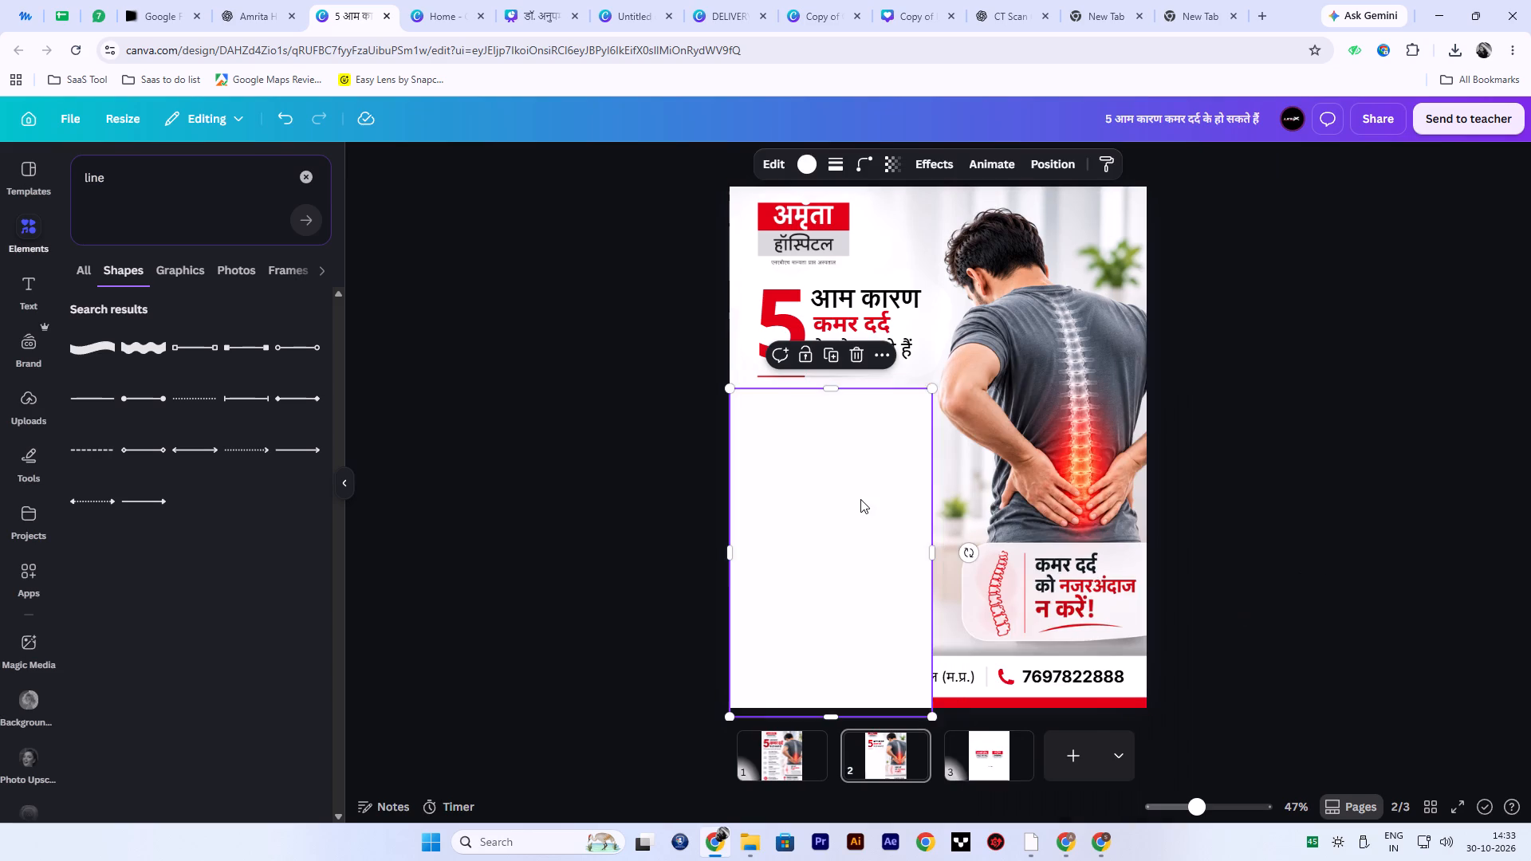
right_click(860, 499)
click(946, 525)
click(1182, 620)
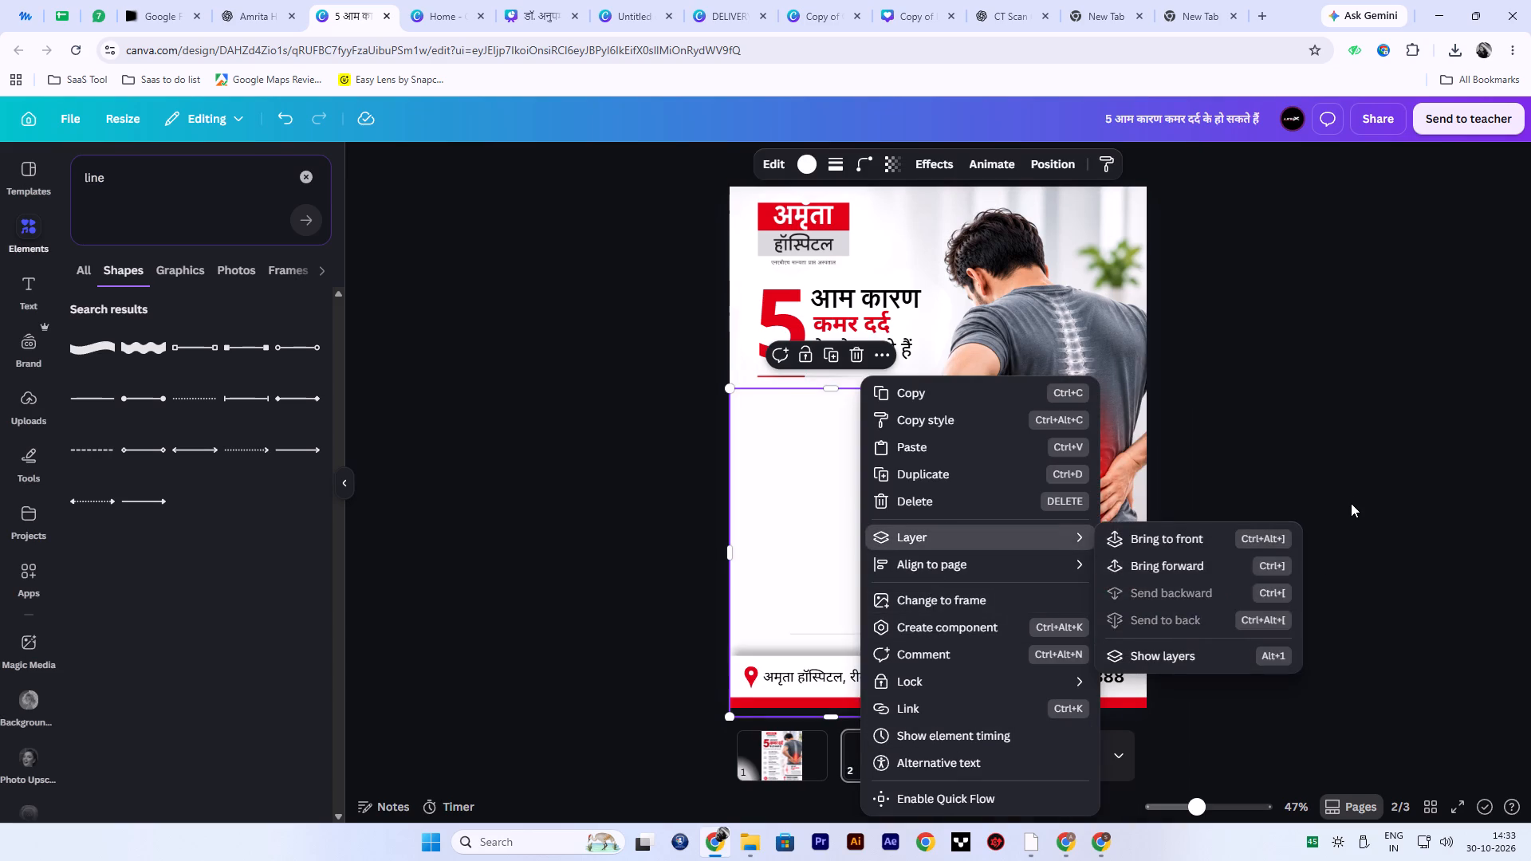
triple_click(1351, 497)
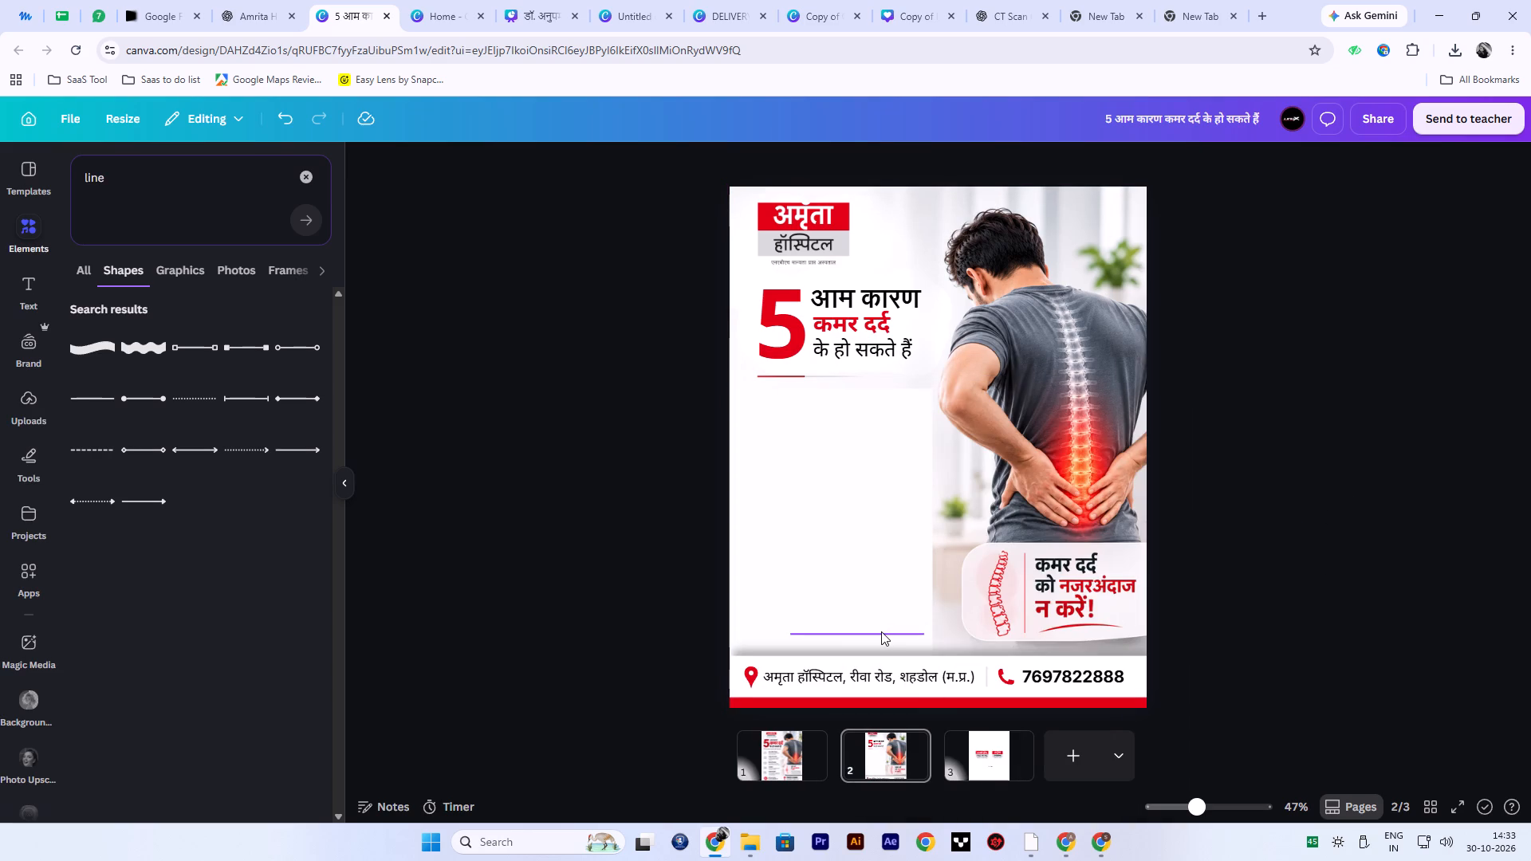
Remove the leftover thin divider line near the bottom of the covered list area.
click(881, 631)
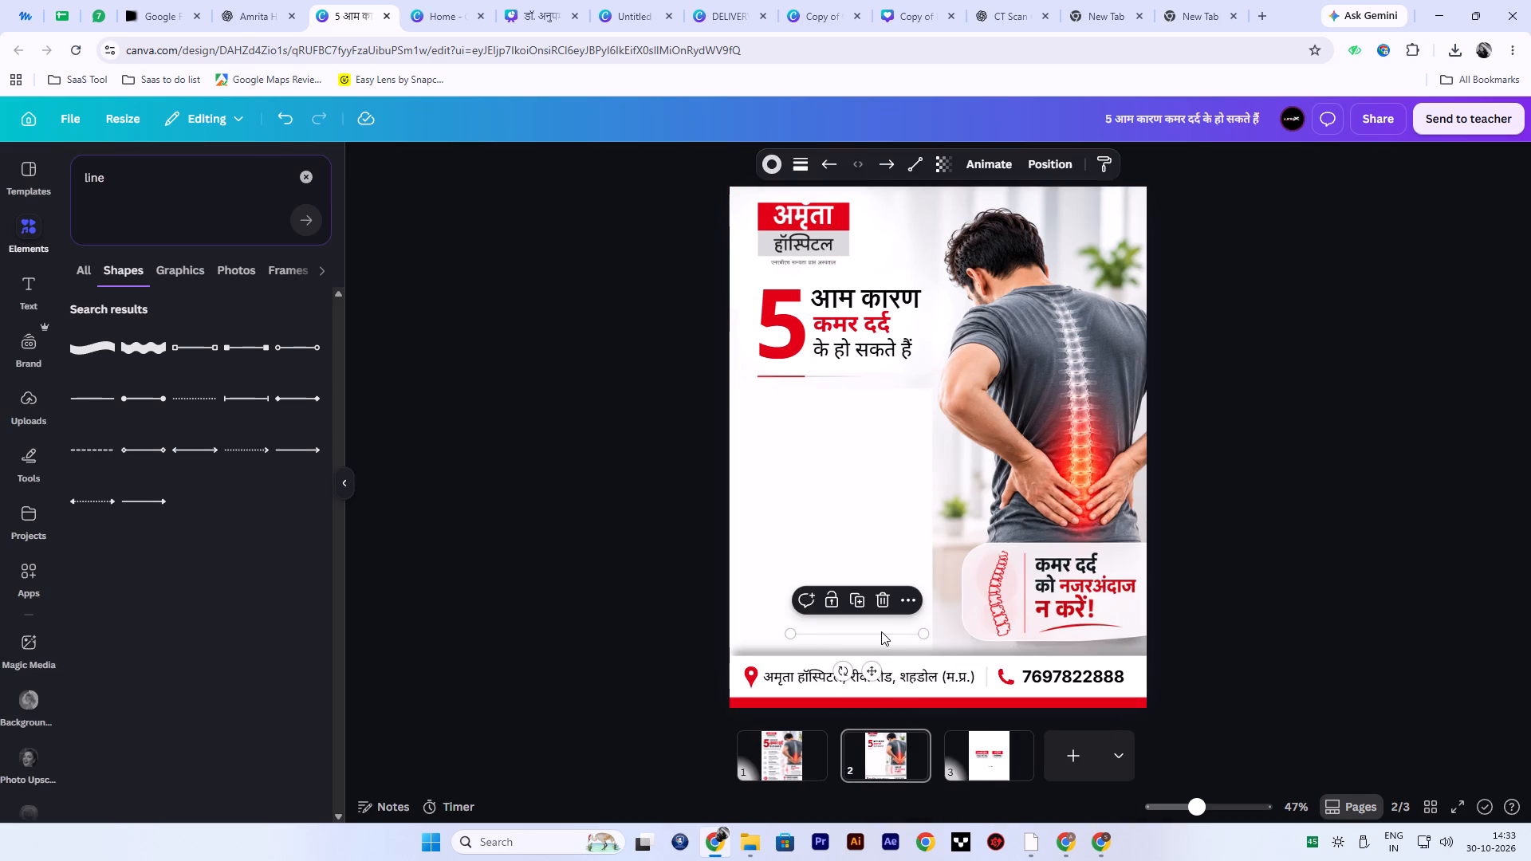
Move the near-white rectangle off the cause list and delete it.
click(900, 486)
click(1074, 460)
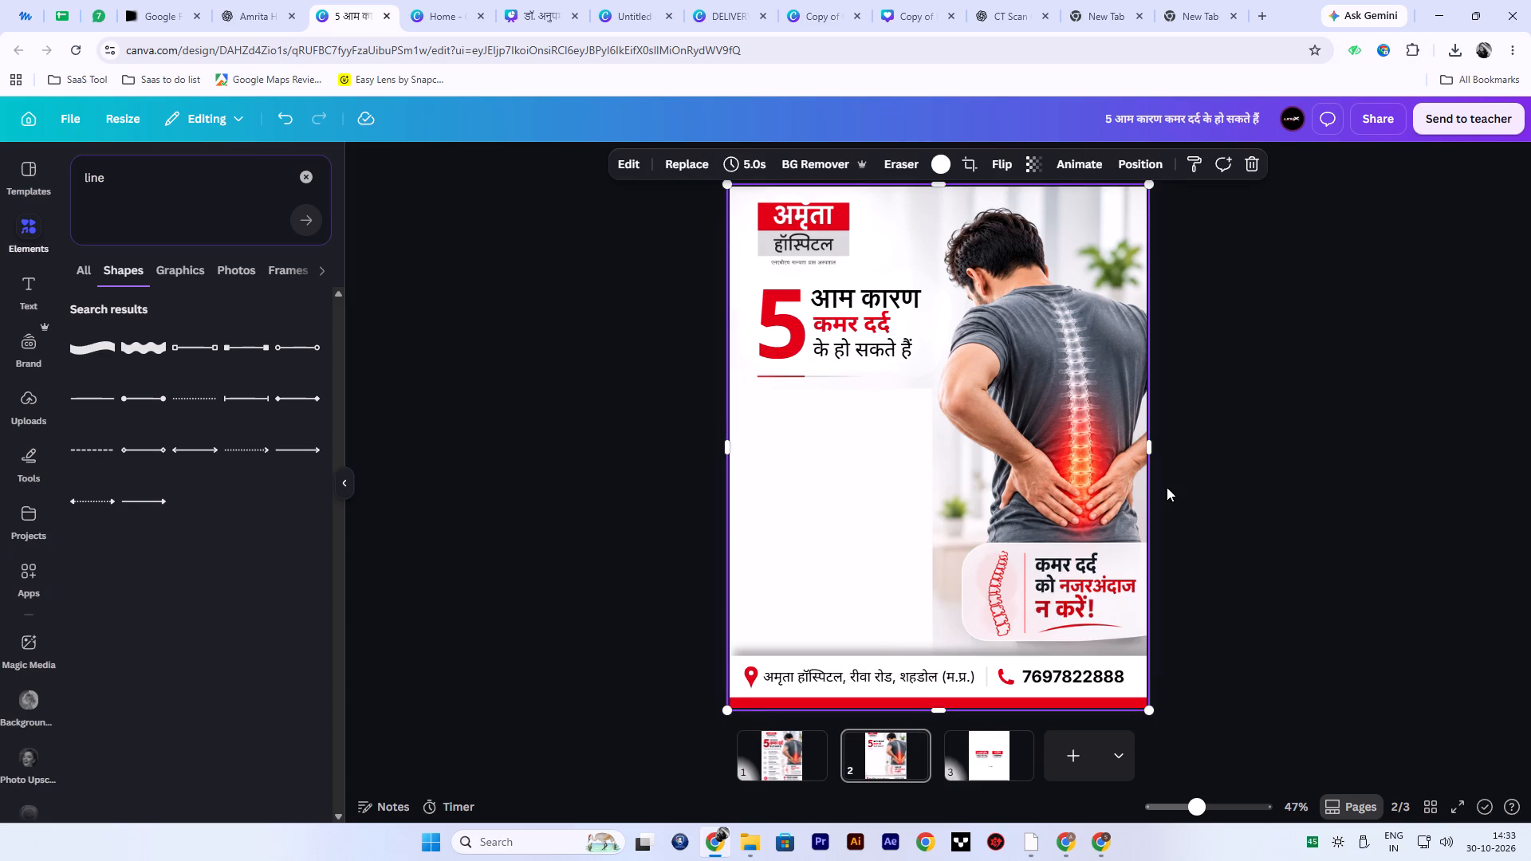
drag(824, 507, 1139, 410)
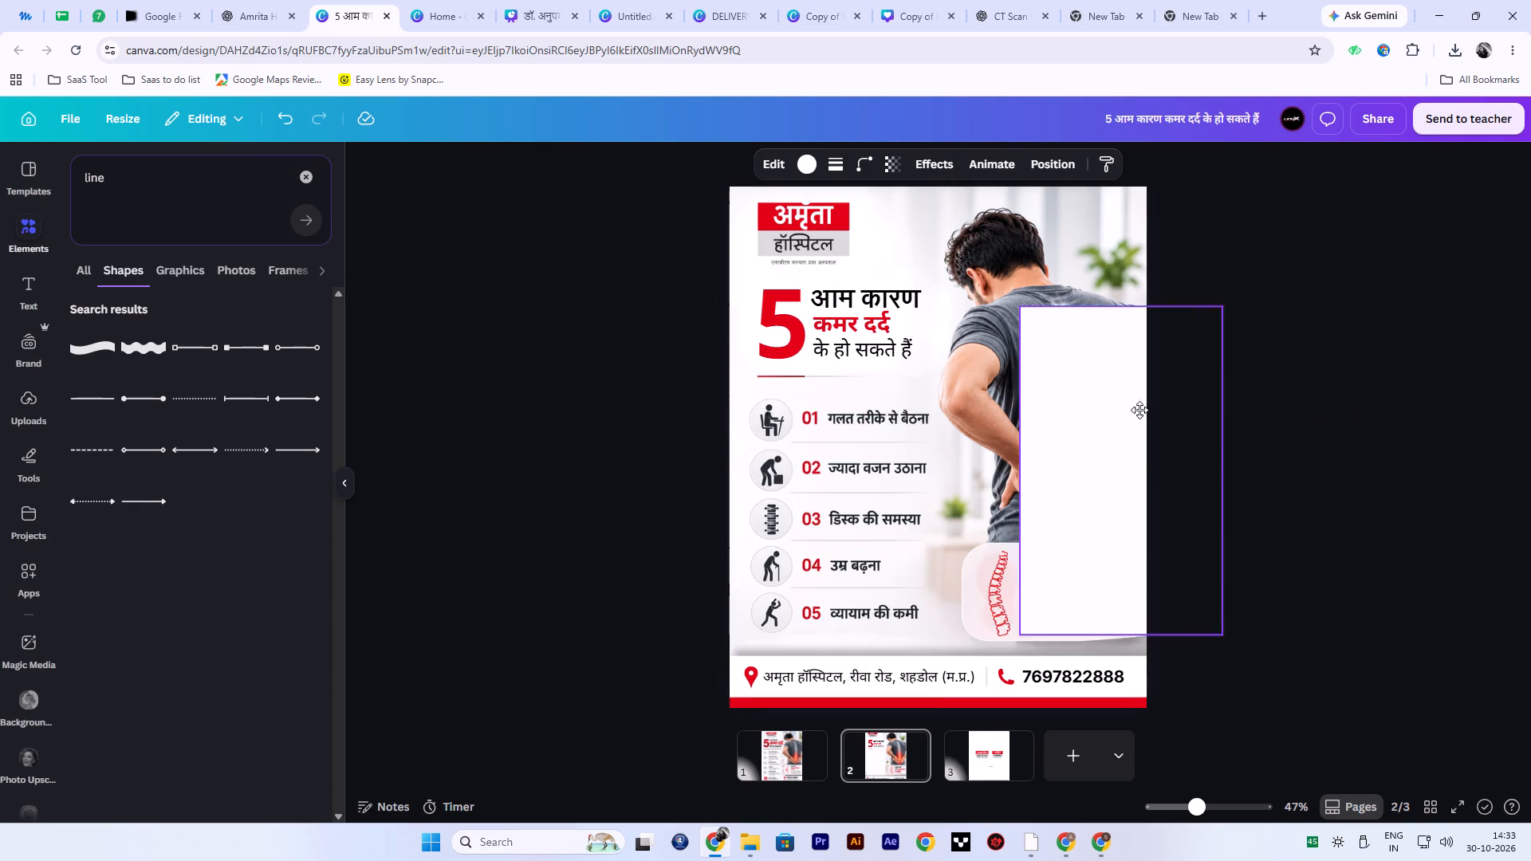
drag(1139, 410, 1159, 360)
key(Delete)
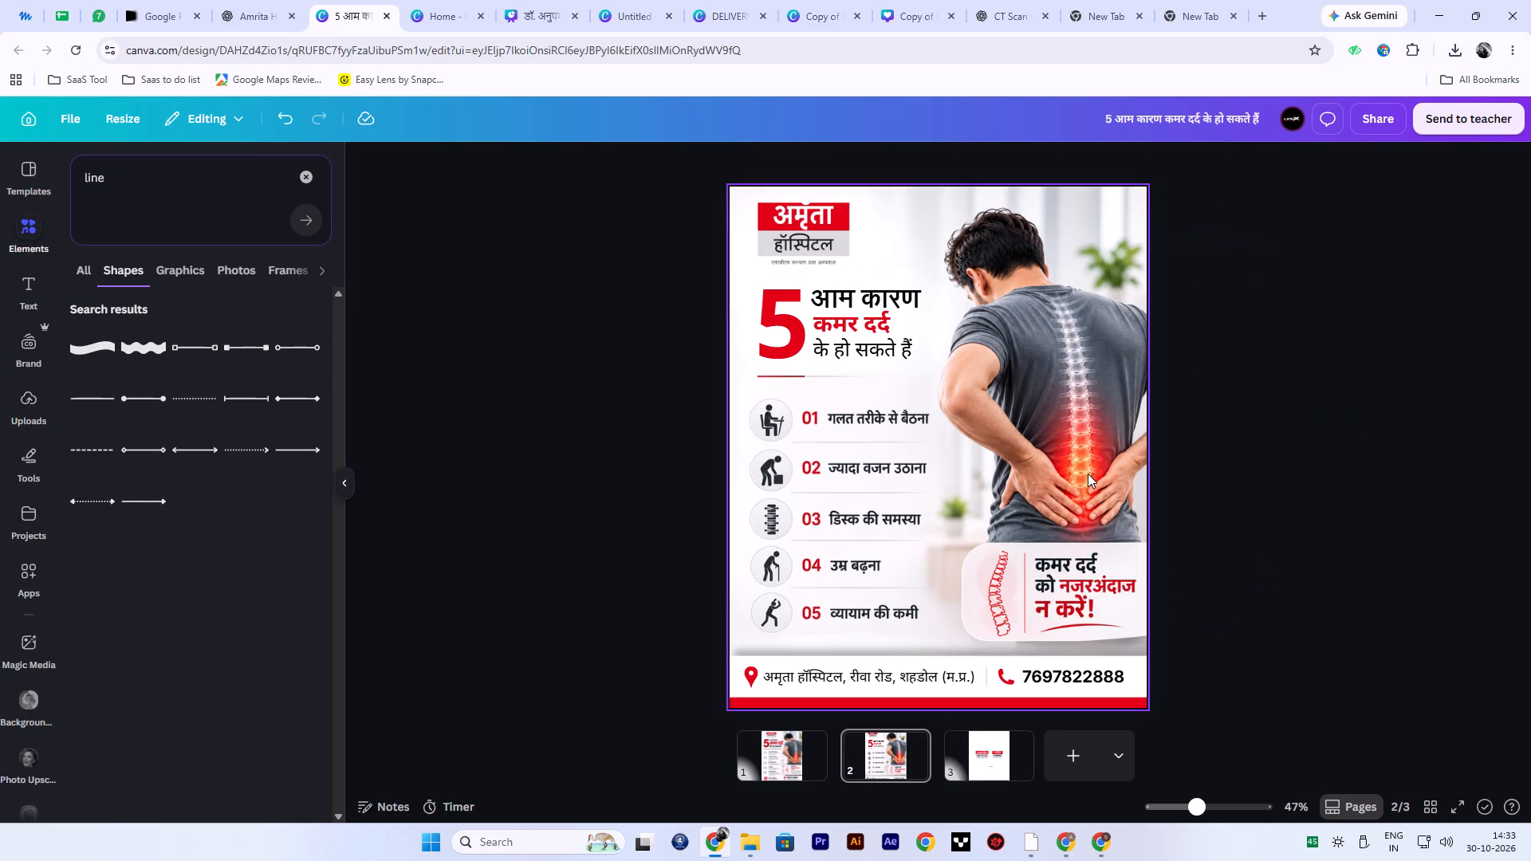
Crop the poster image from its left side to remove the five-cause list, leaving it about 591 px wide.
click(793, 414)
drag(727, 411, 827, 438)
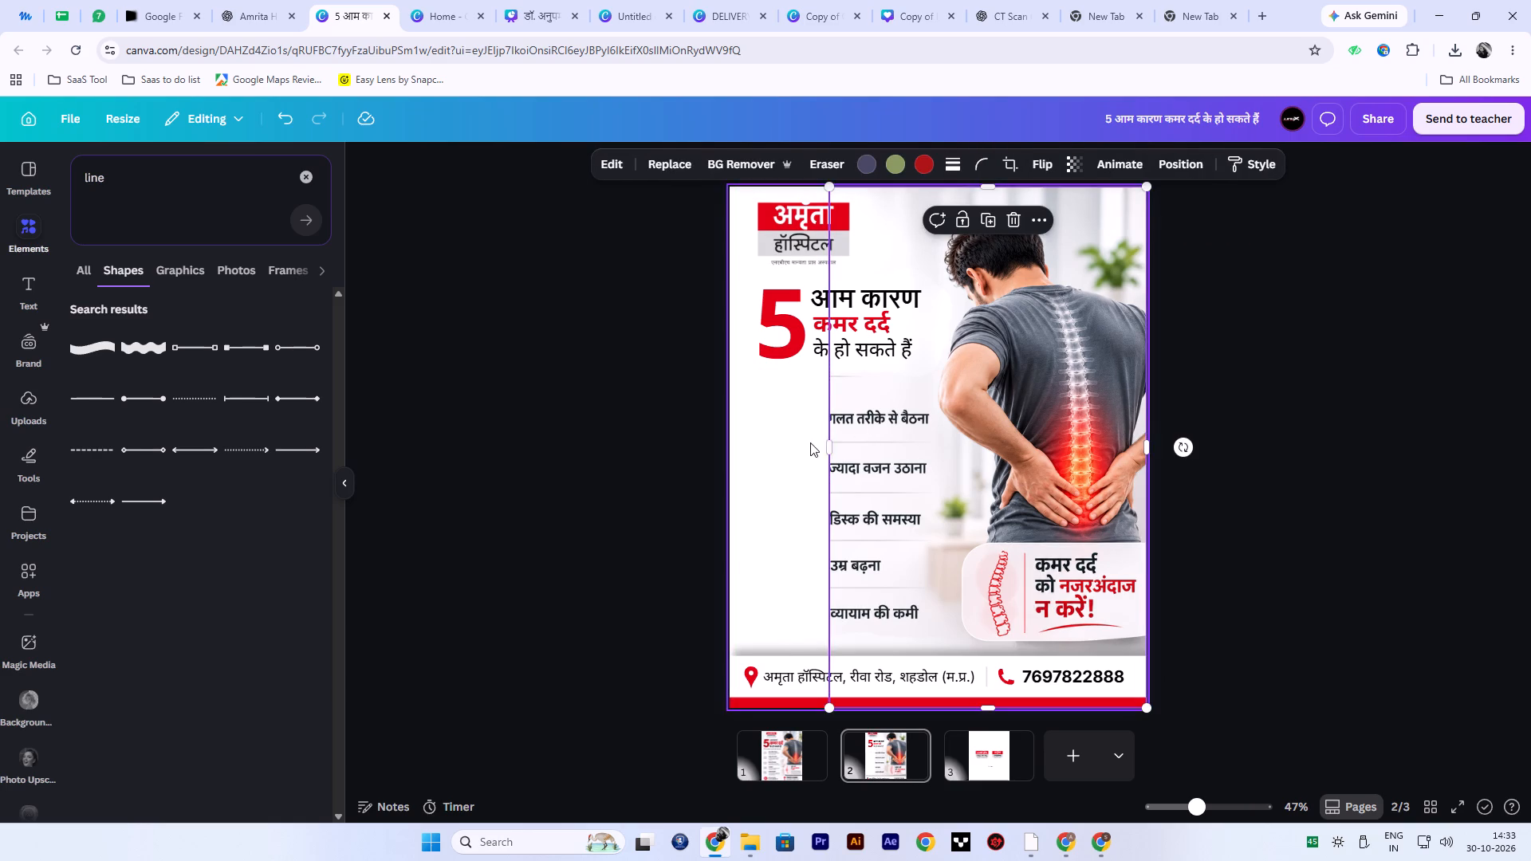
drag(827, 439, 931, 479)
click(1269, 450)
click(998, 460)
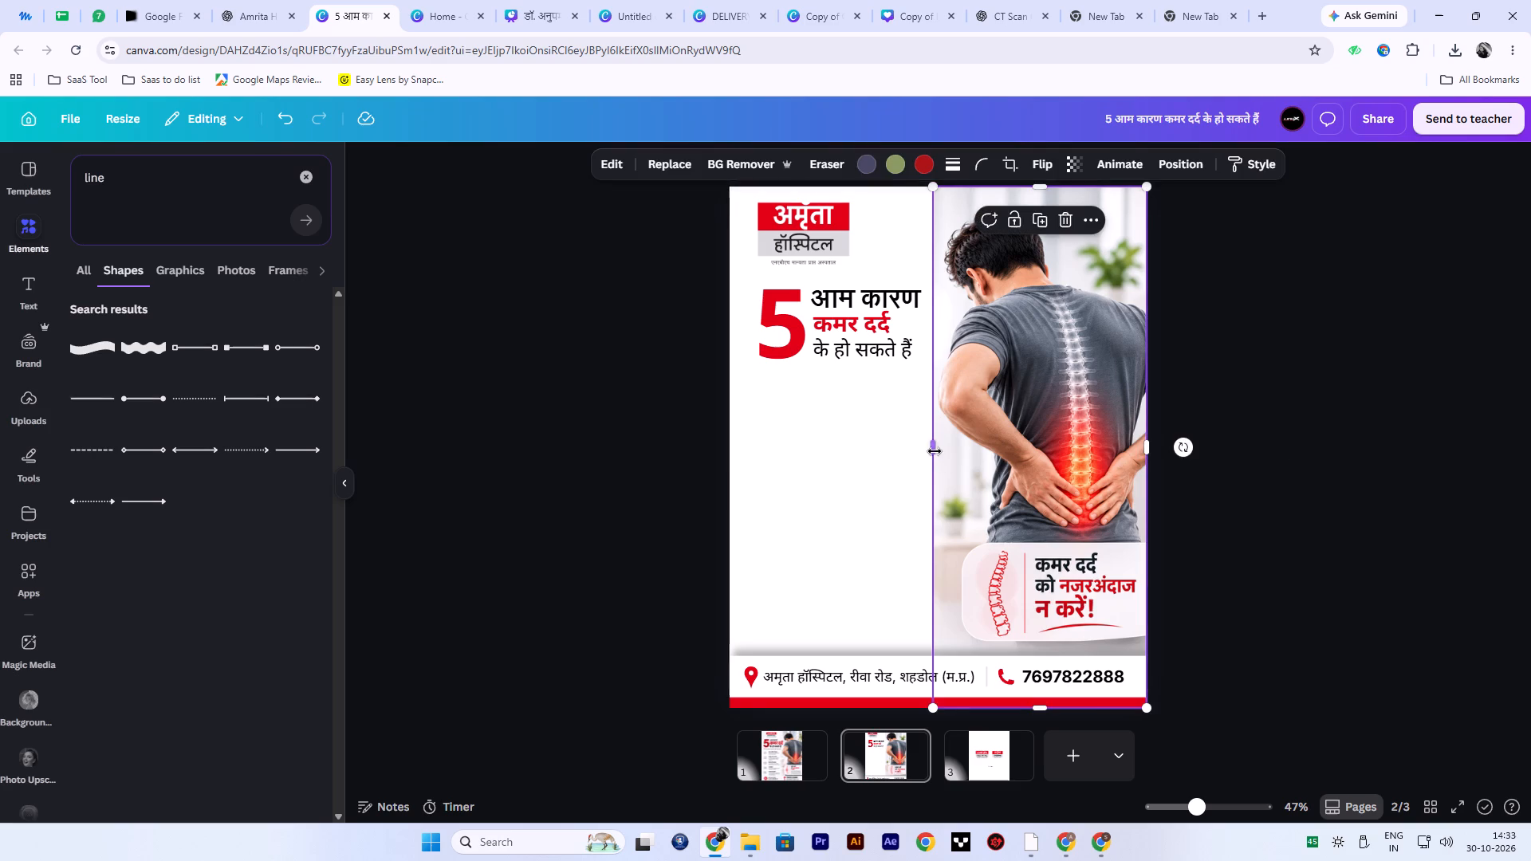
drag(935, 449, 929, 431)
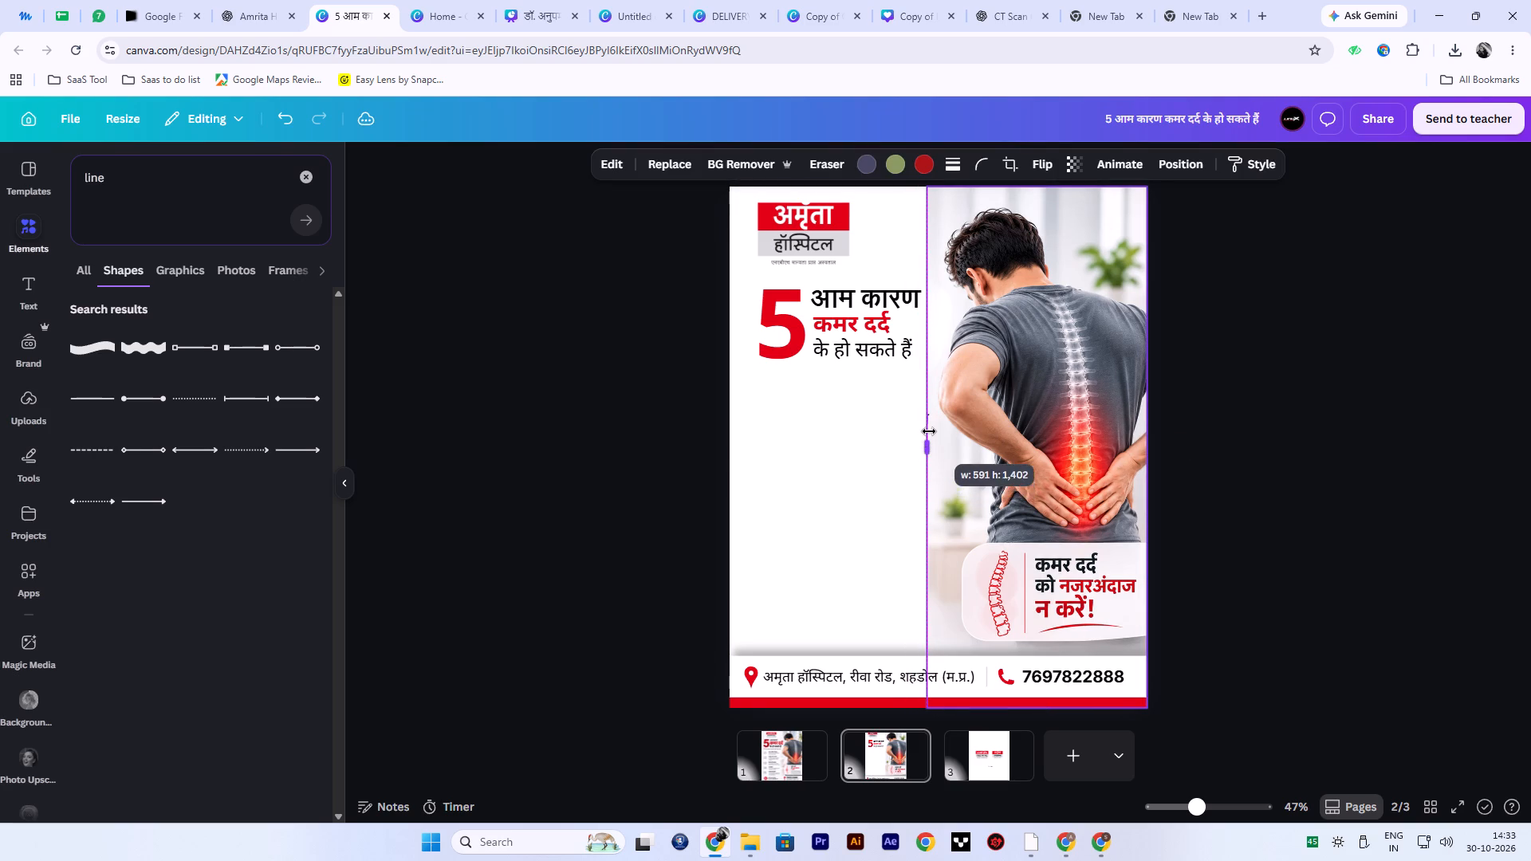
drag(929, 431, 929, 428)
ctrl+scroll(1001, 434, up, 7)
ctrl+scroll(969, 438, down, 9)
click(1401, 391)
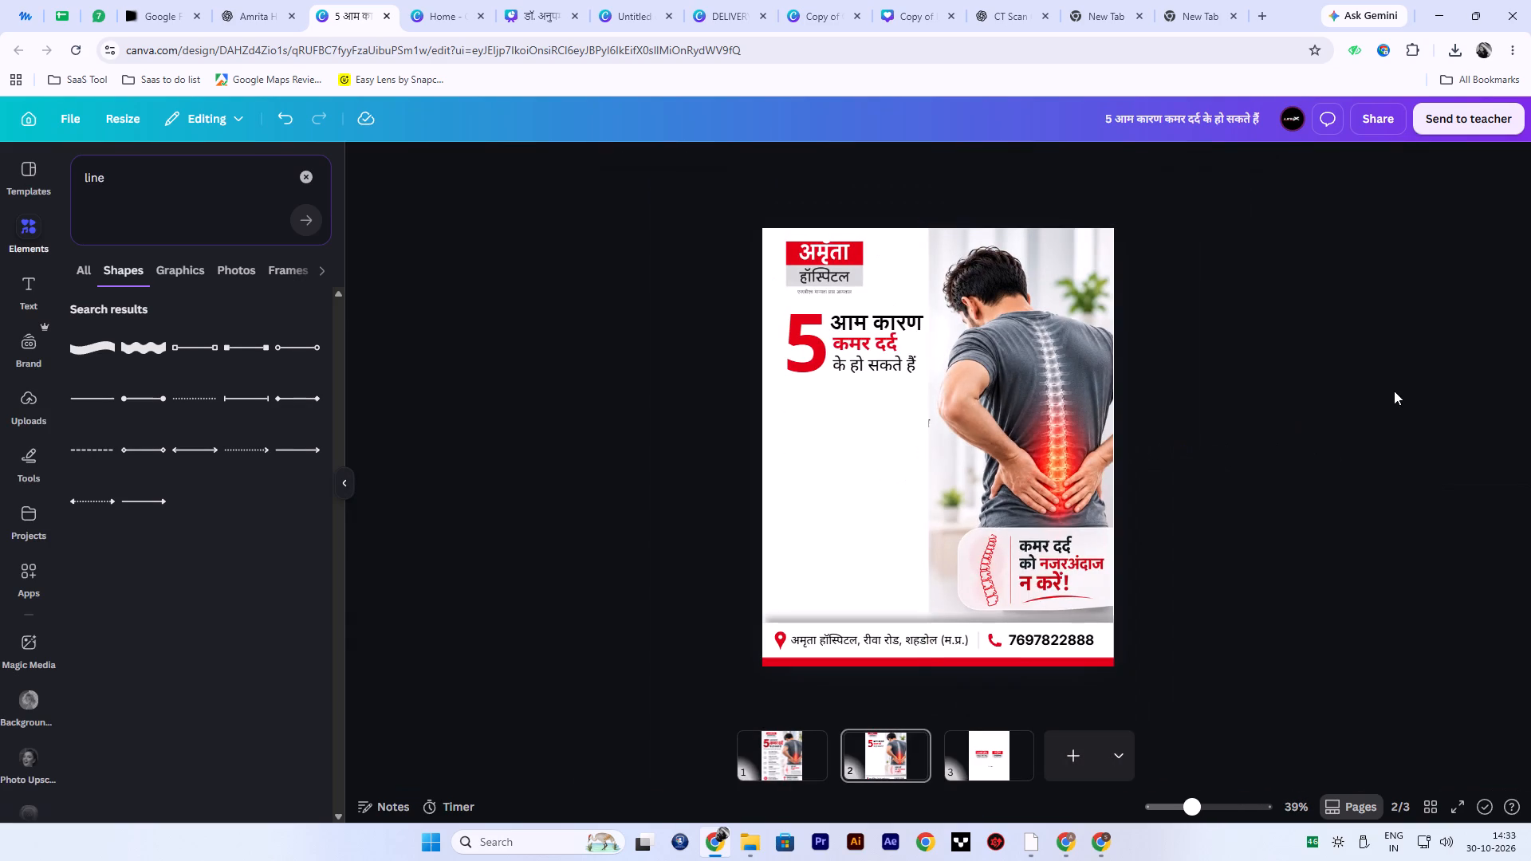
Fine-tune the left crop edge of the back-pain image so it stops just clear of the list text.
click(1021, 419)
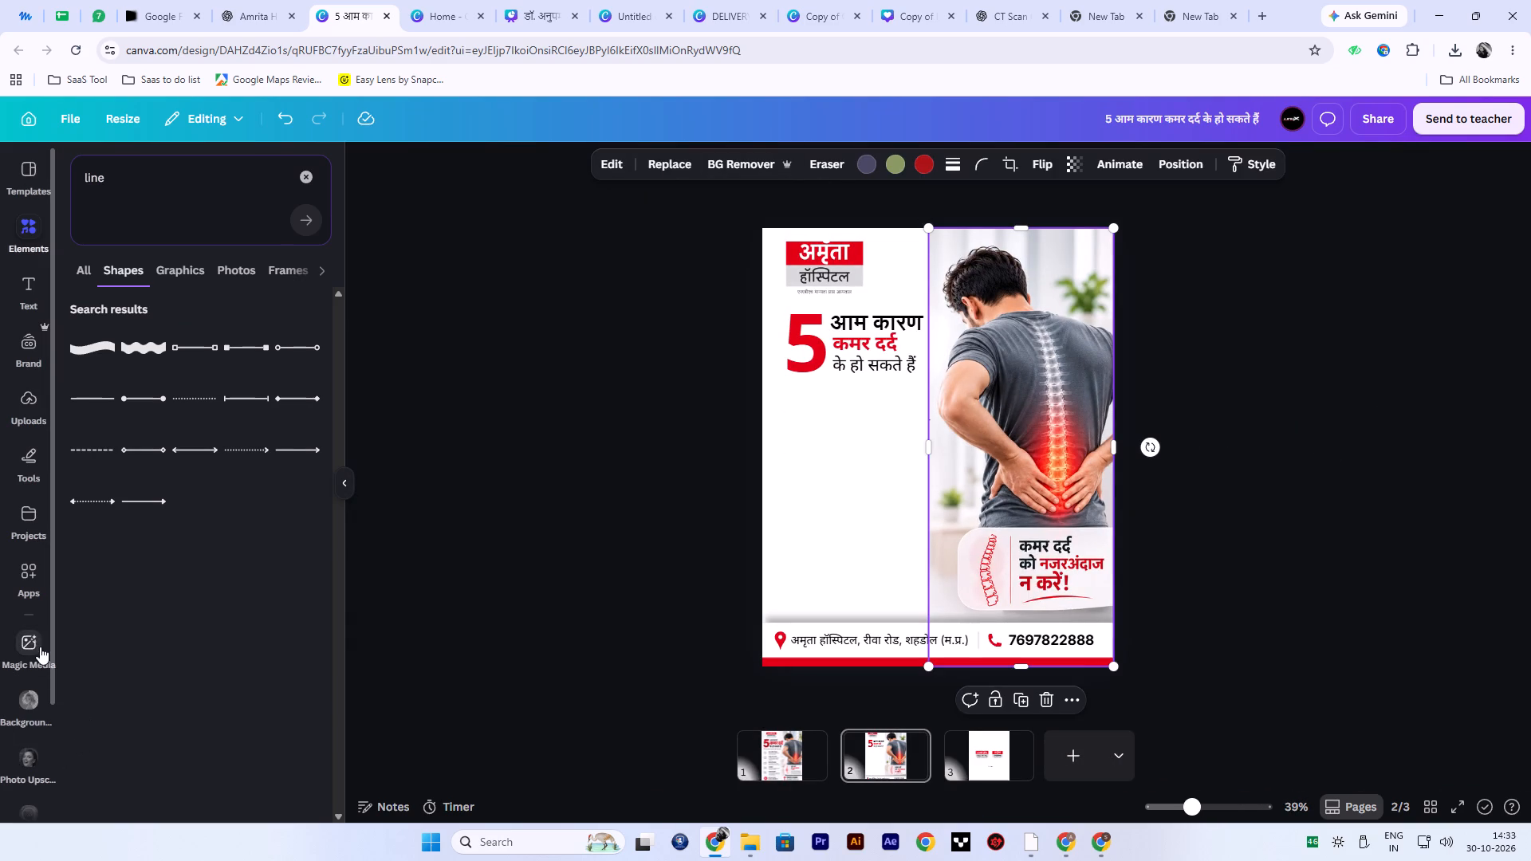
scroll(12, 756, down, 2)
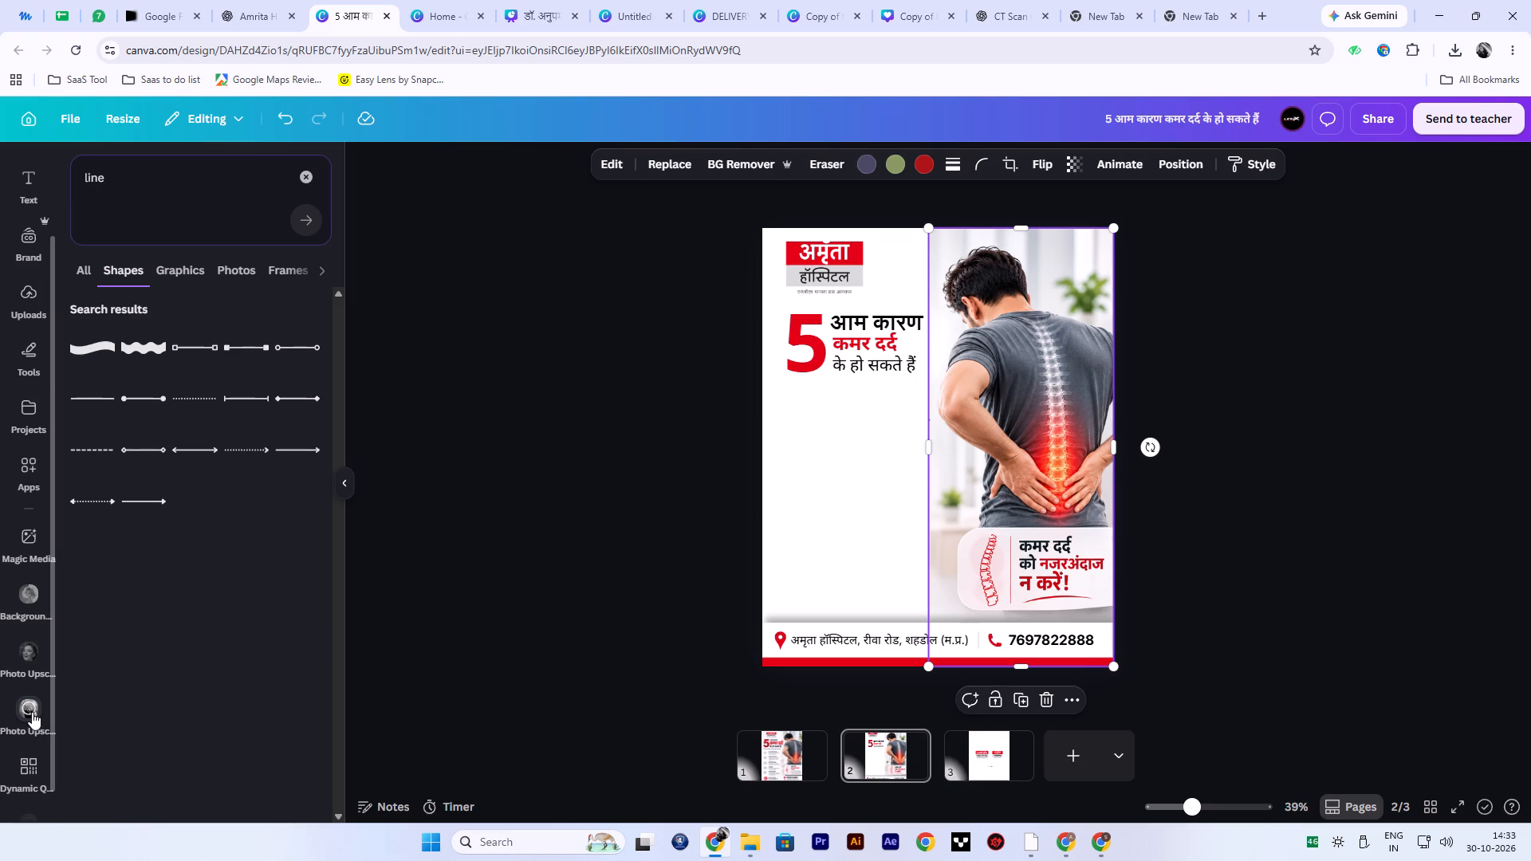
scroll(32, 712, down, 1)
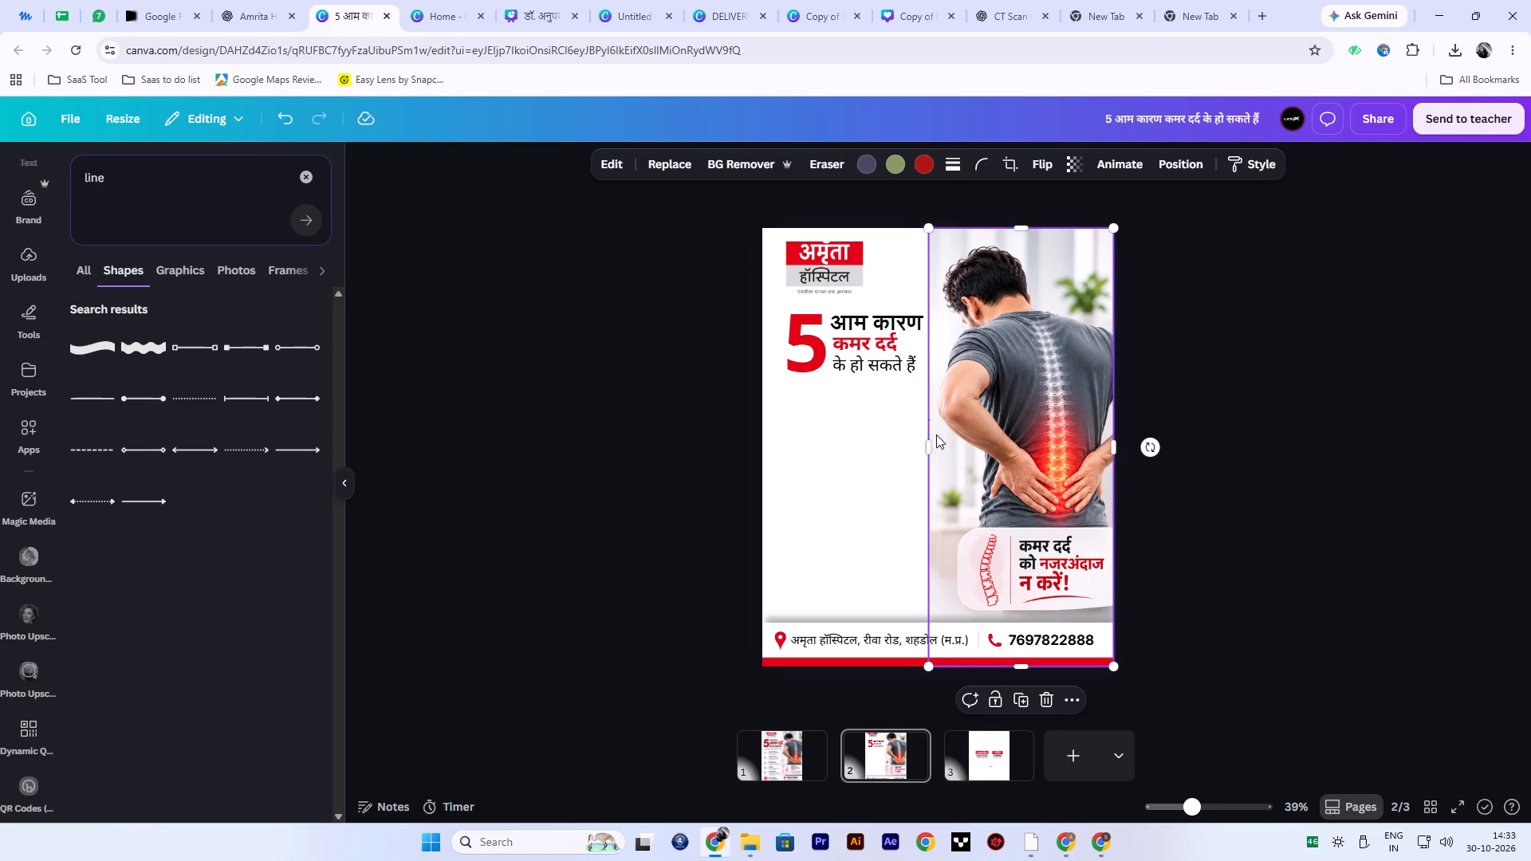
drag(931, 433, 918, 472)
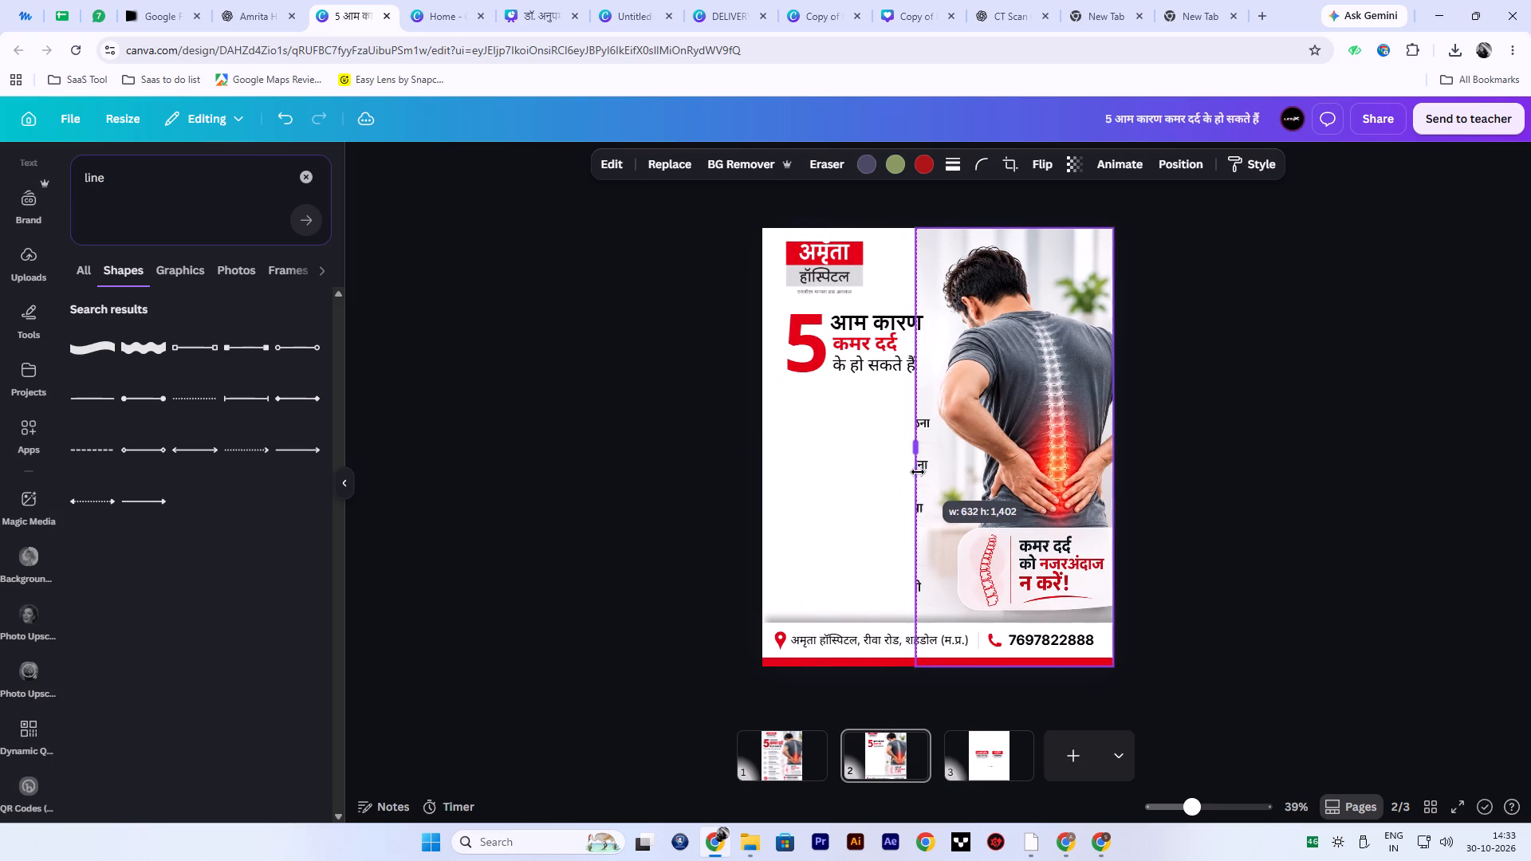
drag(918, 472, 931, 468)
drag(545, 469, 535, 467)
Look through the already added apps, including Backgroundless, Photo Upscaler and the QR code apps, for one that suits the cropped back-pain image.
click(984, 449)
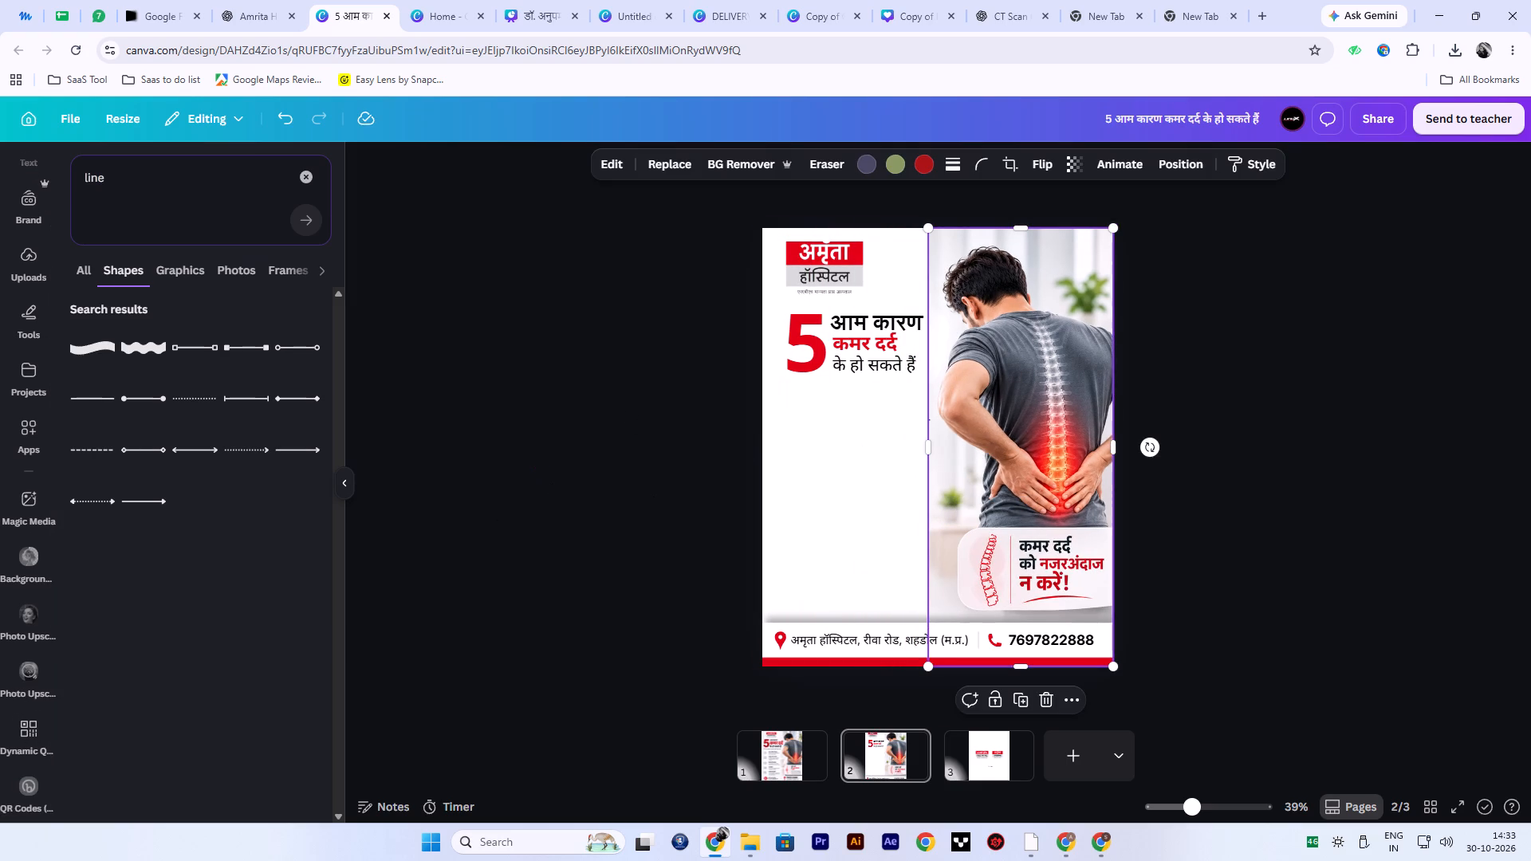
scroll(37, 658, down, 4)
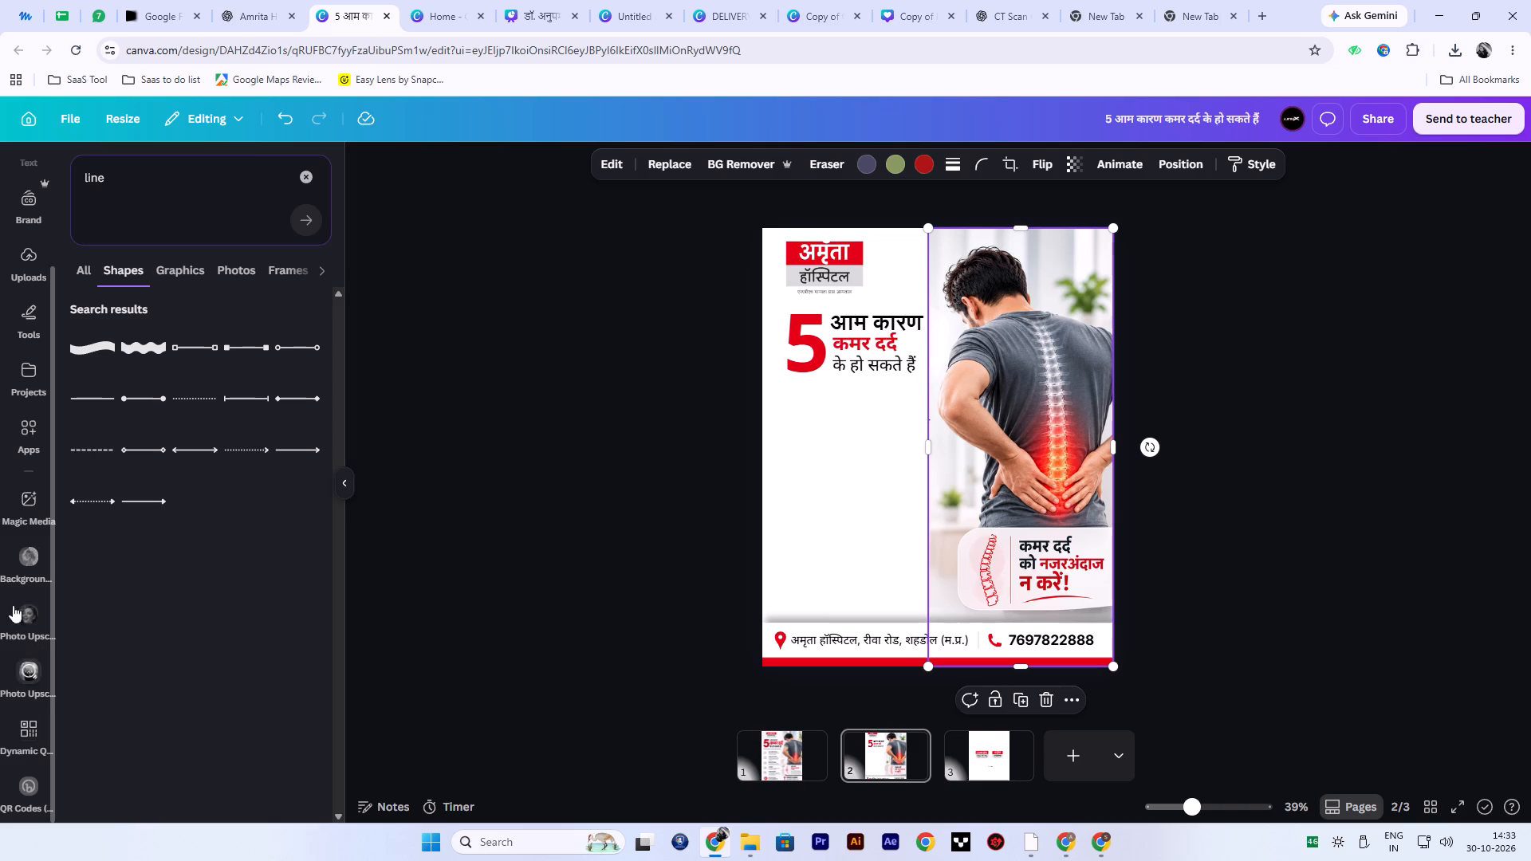
click(23, 559)
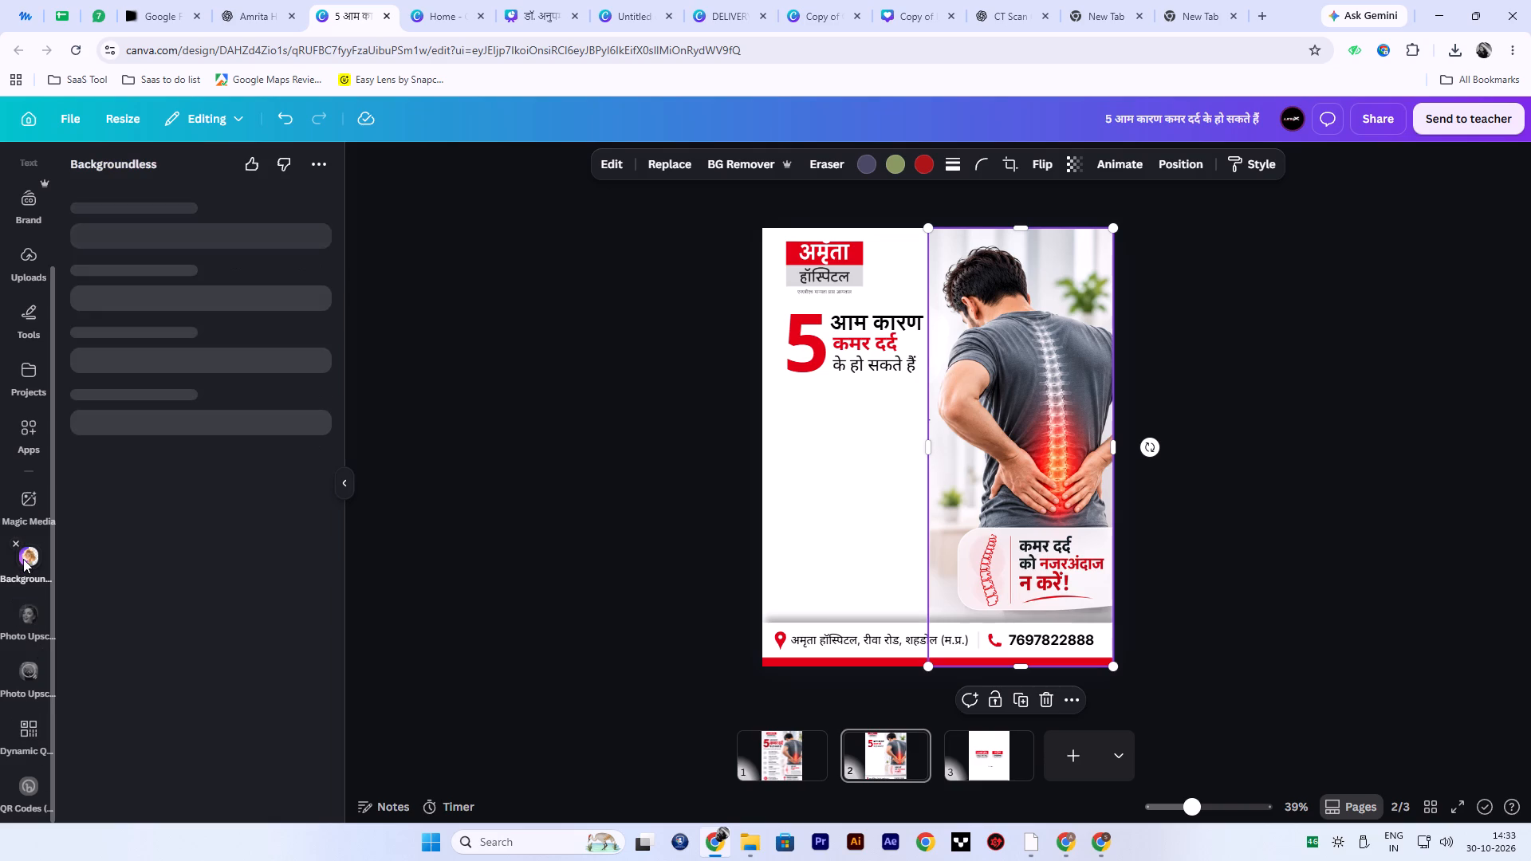
click(39, 671)
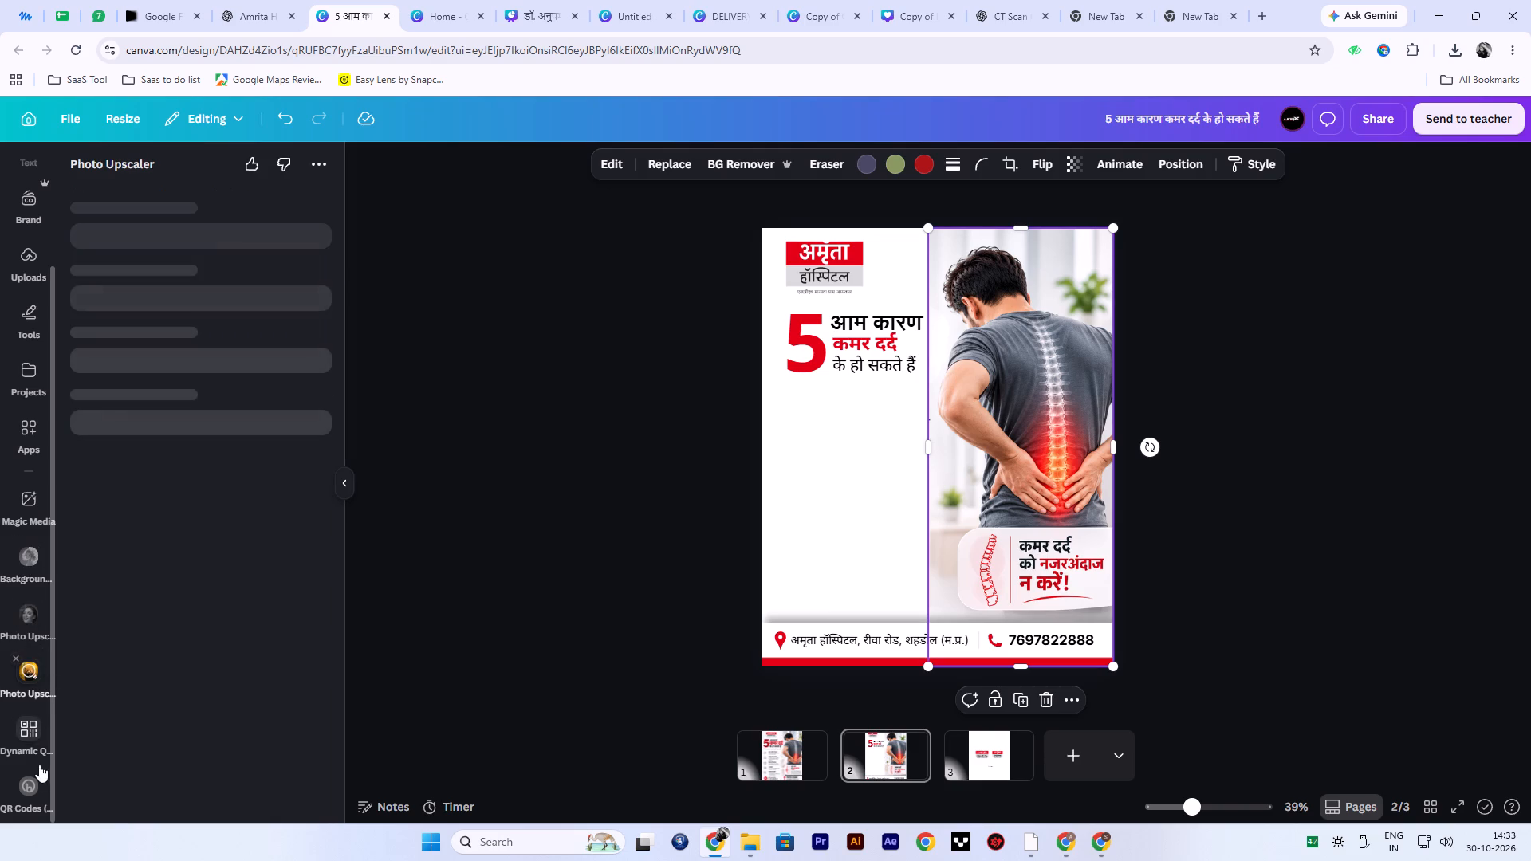
scroll(30, 784, down, 6)
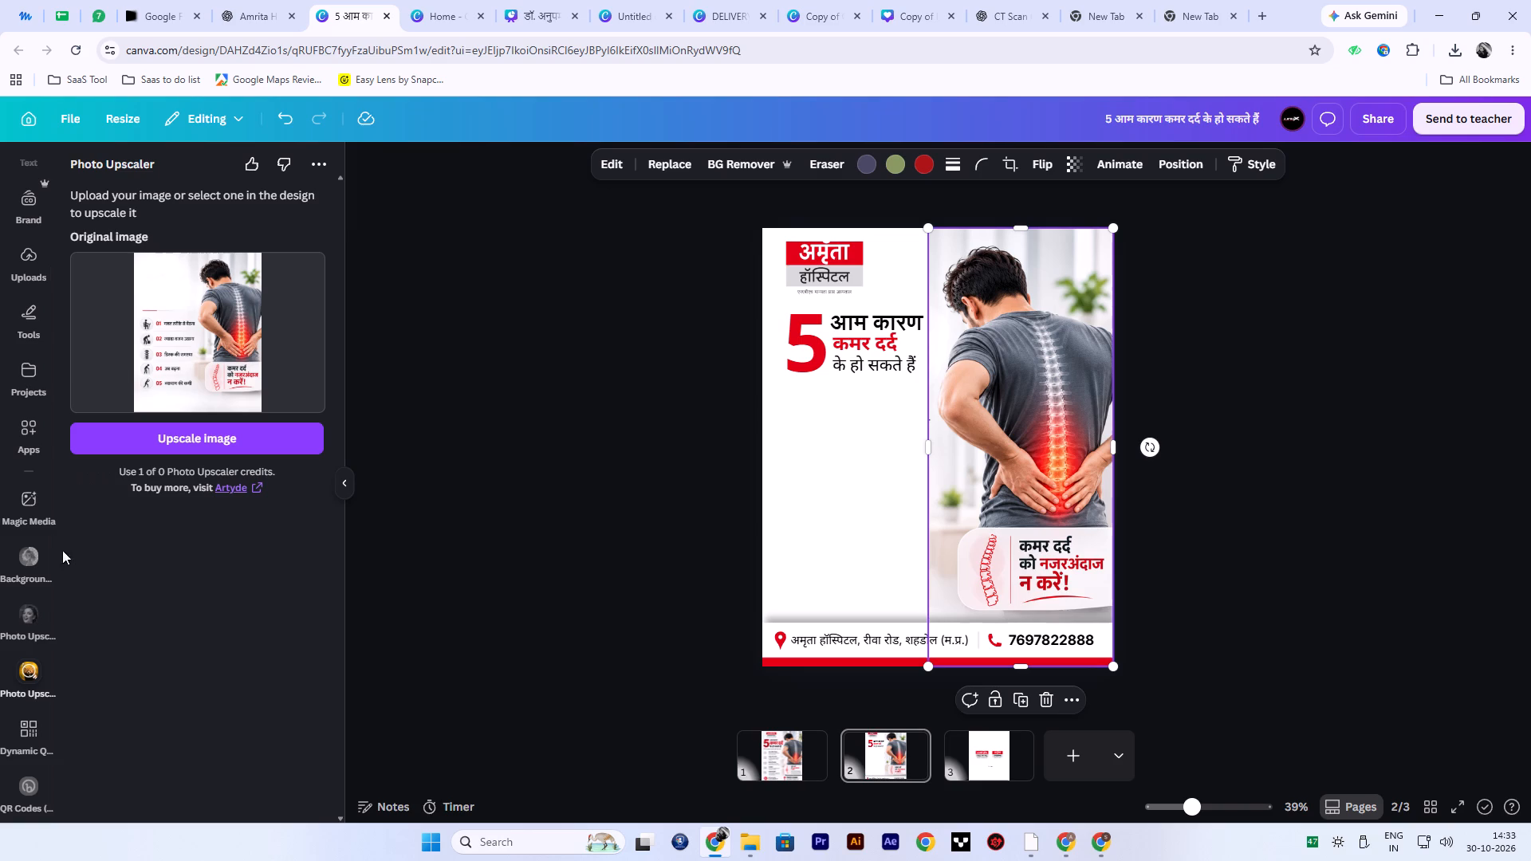
scroll(37, 582, down, 4)
click(32, 560)
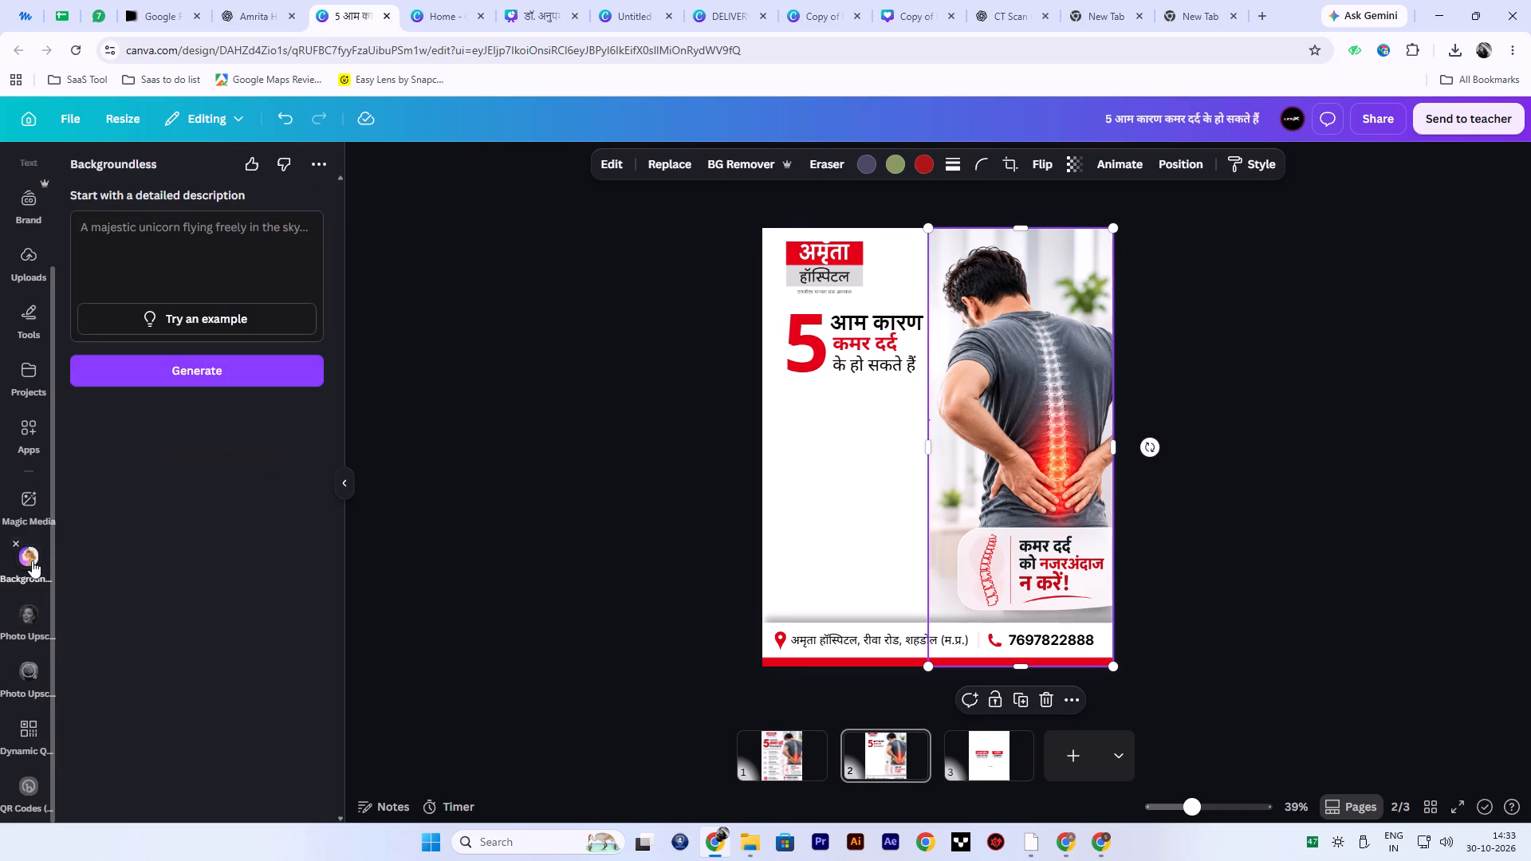
click(35, 598)
click(33, 680)
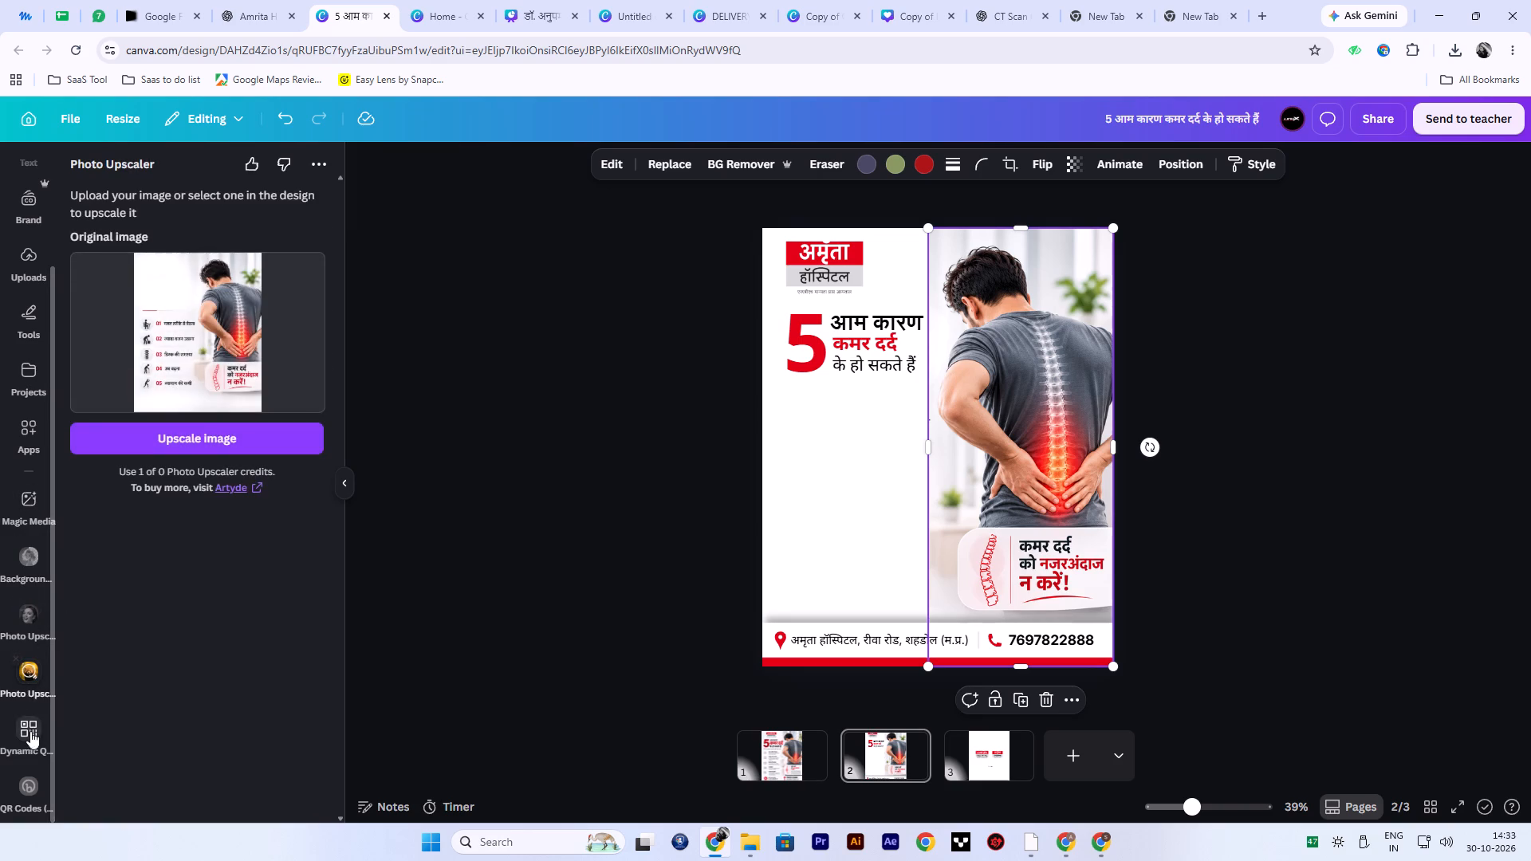
click(30, 734)
click(21, 791)
scroll(55, 710, down, 5)
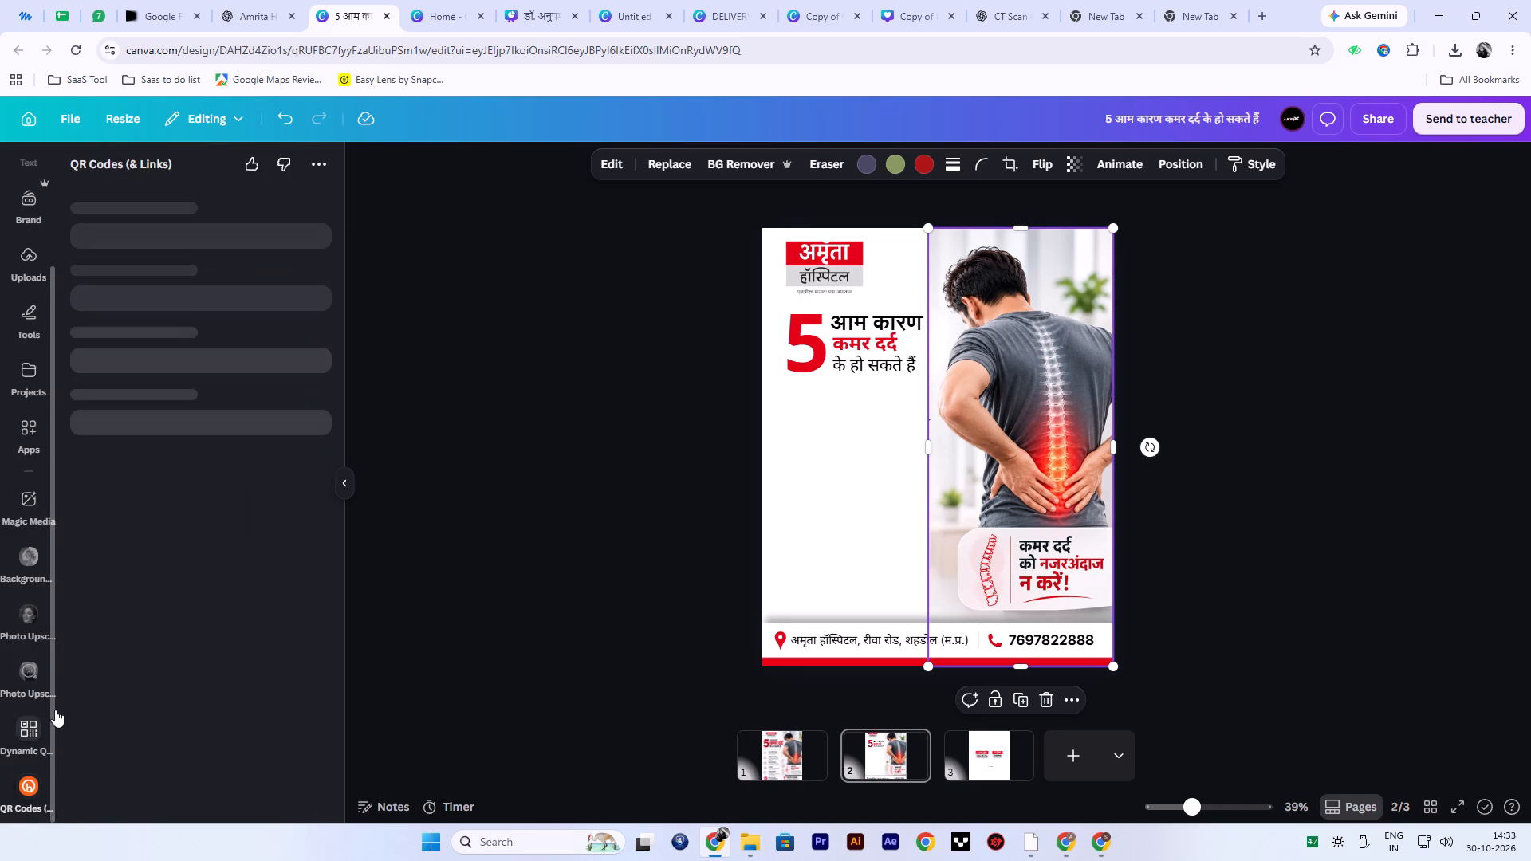
scroll(55, 710, up, 5)
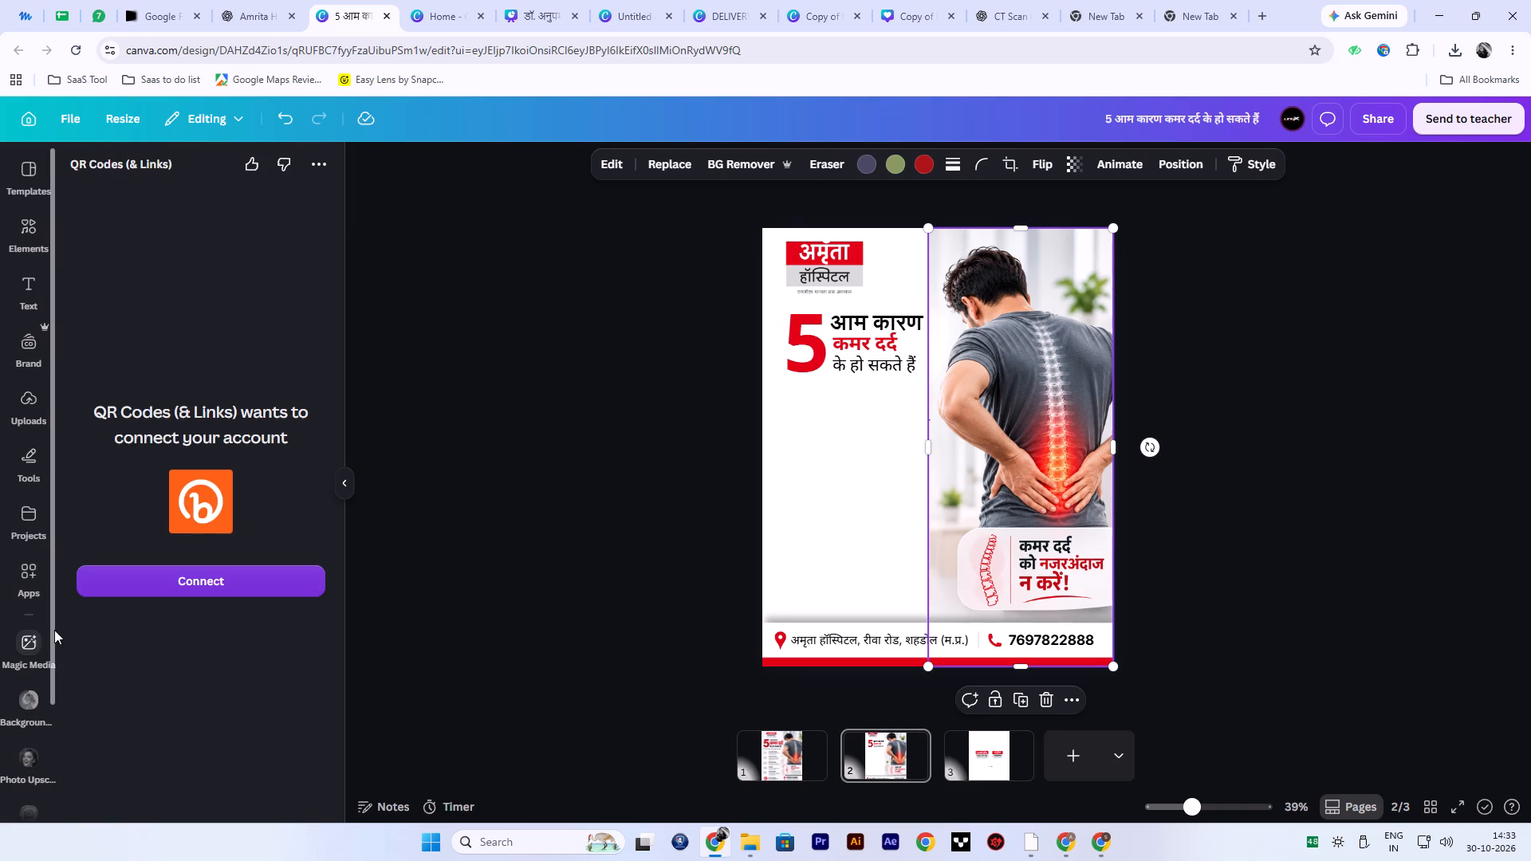
drag(53, 625, 56, 830)
click(30, 738)
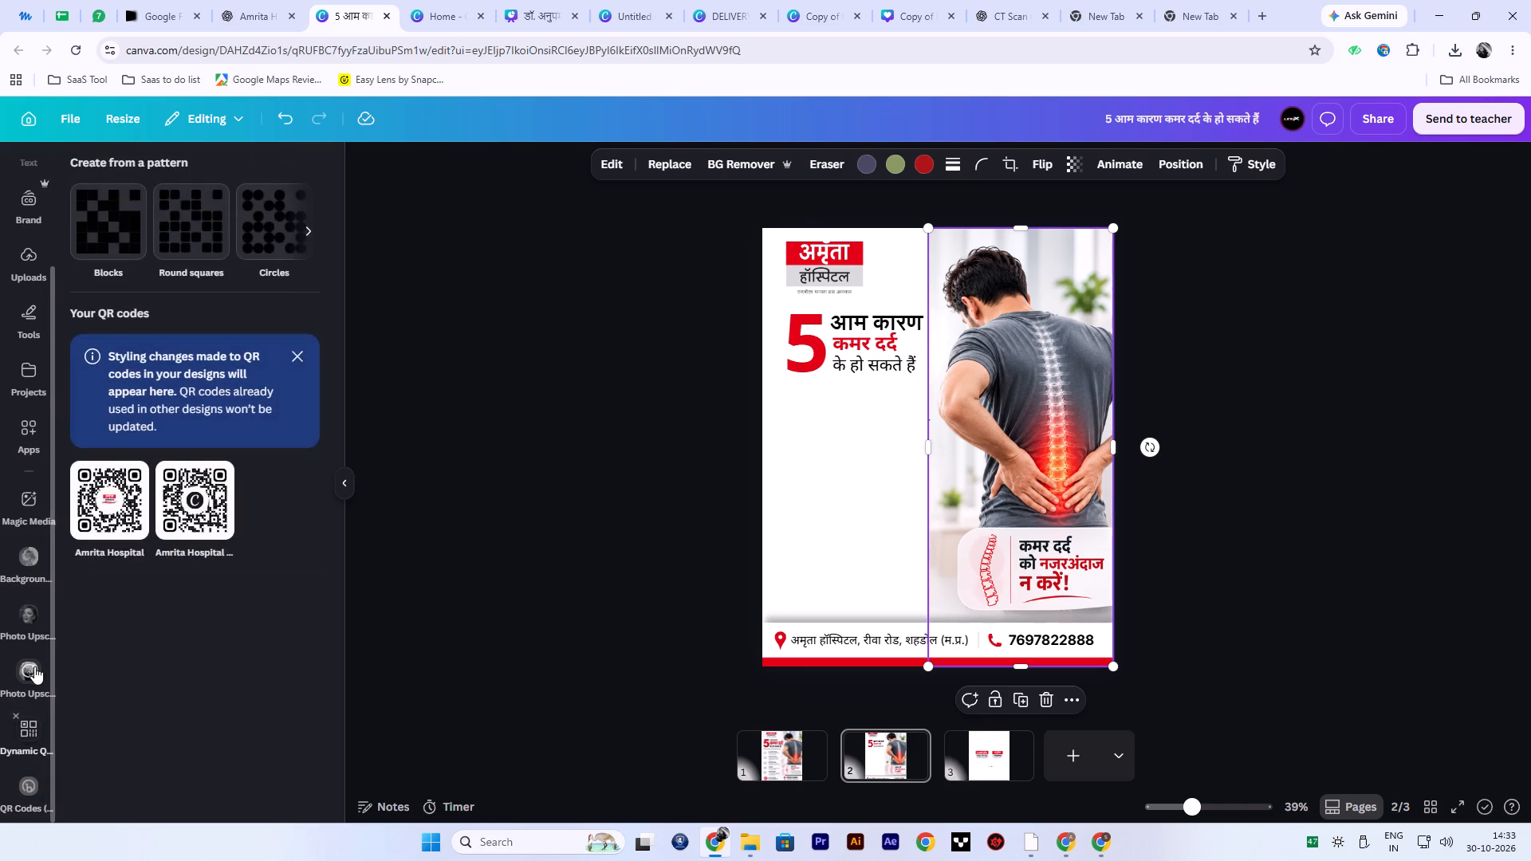
click(34, 666)
click(33, 609)
click(20, 547)
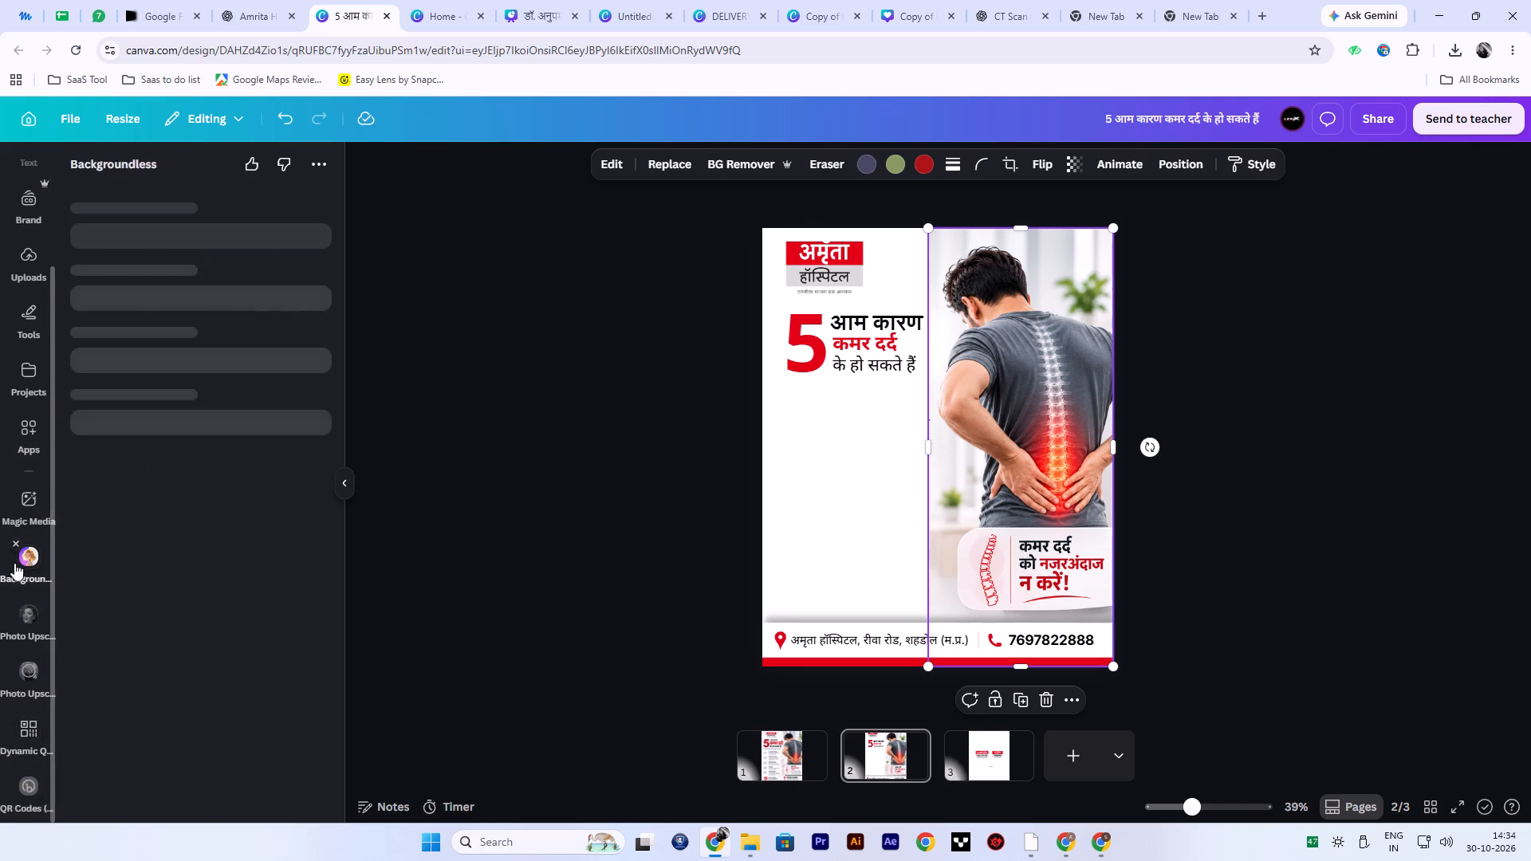
scroll(20, 593, up, 10)
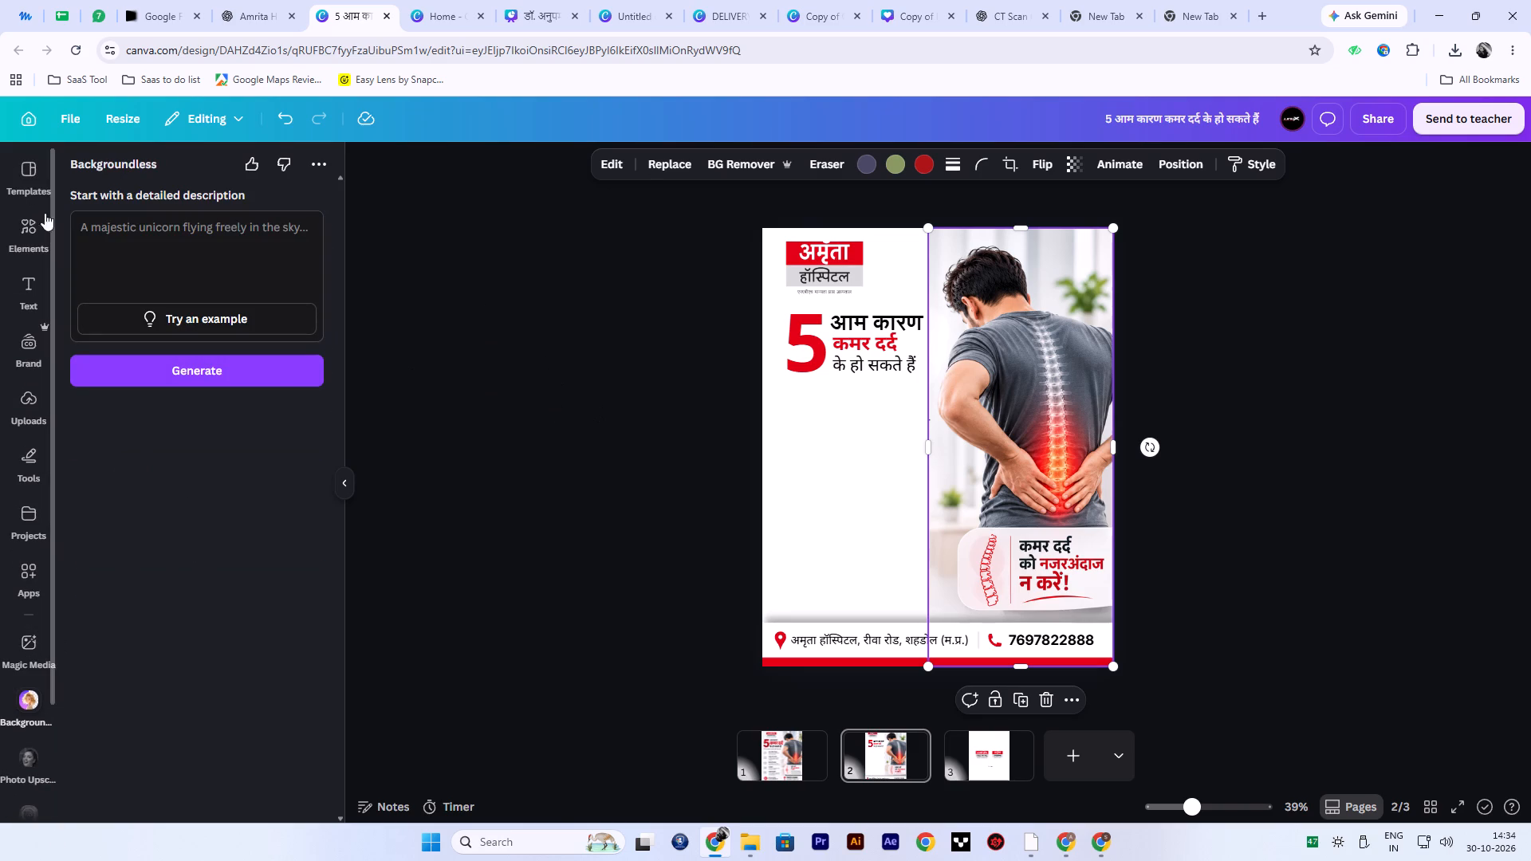
Search the Canva apps for "fade" and open the EasyFade app.
click(22, 580)
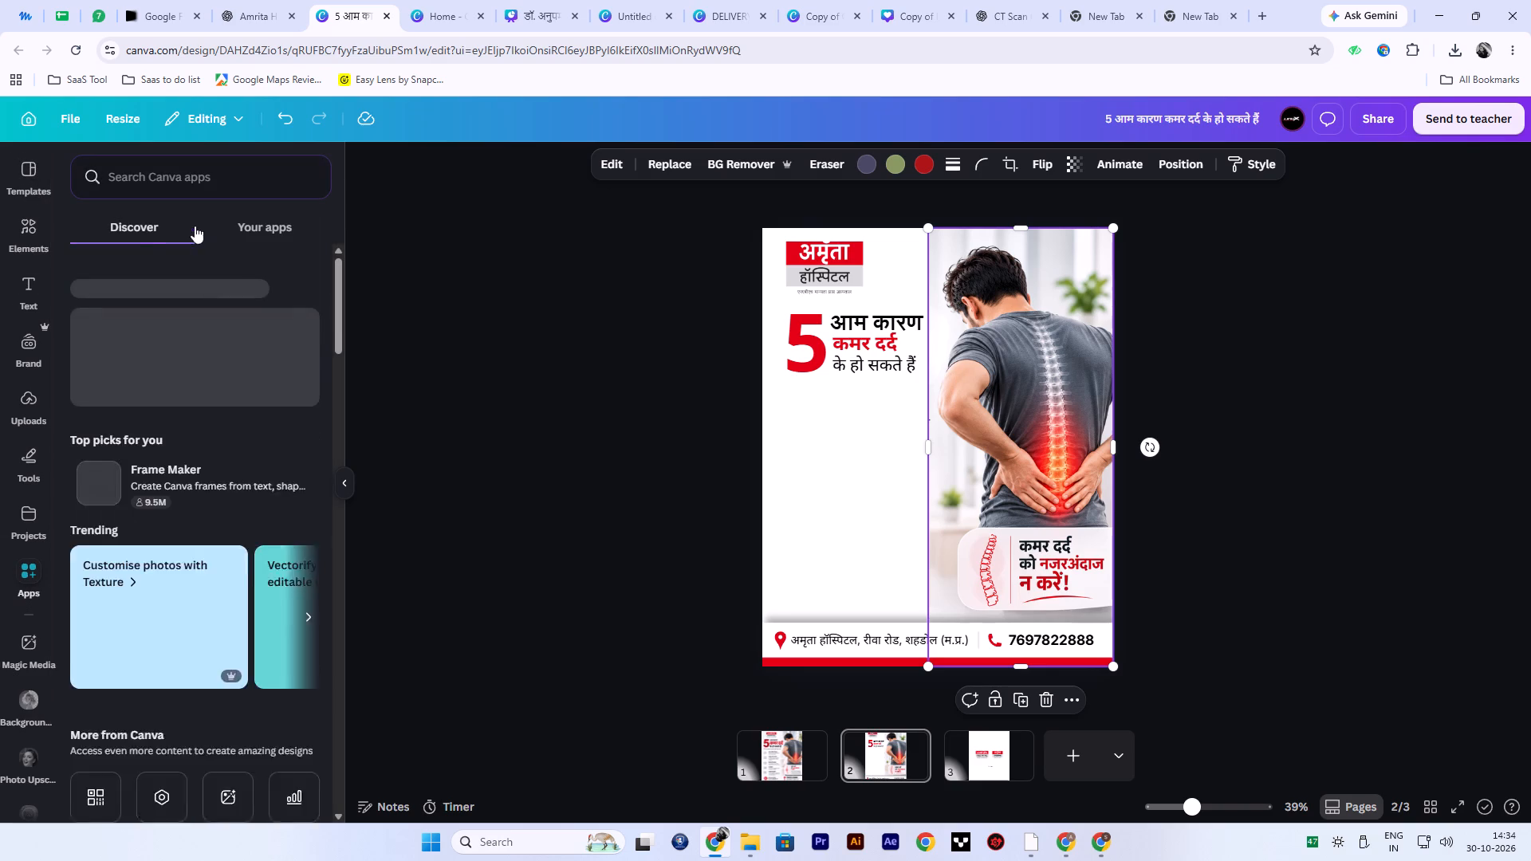
click(194, 182)
text(fade)
key(Return)
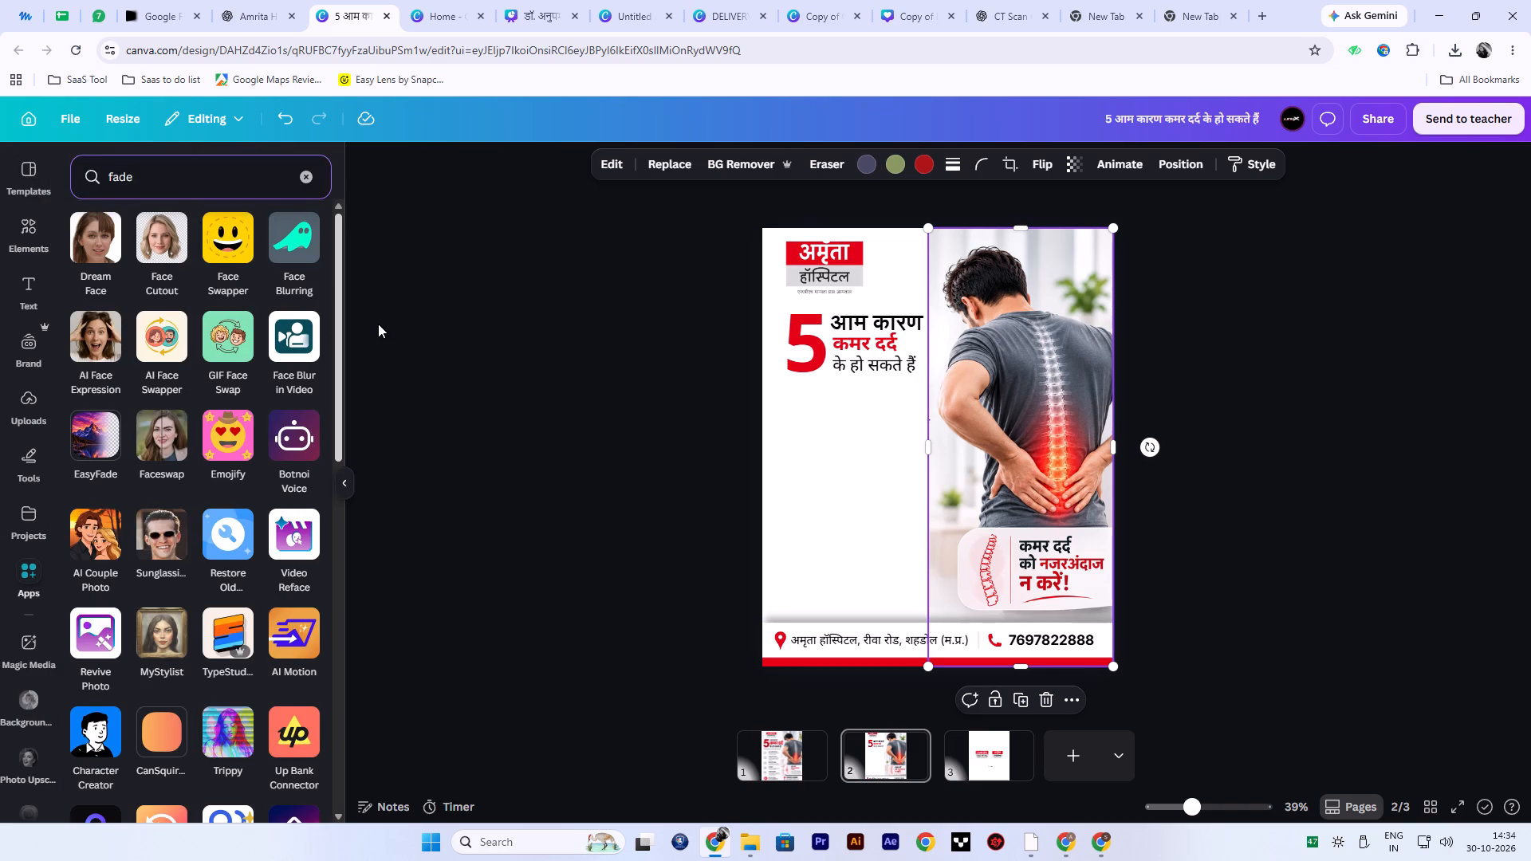
scroll(309, 413, down, 4)
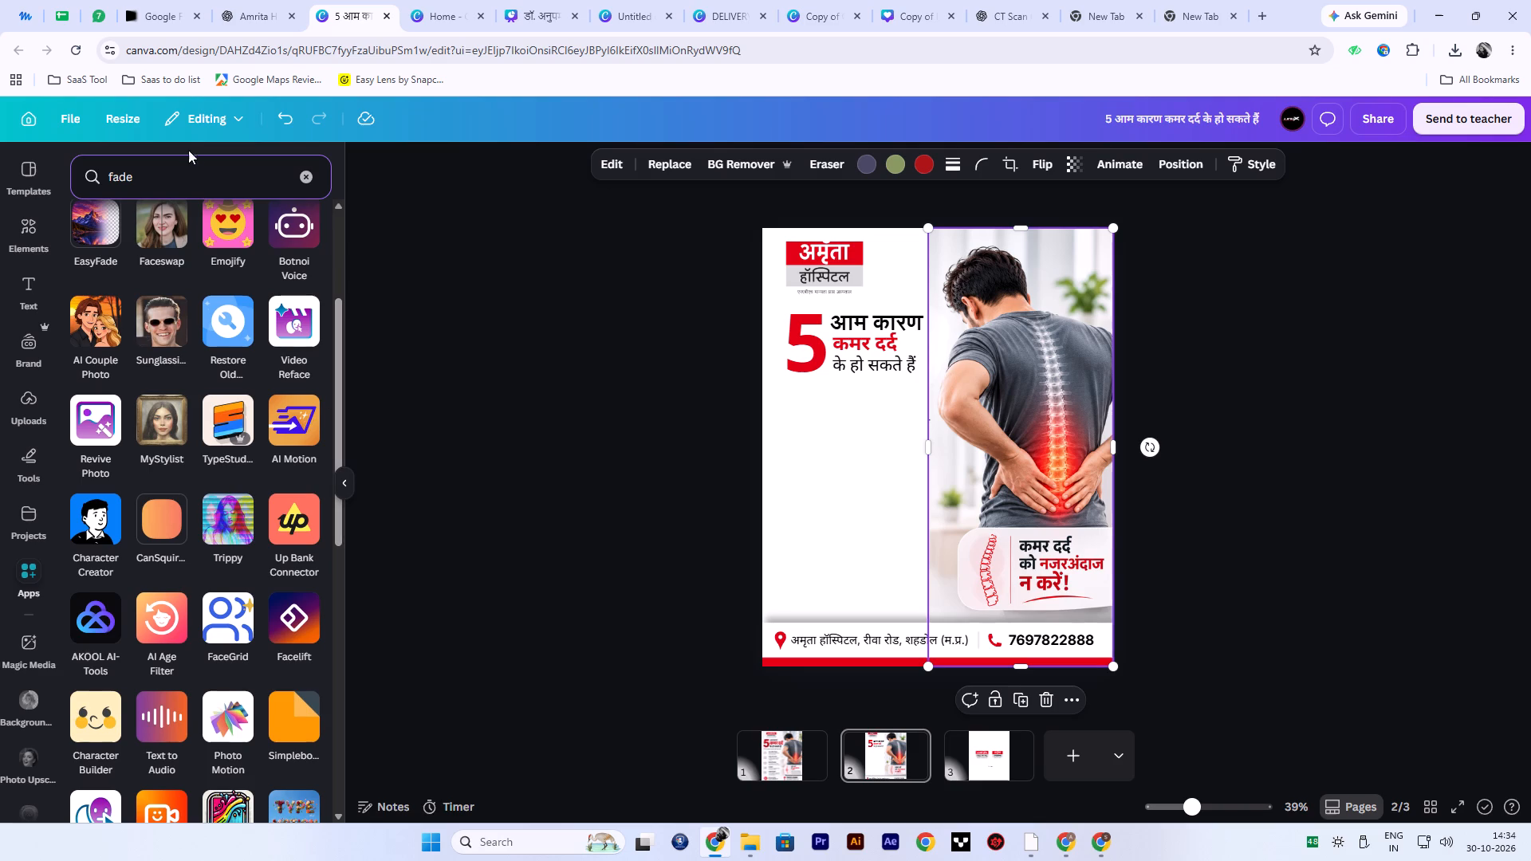
click(209, 175)
click(96, 227)
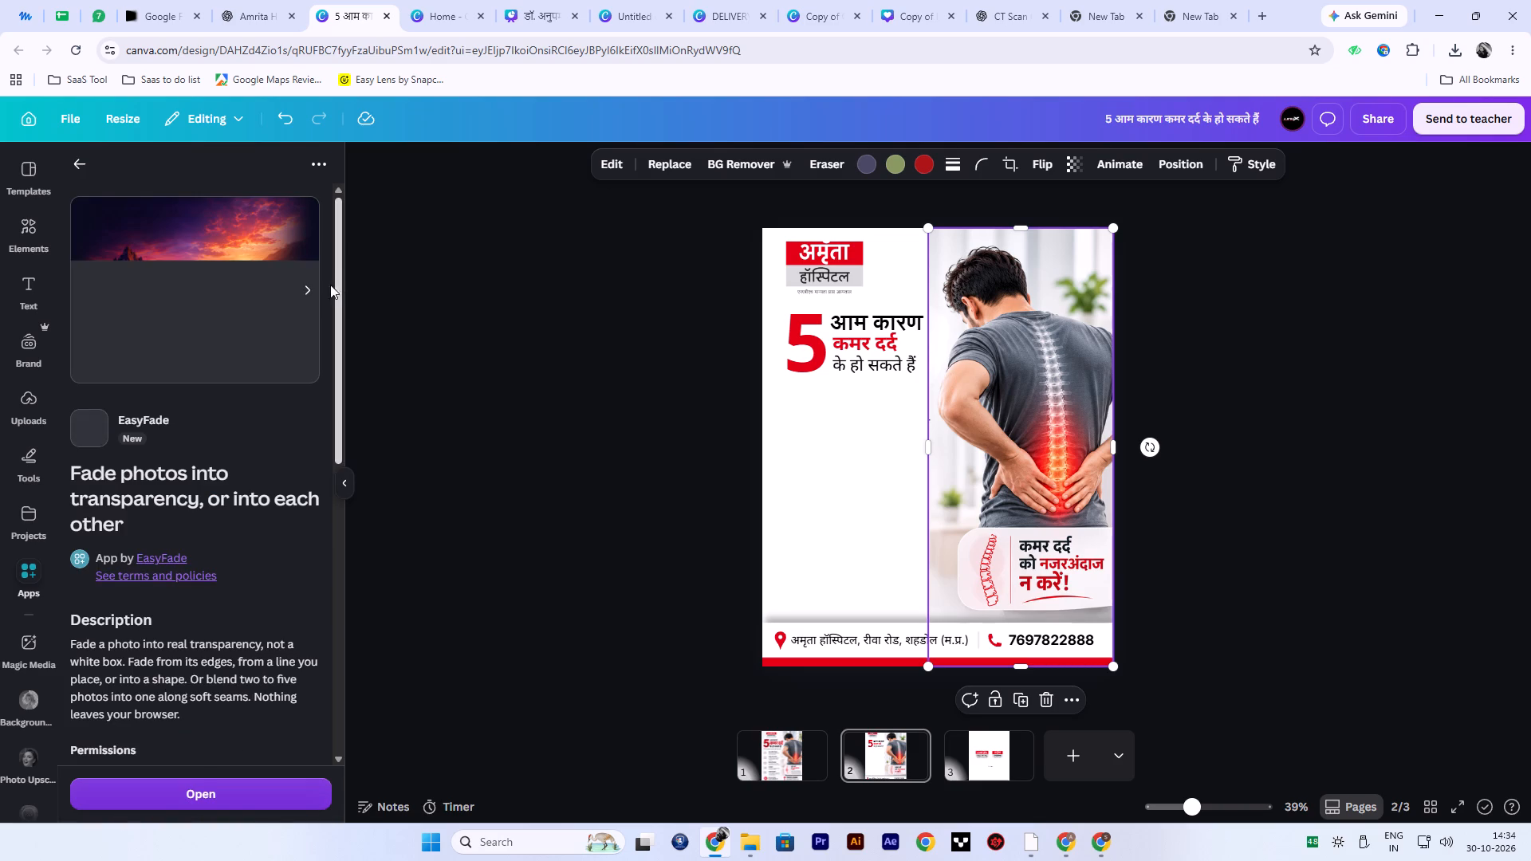
click(310, 289)
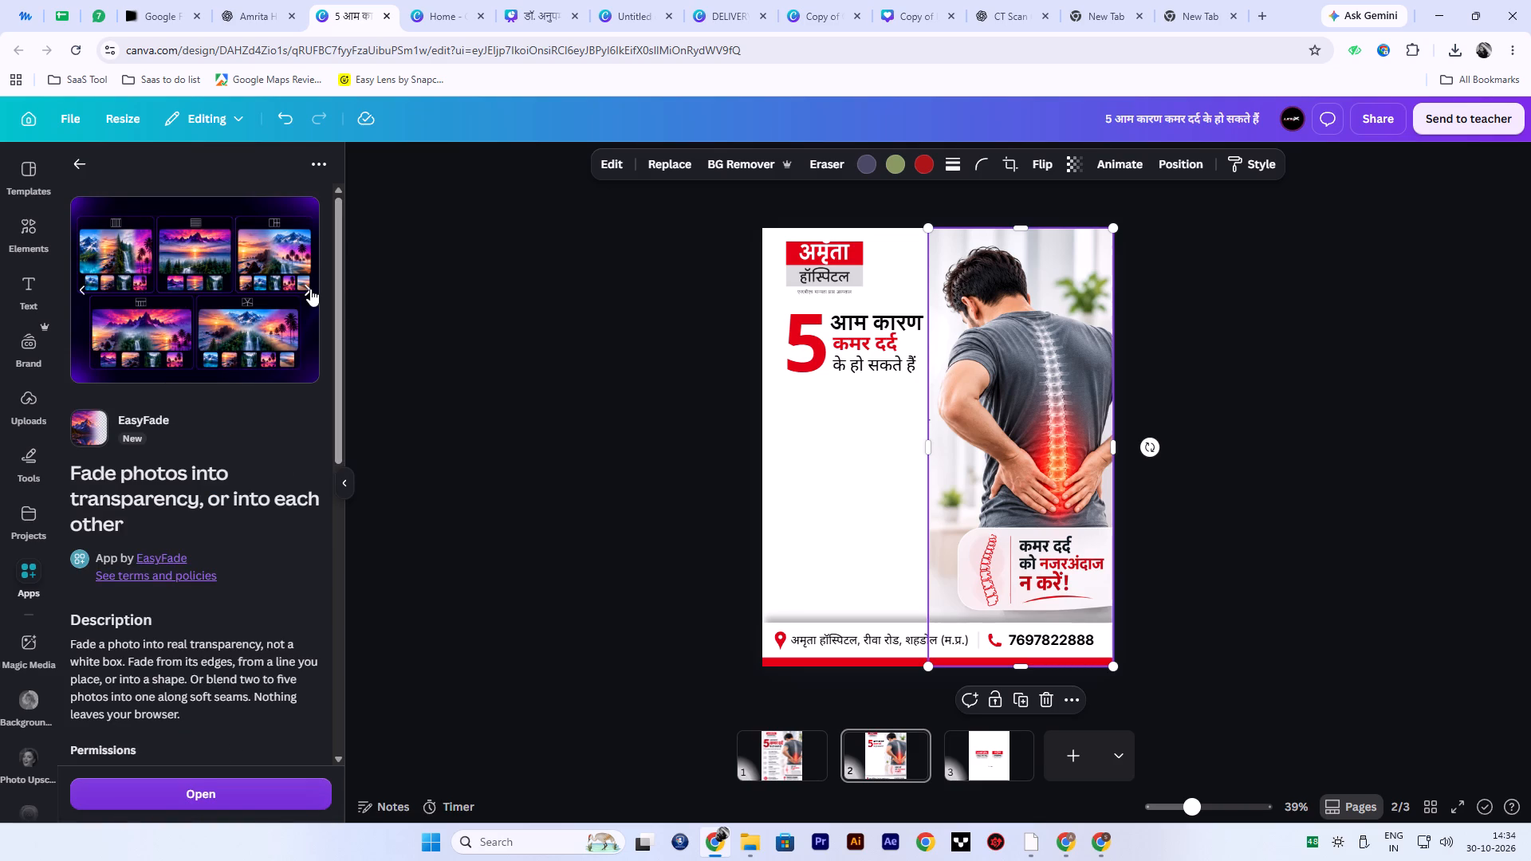
click(234, 784)
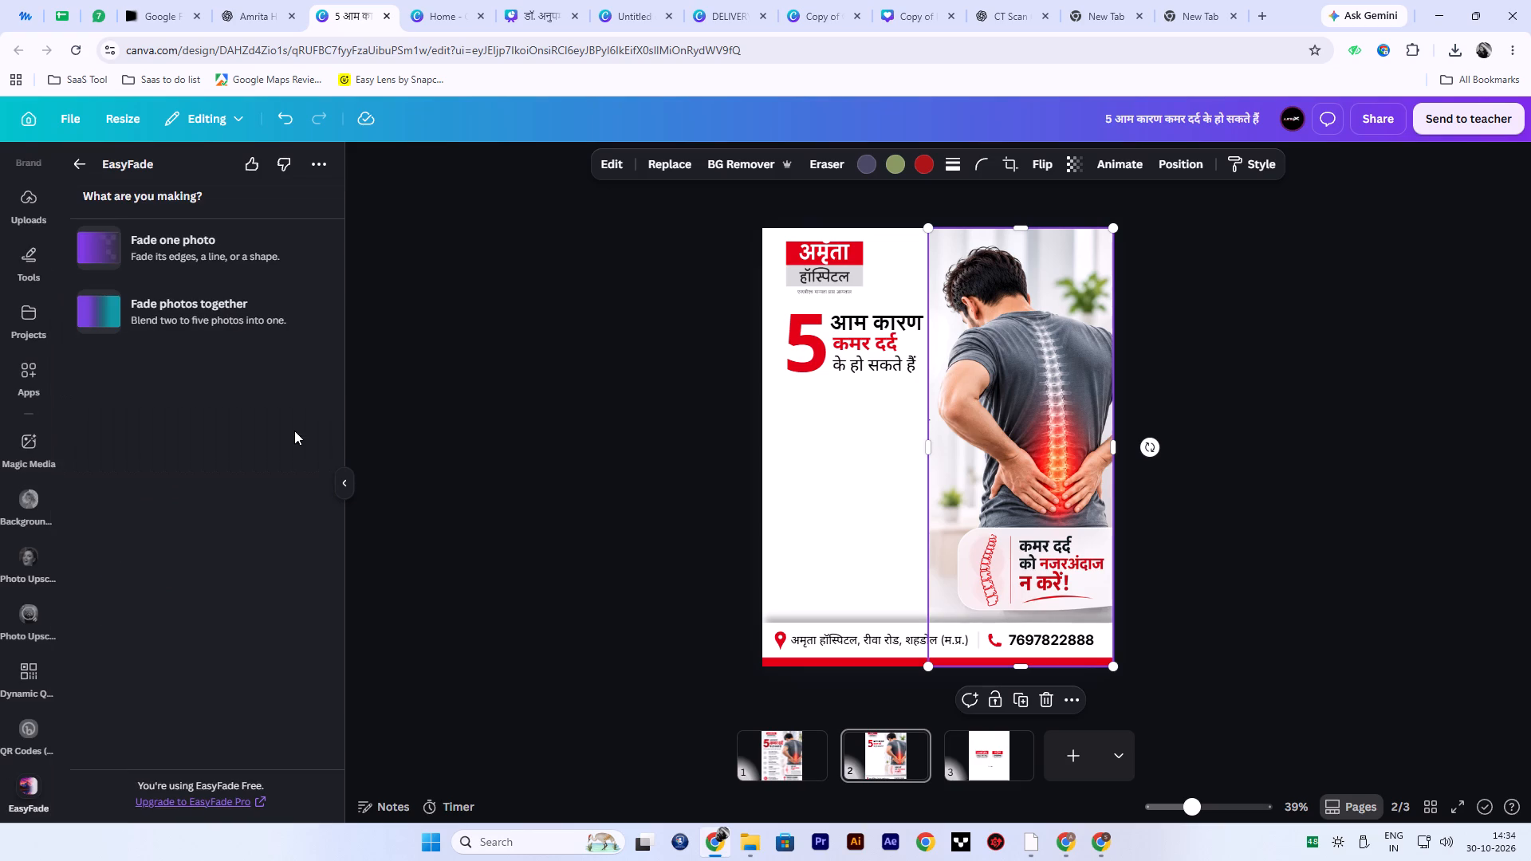
Apply EasyFade's one-photo edge fade to the back-pain image with the bottom side chosen.
click(1025, 328)
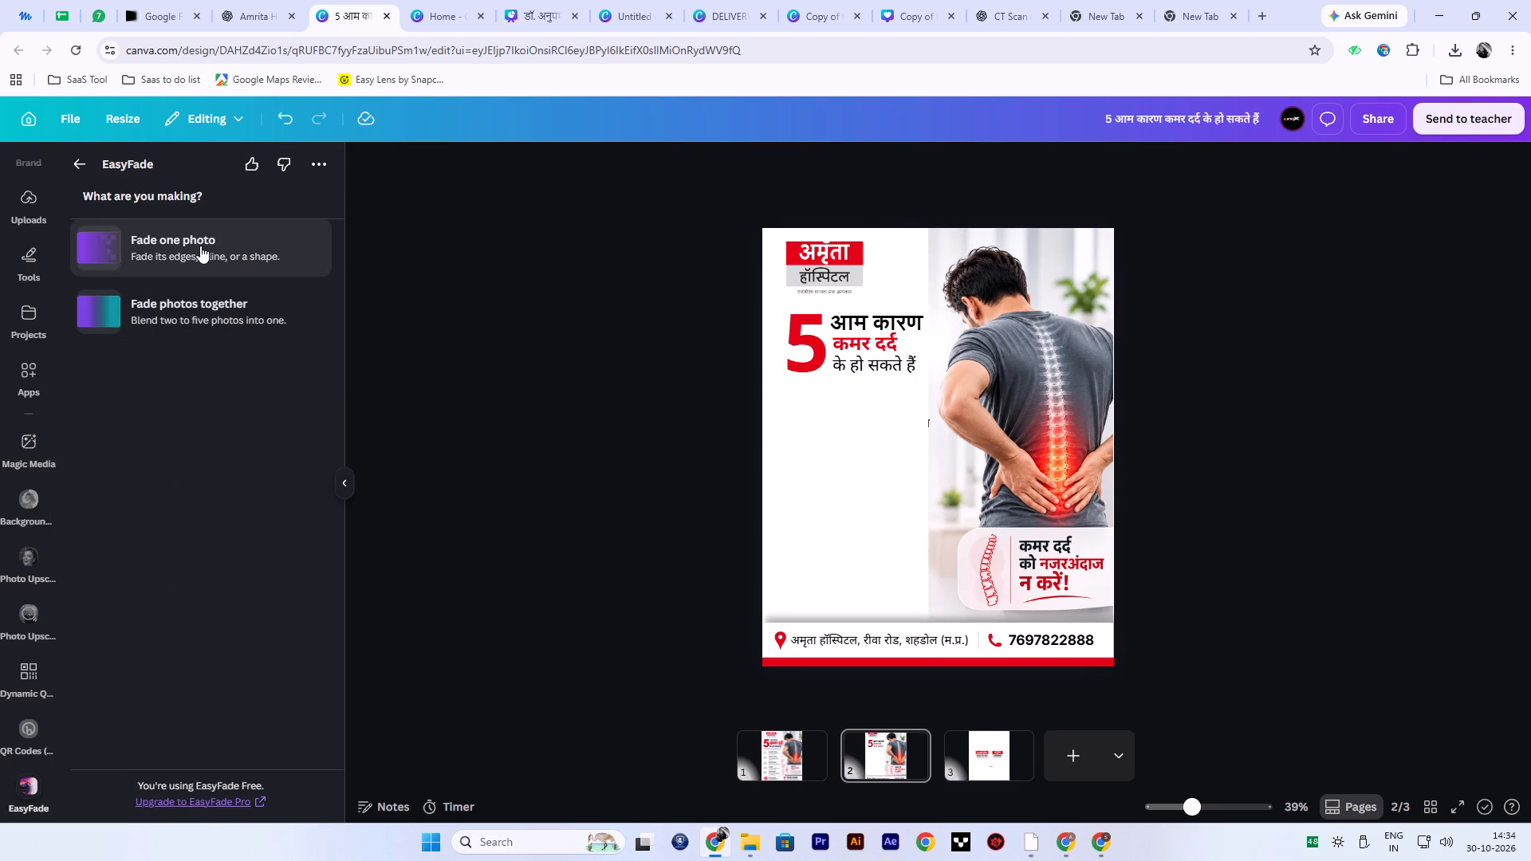
click(1057, 373)
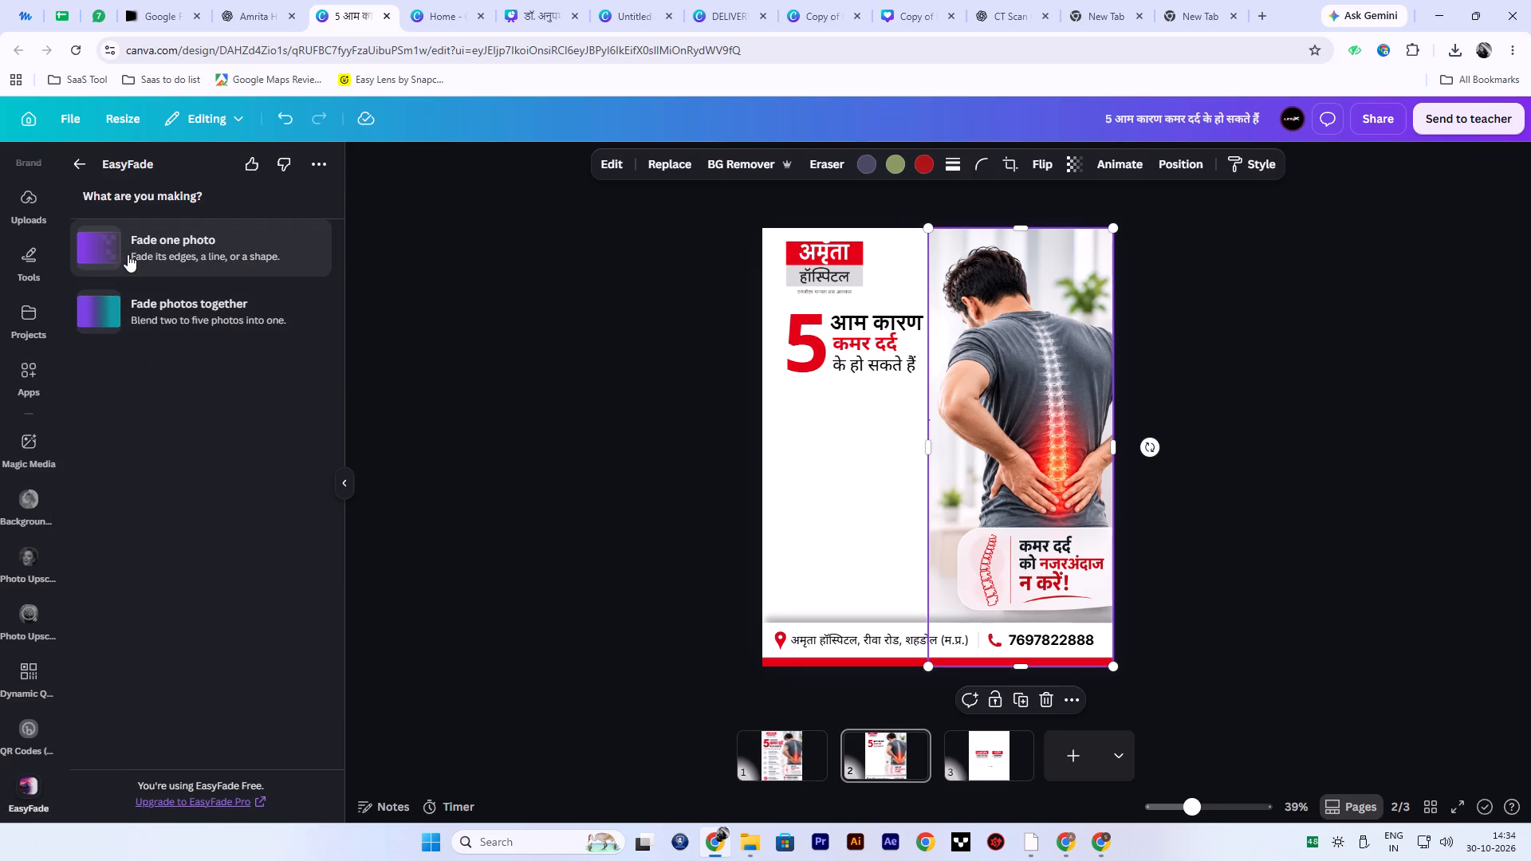
click(136, 250)
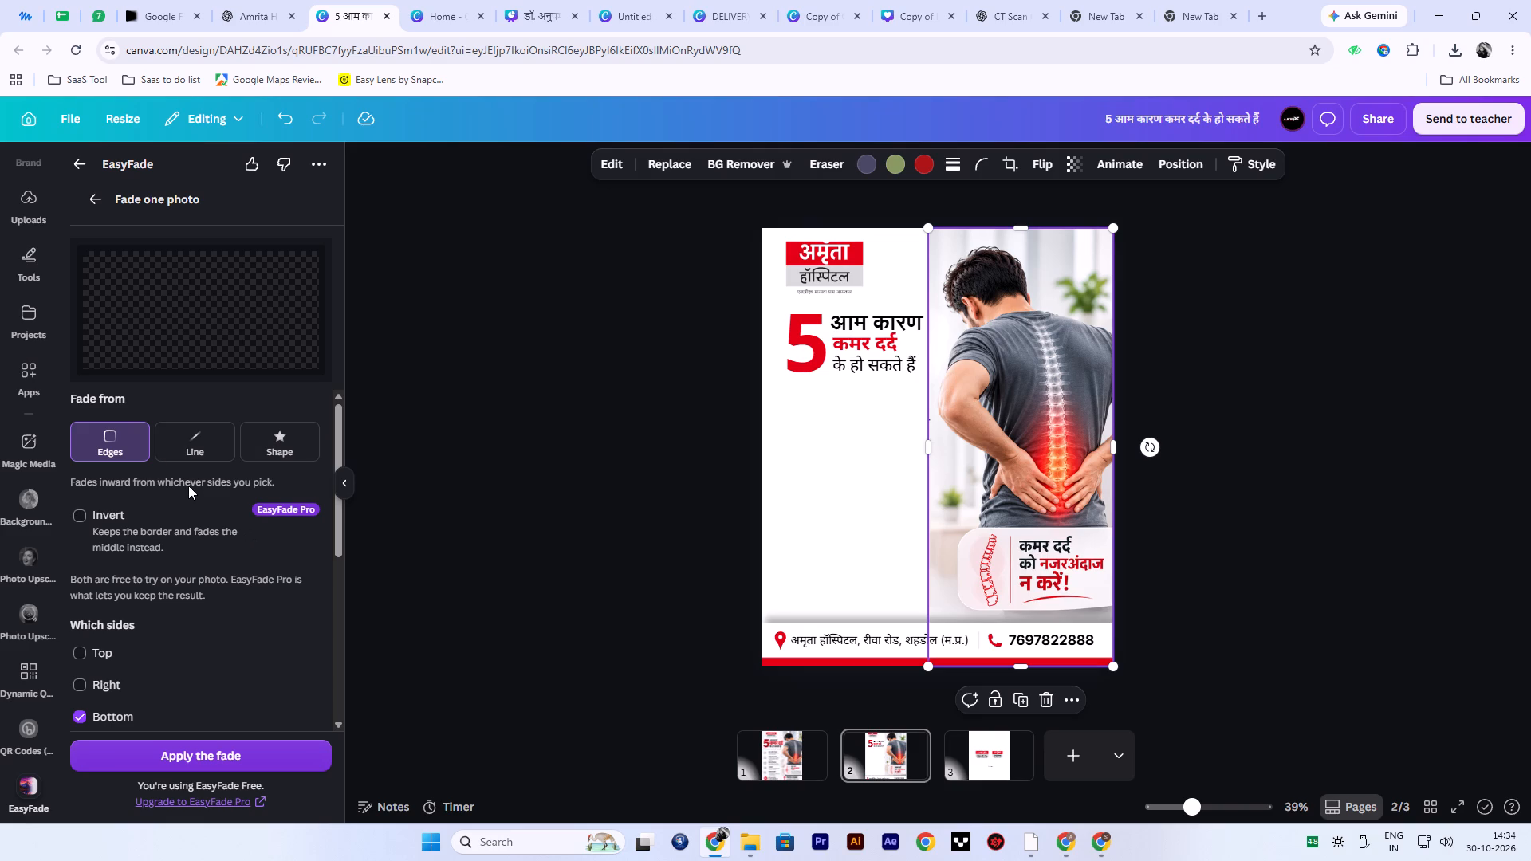
click(219, 753)
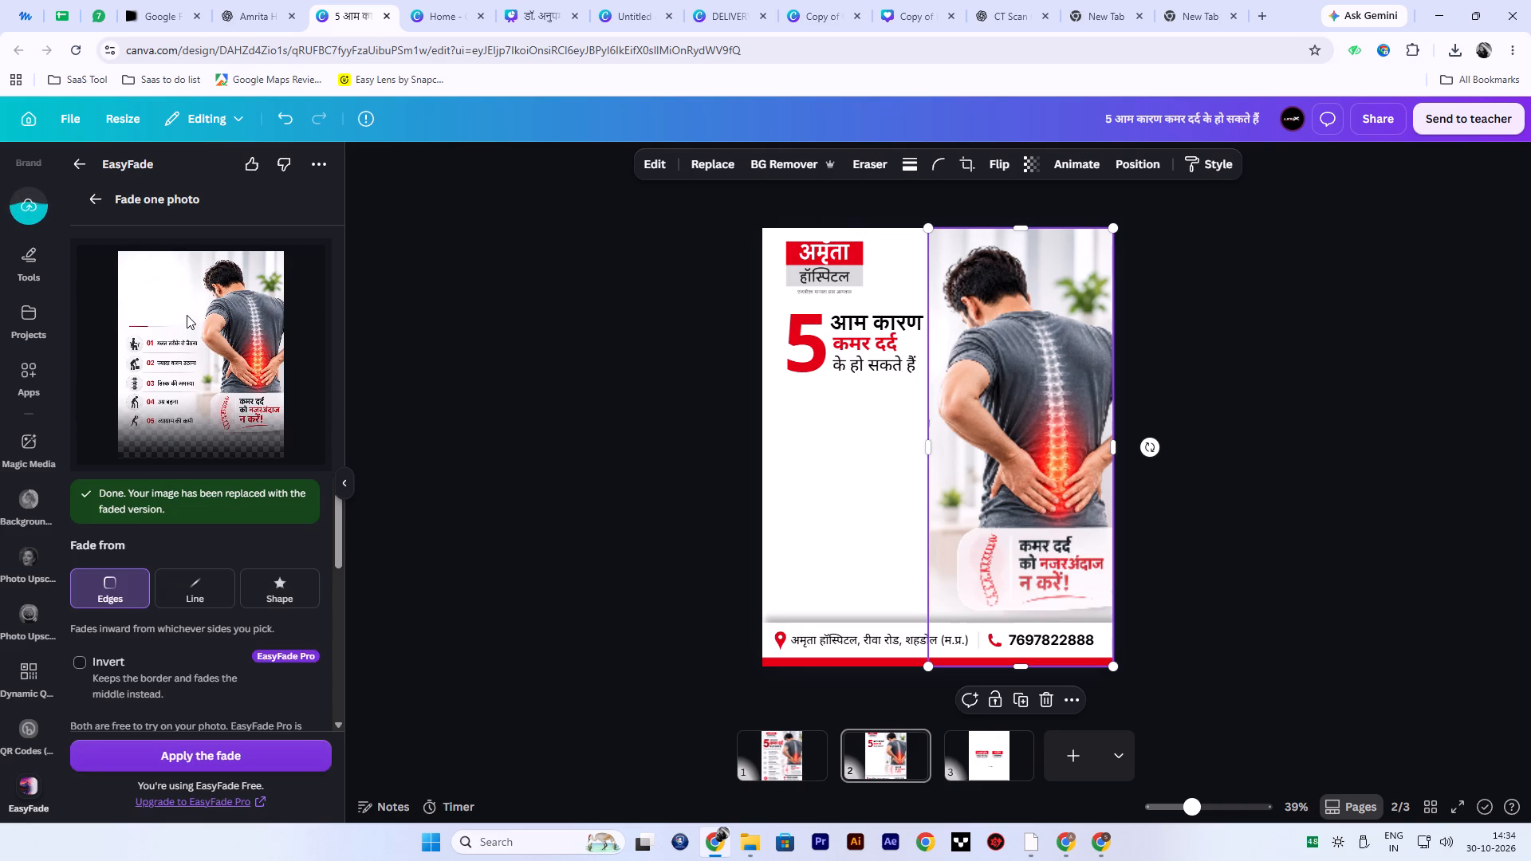
drag(187, 310, 196, 393)
drag(207, 328, 212, 443)
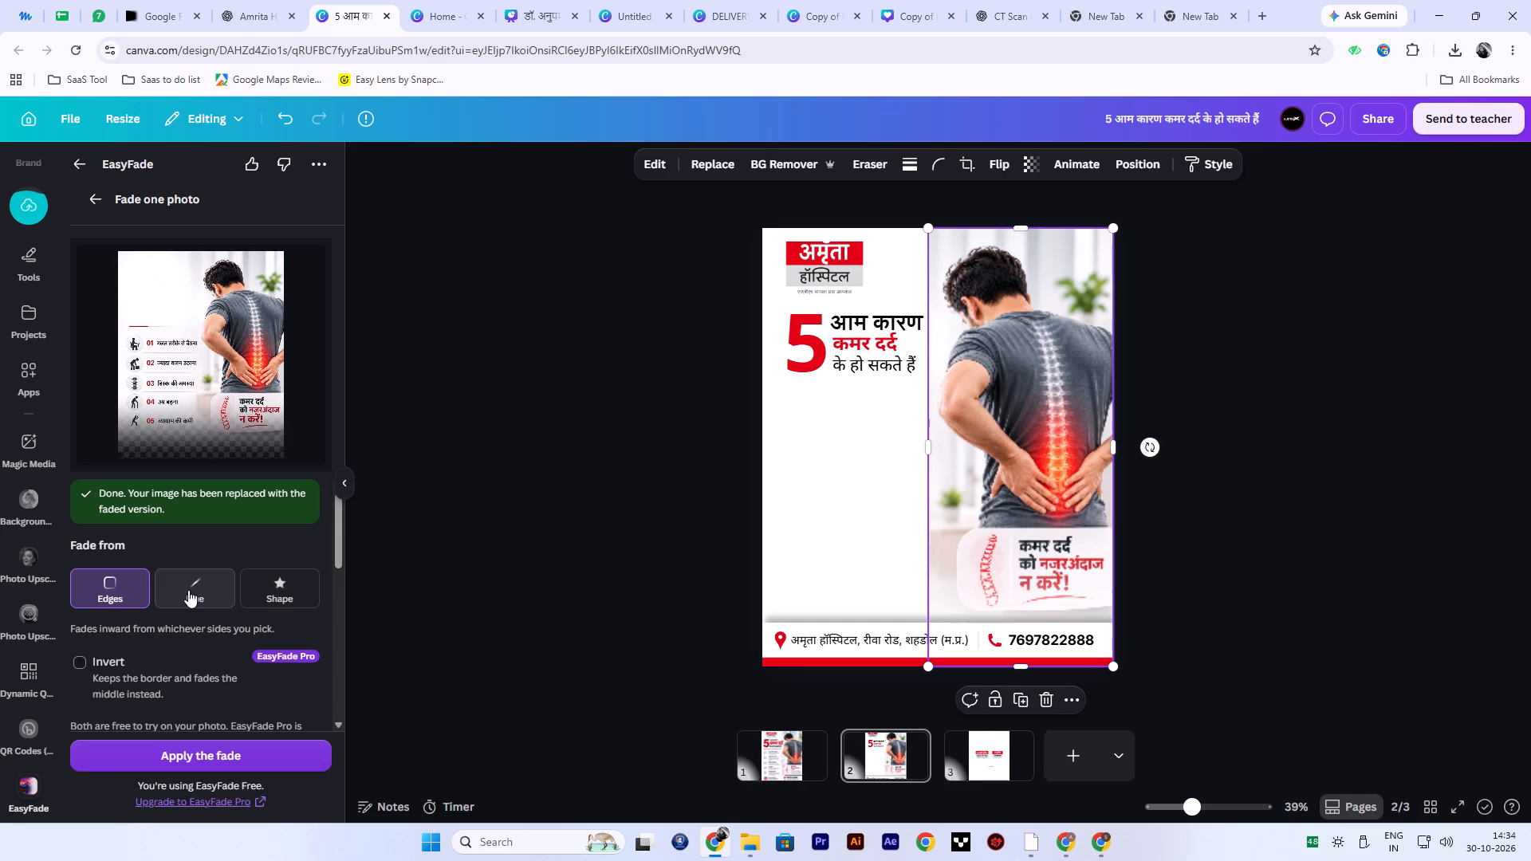
drag(200, 337, 247, 366)
drag(289, 395, 283, 407)
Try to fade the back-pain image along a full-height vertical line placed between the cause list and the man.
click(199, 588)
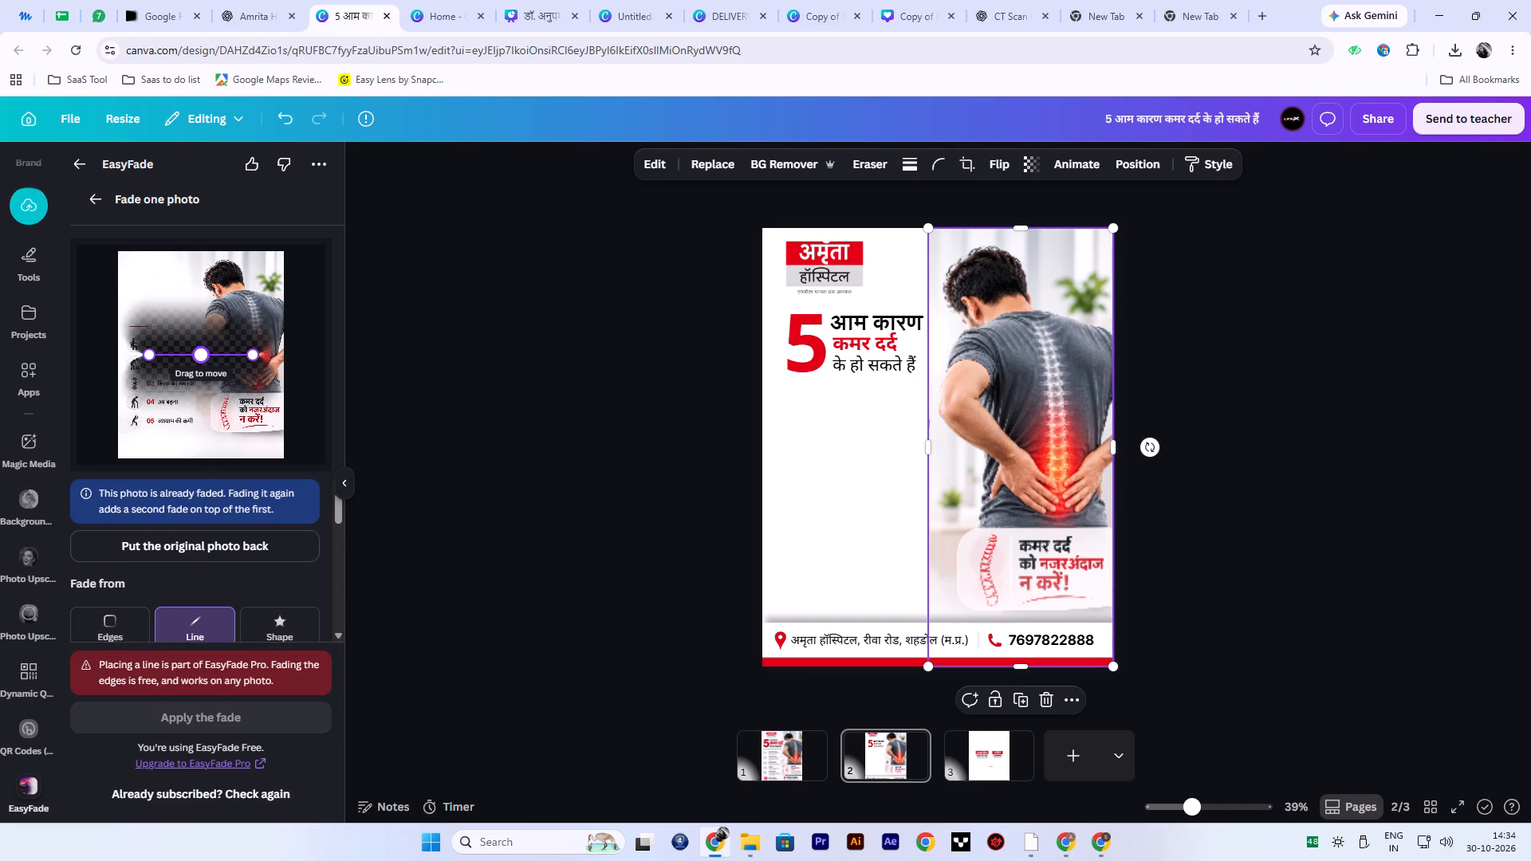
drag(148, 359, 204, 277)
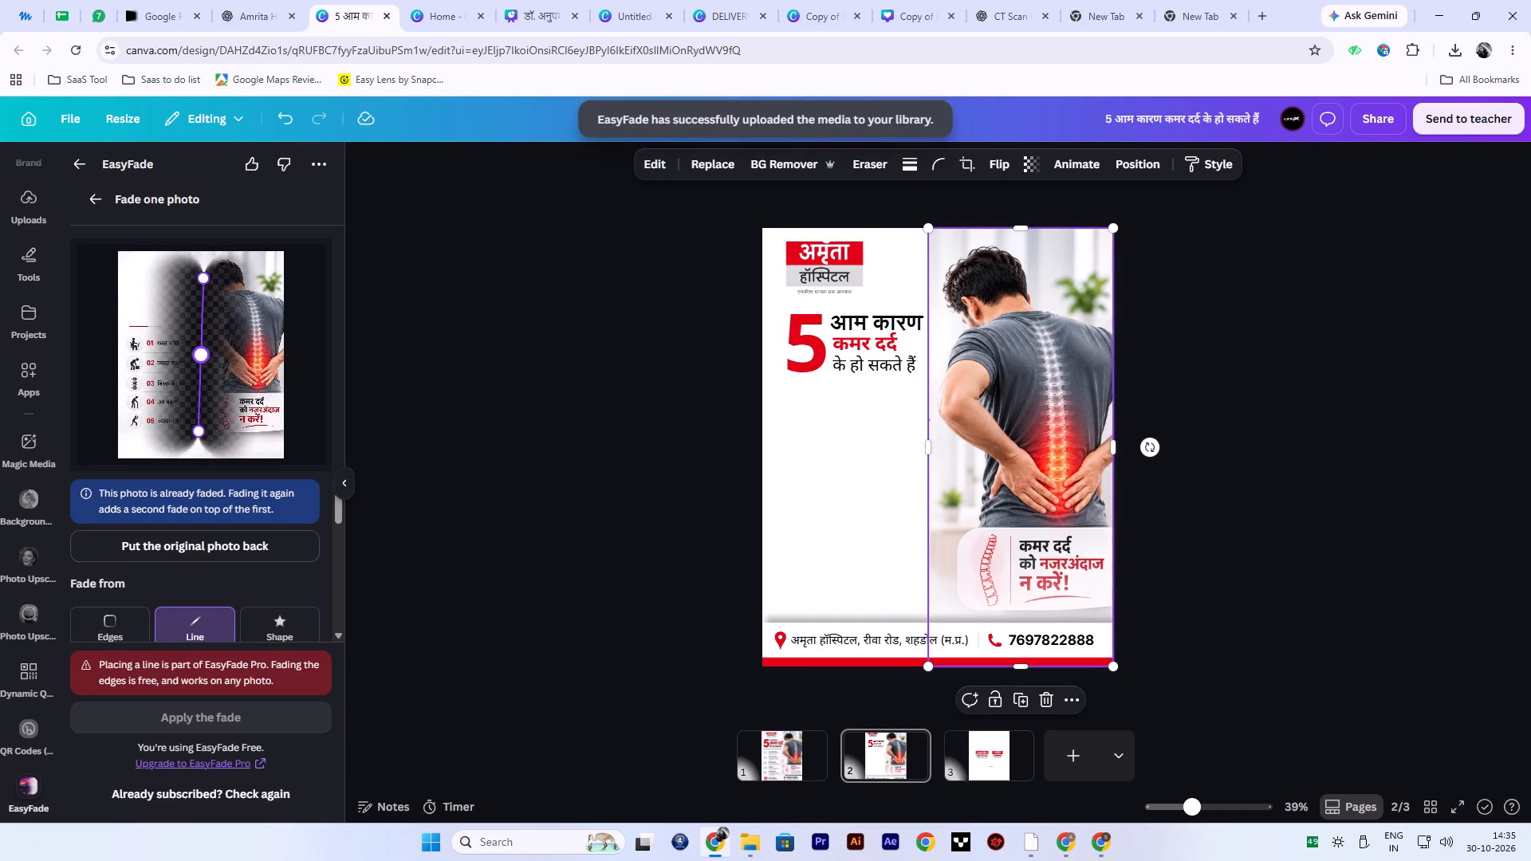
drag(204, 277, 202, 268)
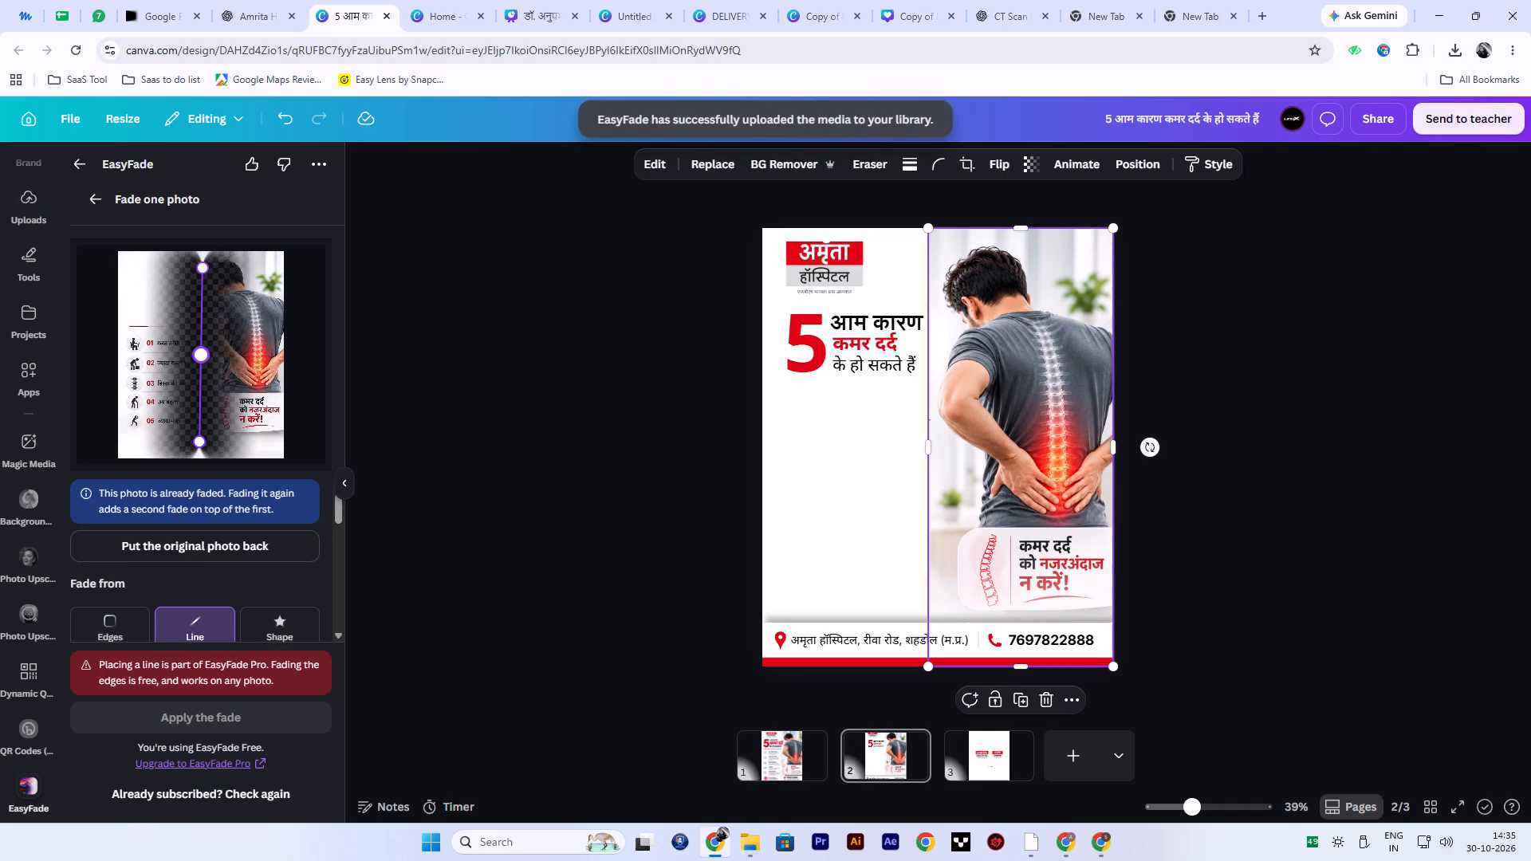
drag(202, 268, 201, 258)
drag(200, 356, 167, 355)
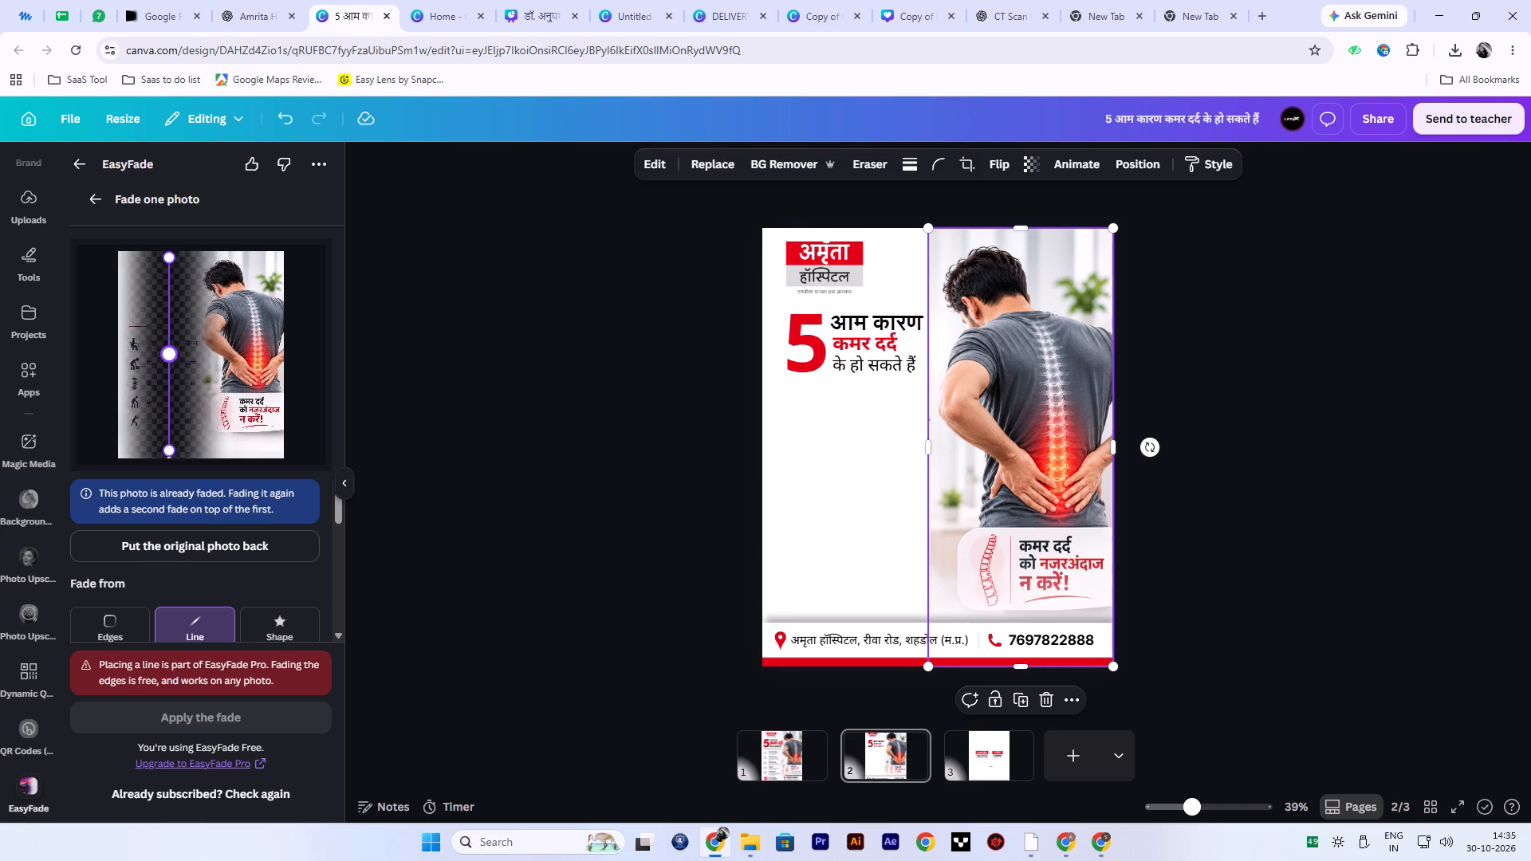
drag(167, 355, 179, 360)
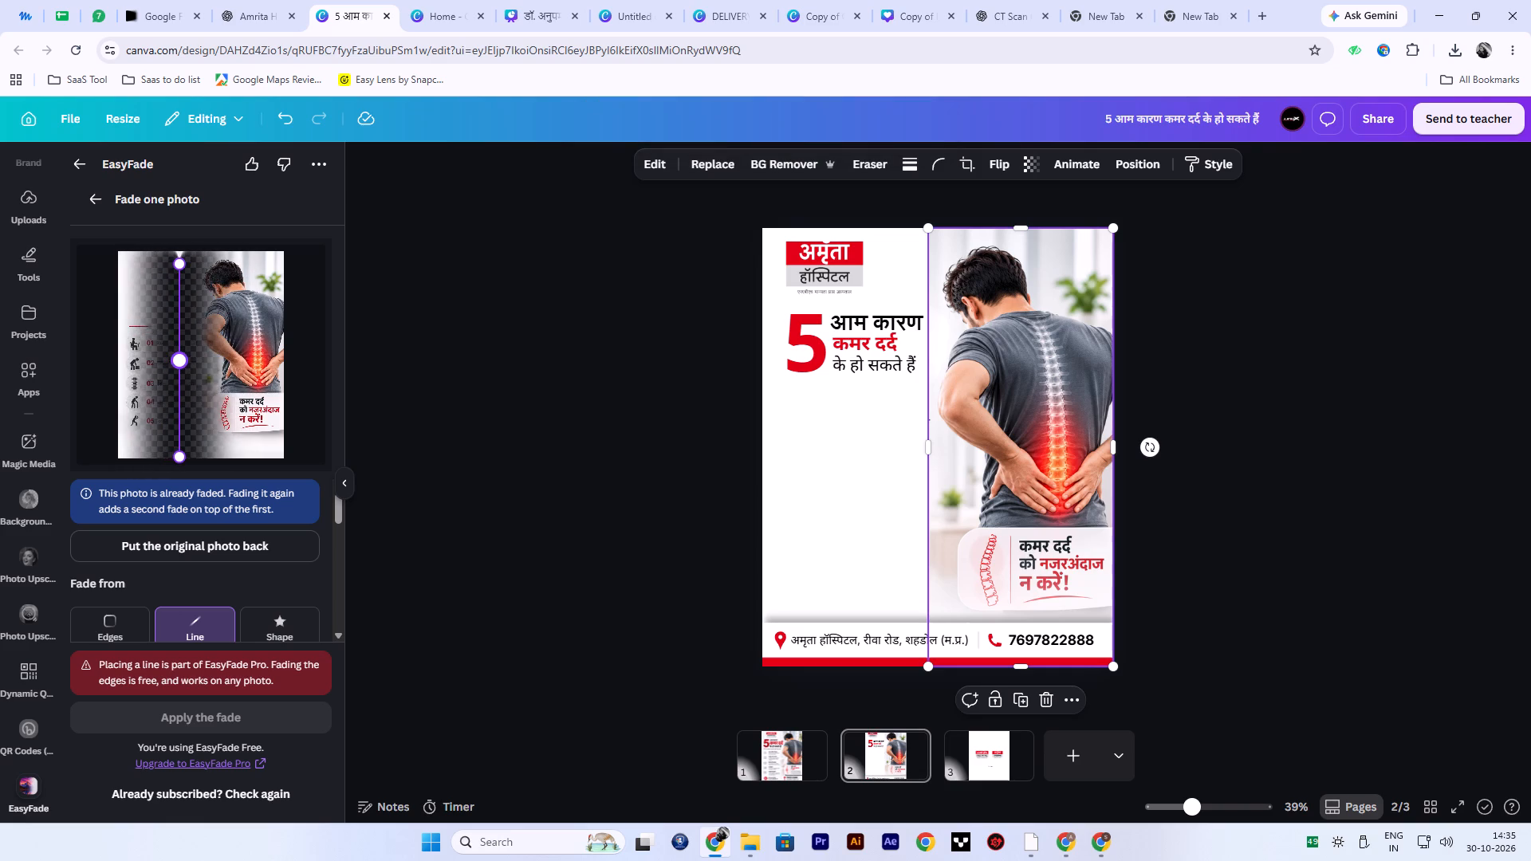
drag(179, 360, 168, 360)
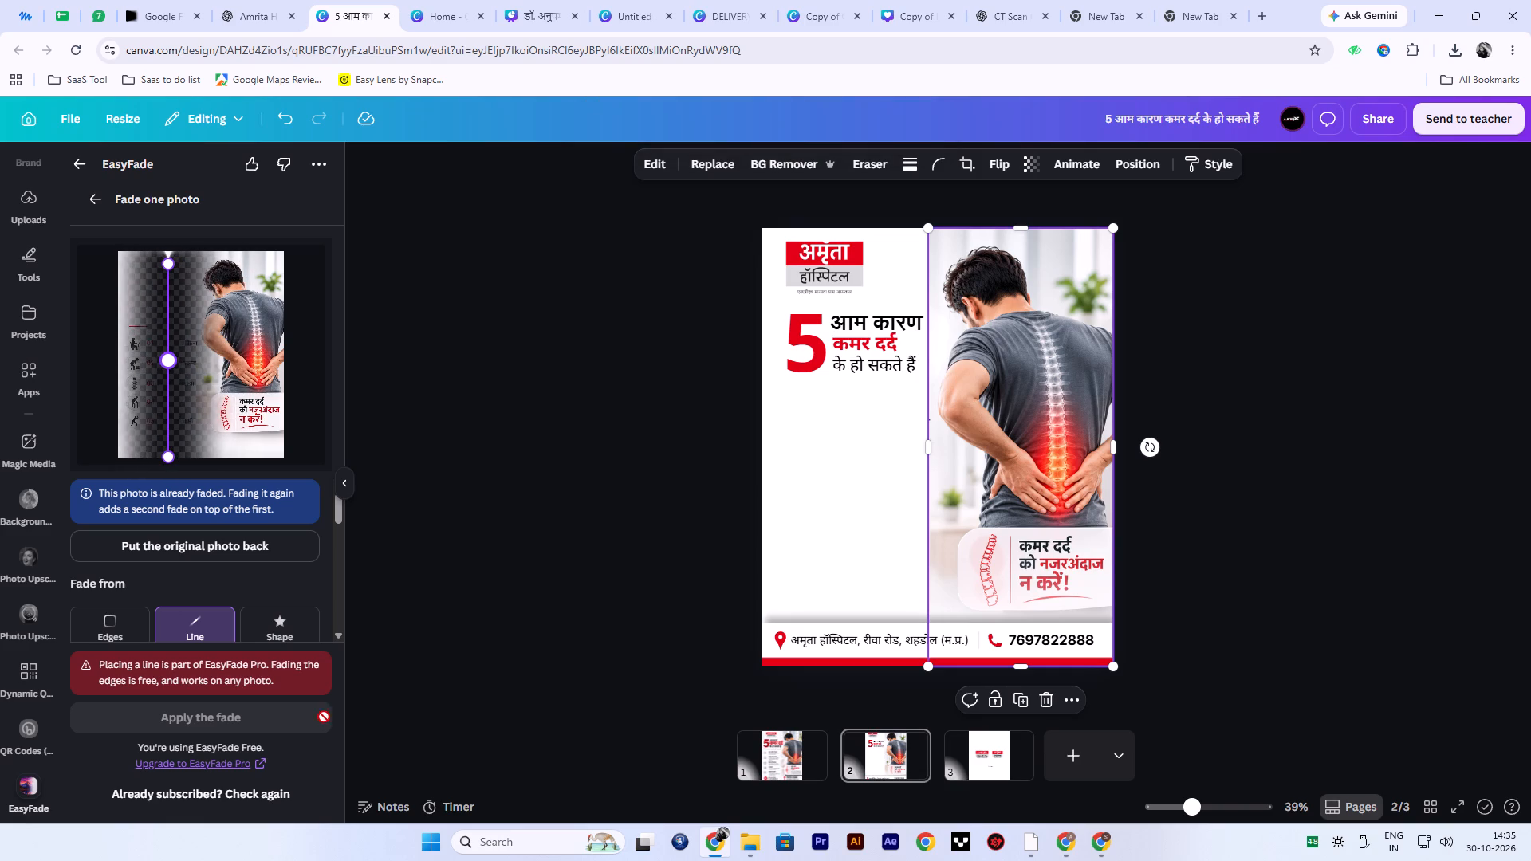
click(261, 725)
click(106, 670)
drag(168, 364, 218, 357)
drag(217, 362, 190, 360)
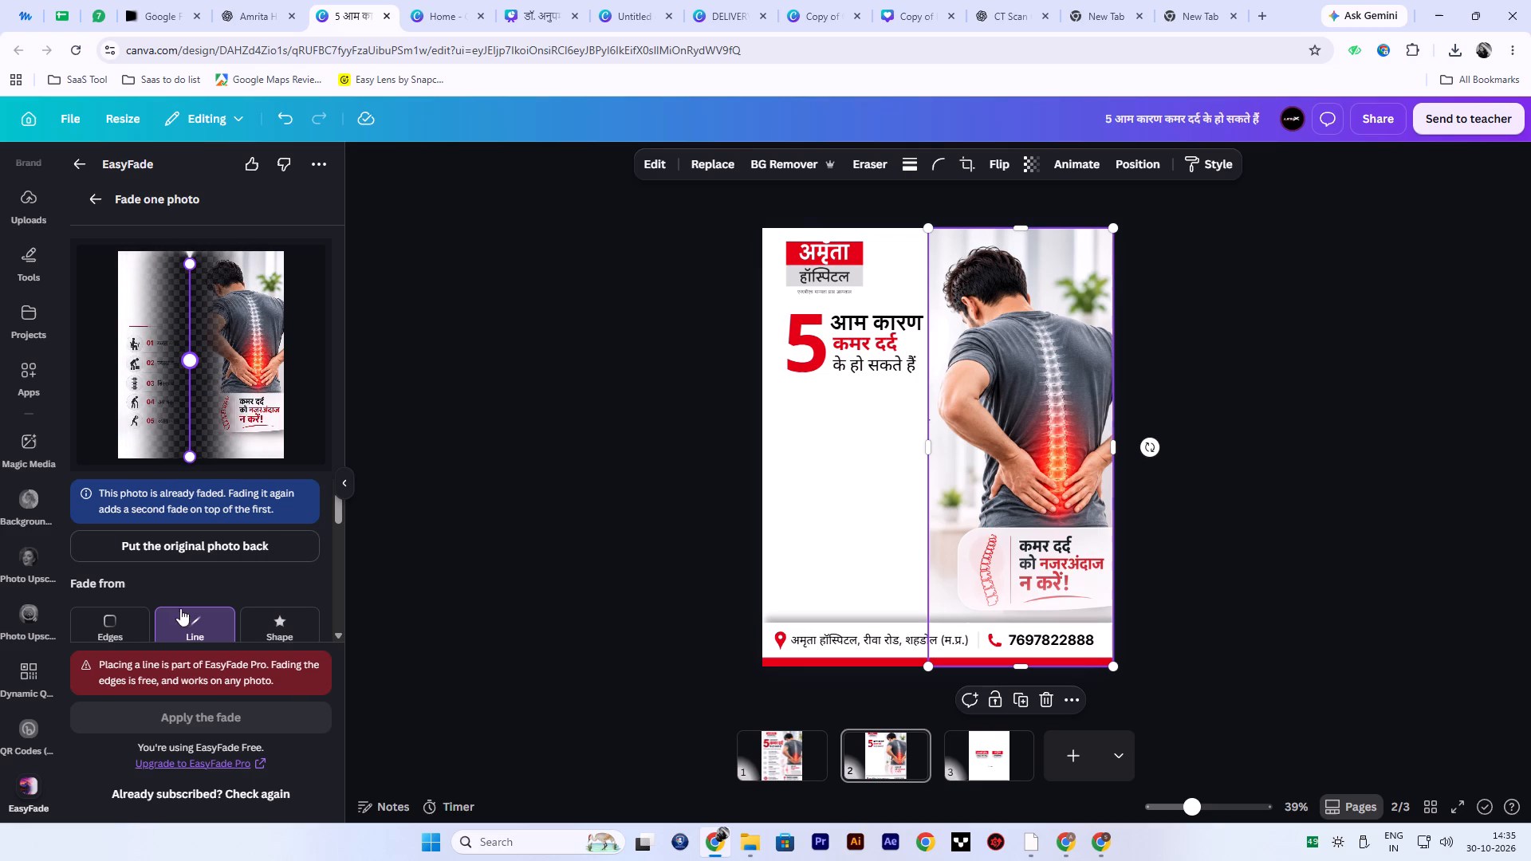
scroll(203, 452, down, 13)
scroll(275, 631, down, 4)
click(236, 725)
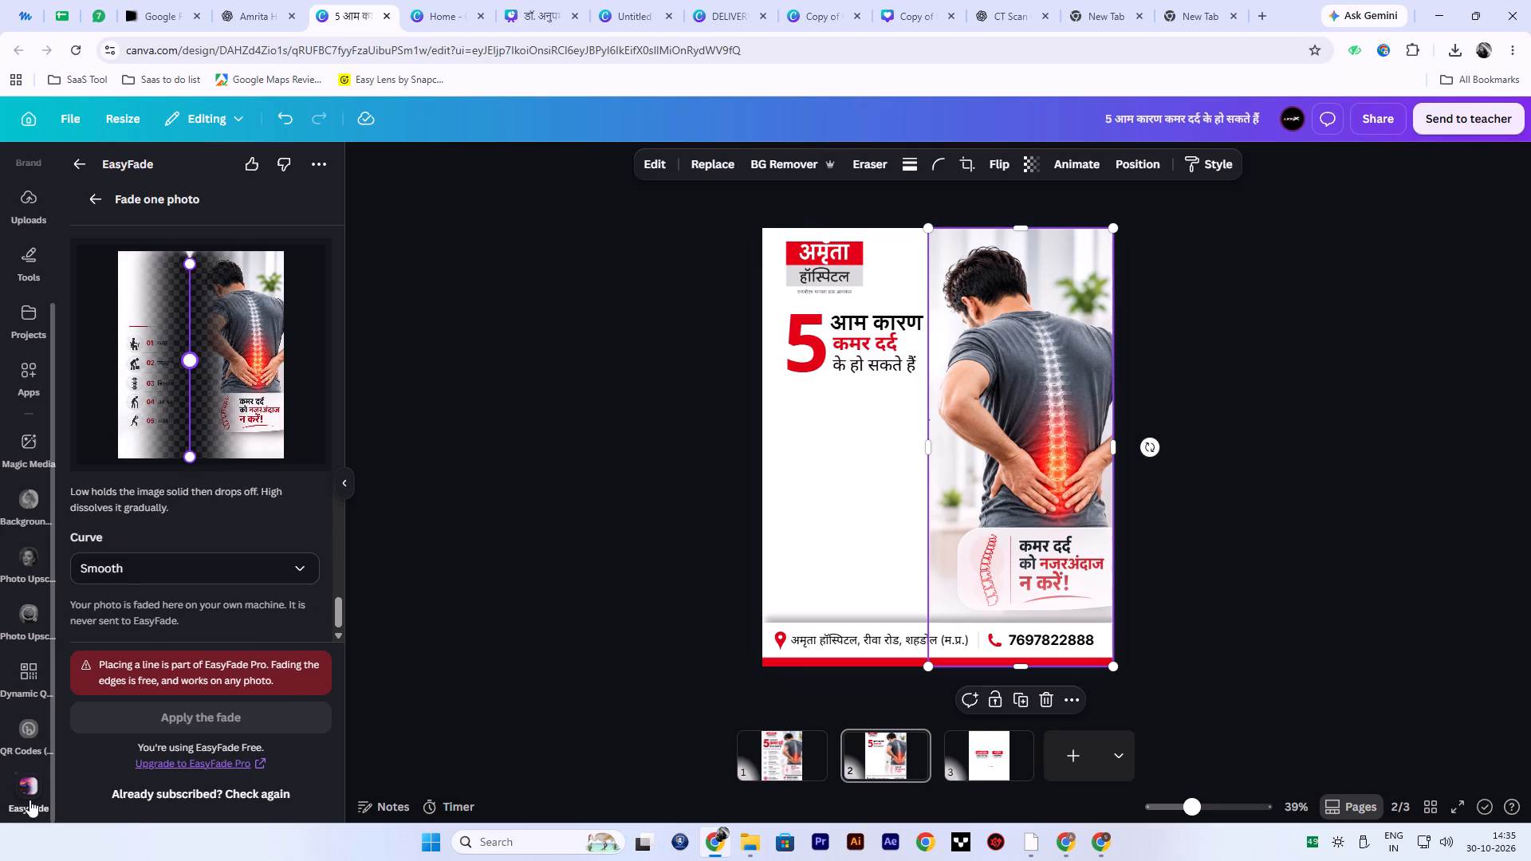
Search the Canva apps for "image blend" and open the Image Blender app.
click(82, 155)
drag(195, 175, 183, 175)
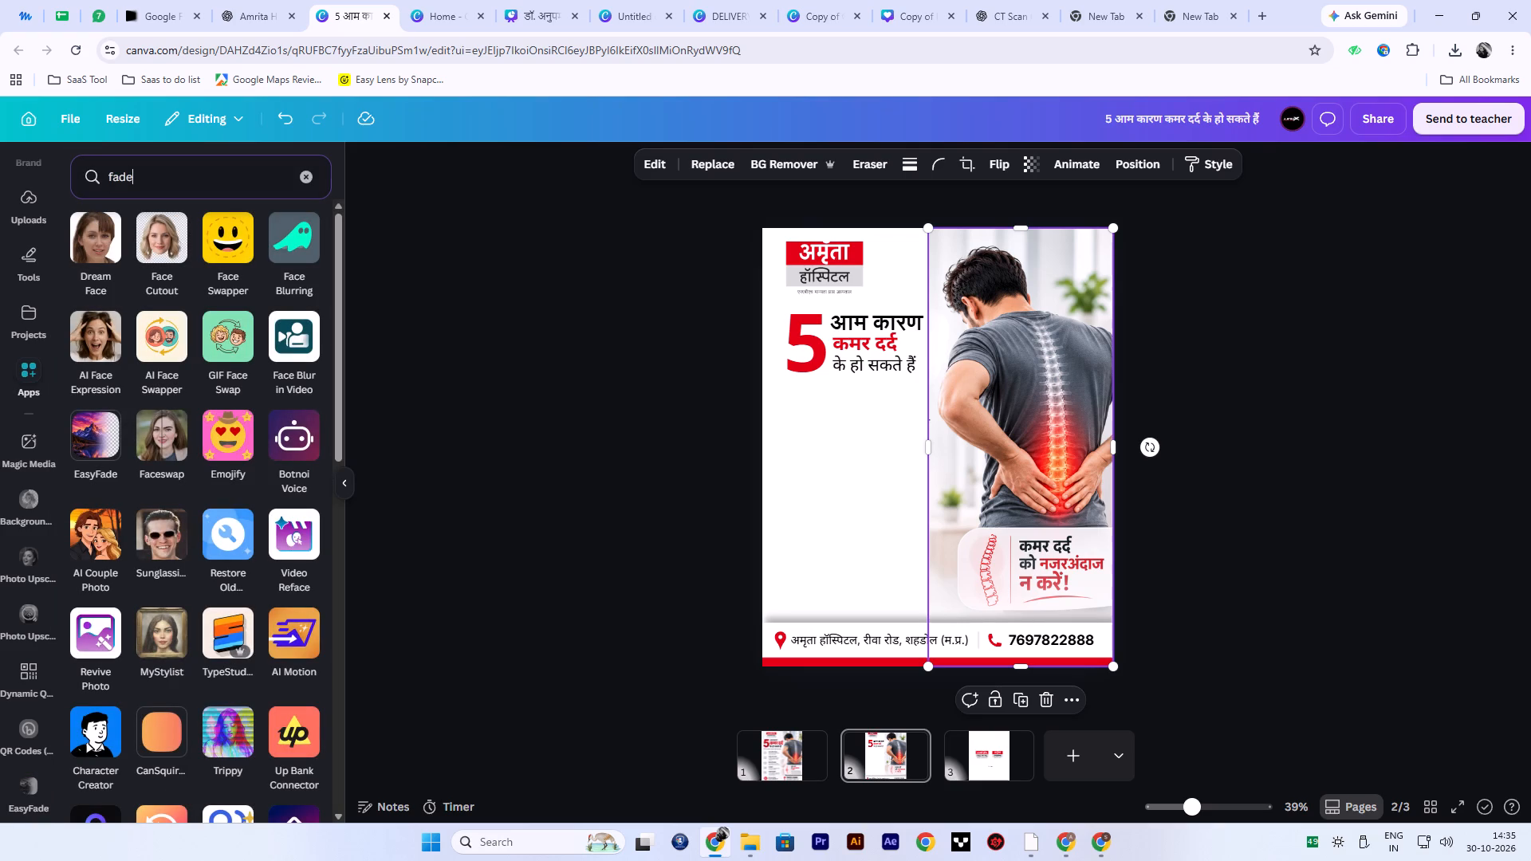
drag(183, 175, 22, 190)
text(image)
key(space)
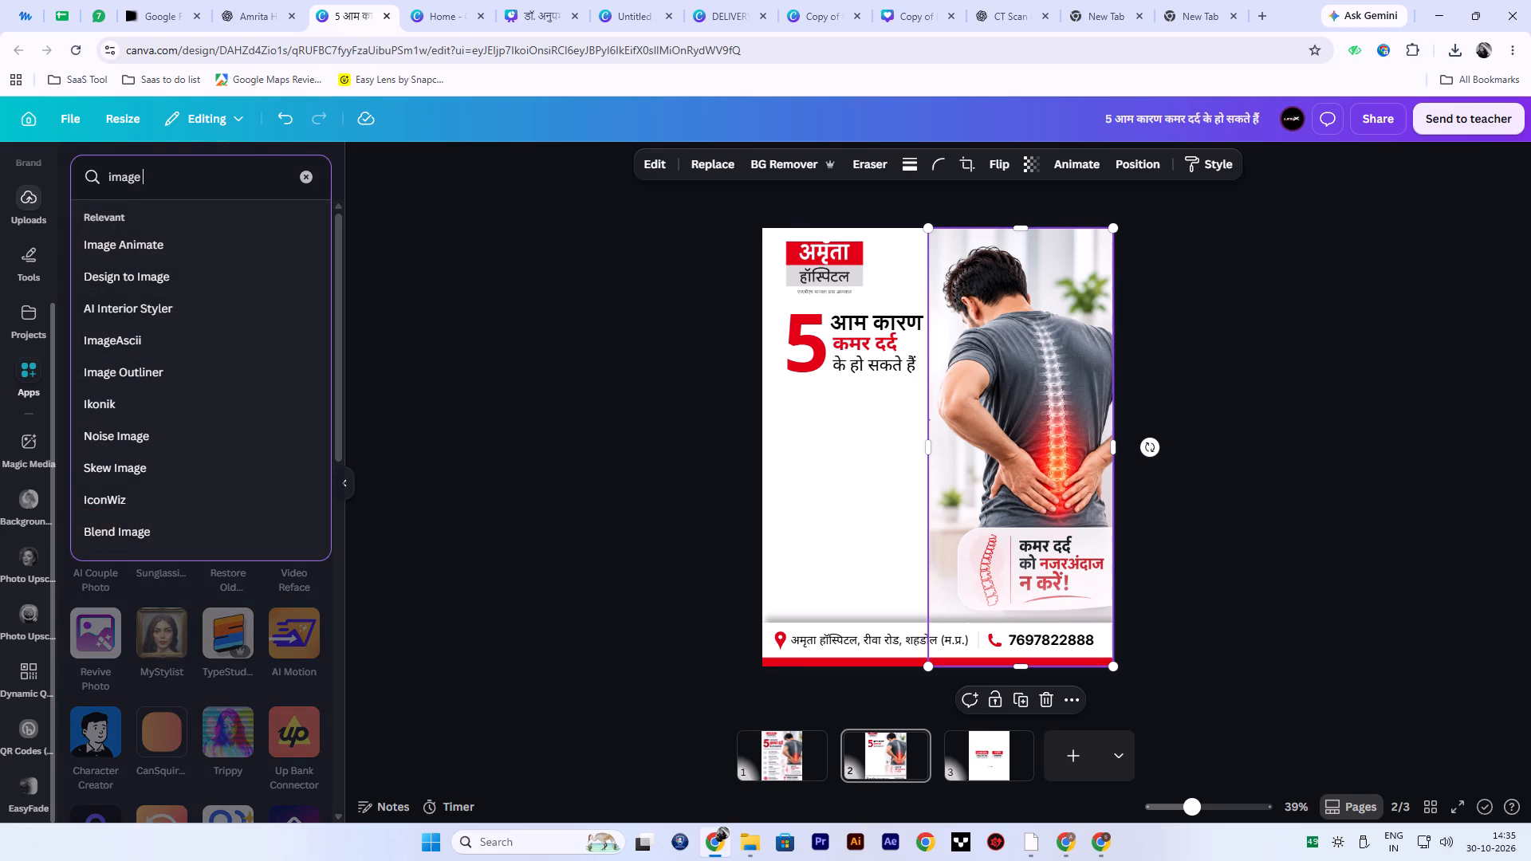
text(ble)
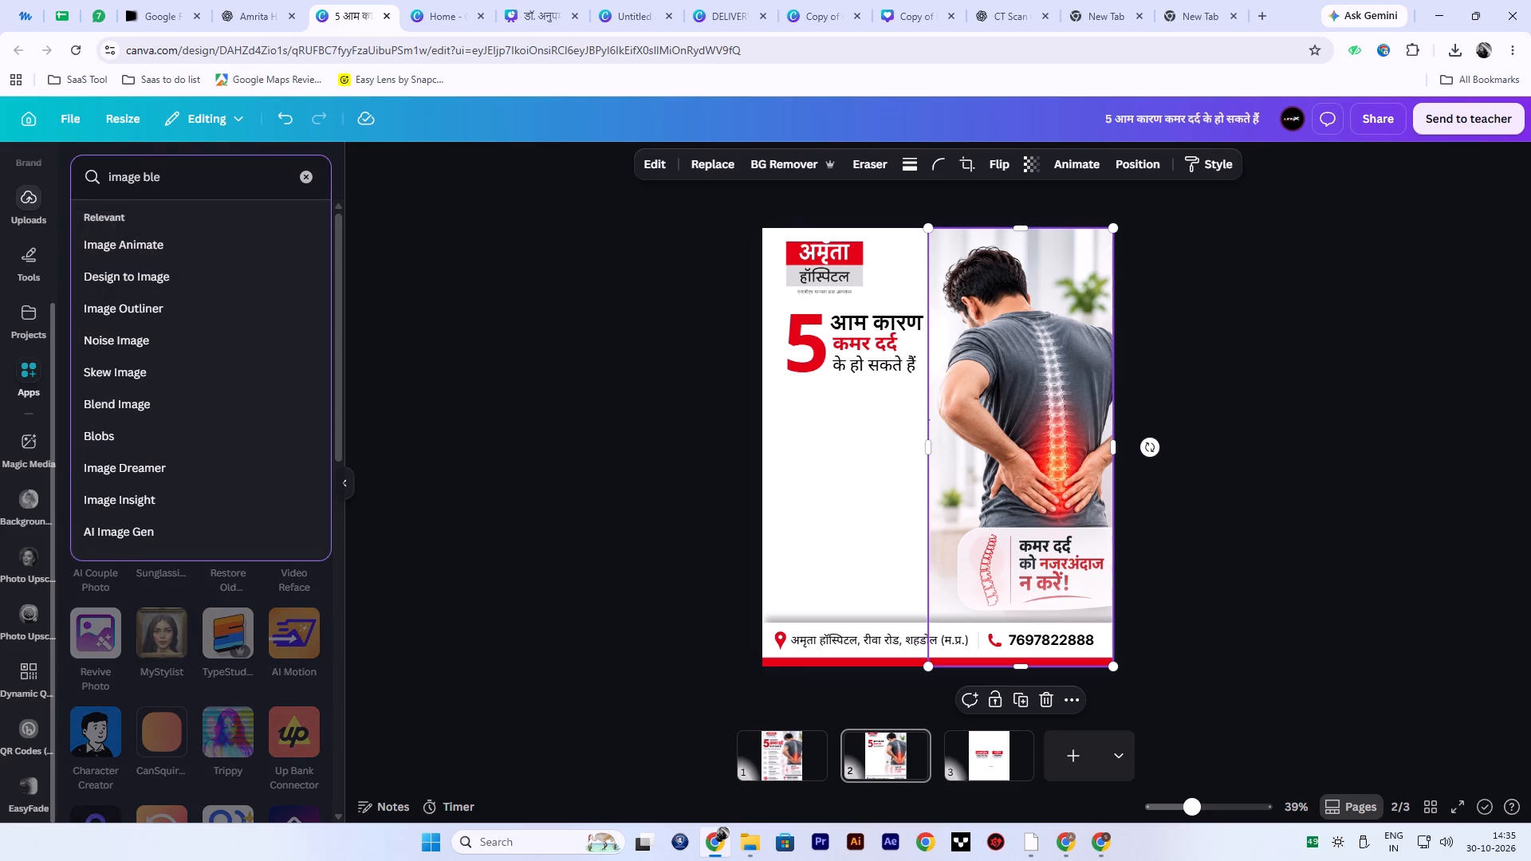
text(nd)
key(Return)
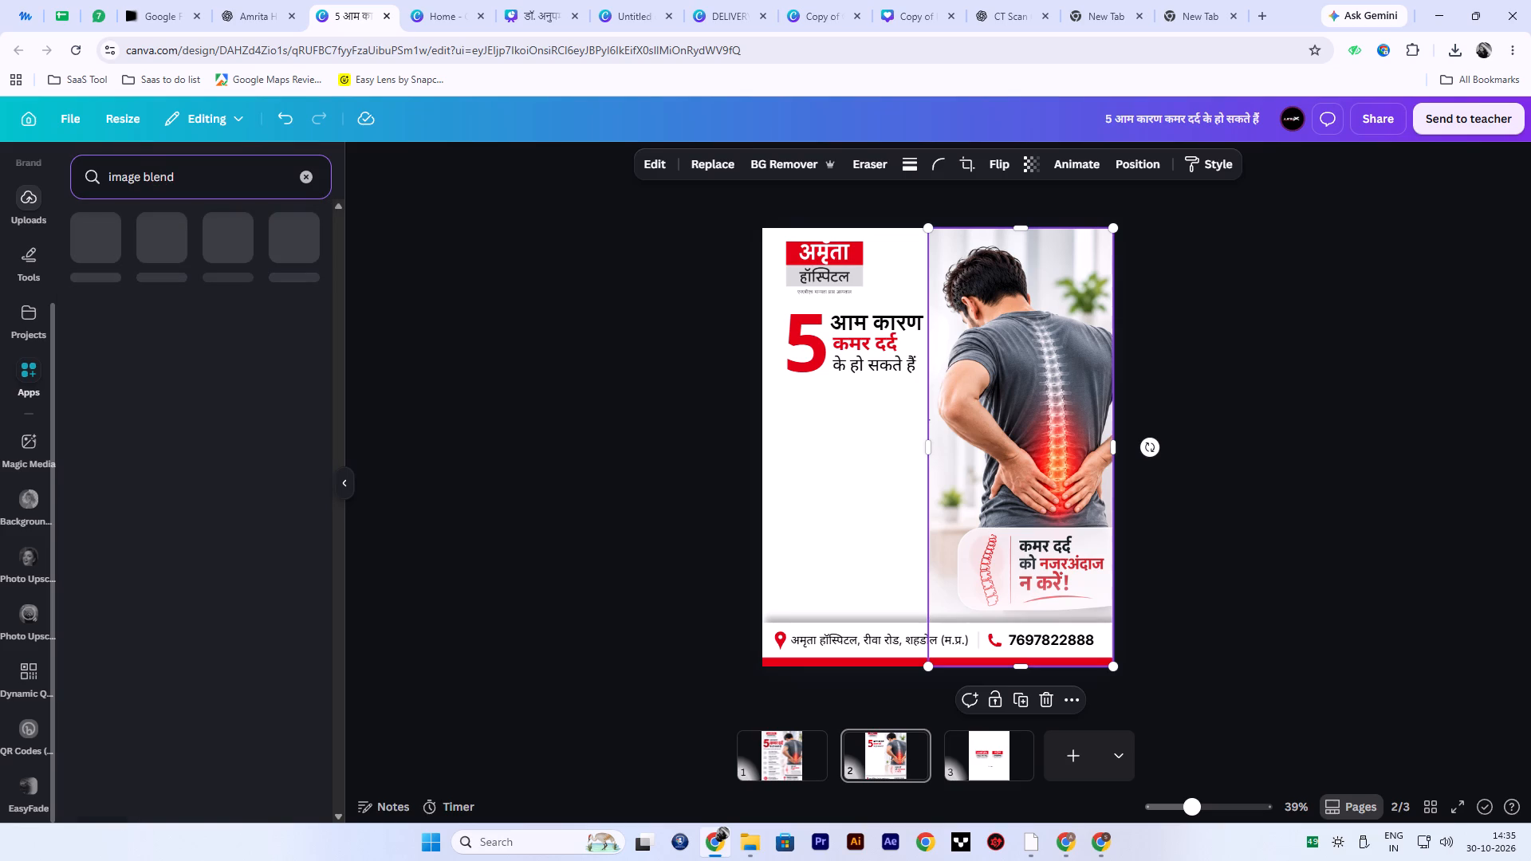
click(465, 429)
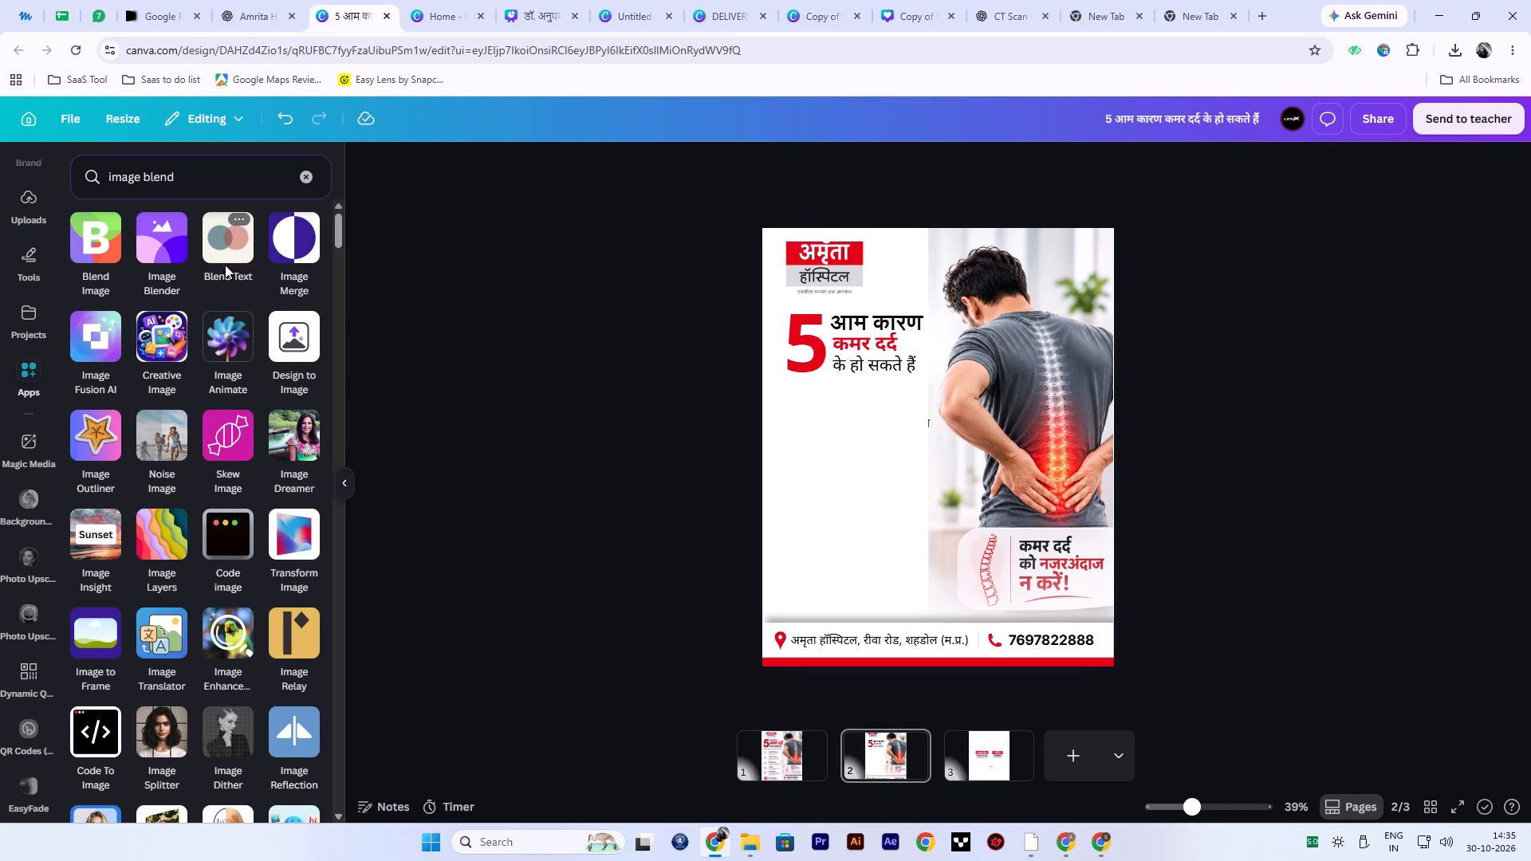
click(183, 245)
click(312, 162)
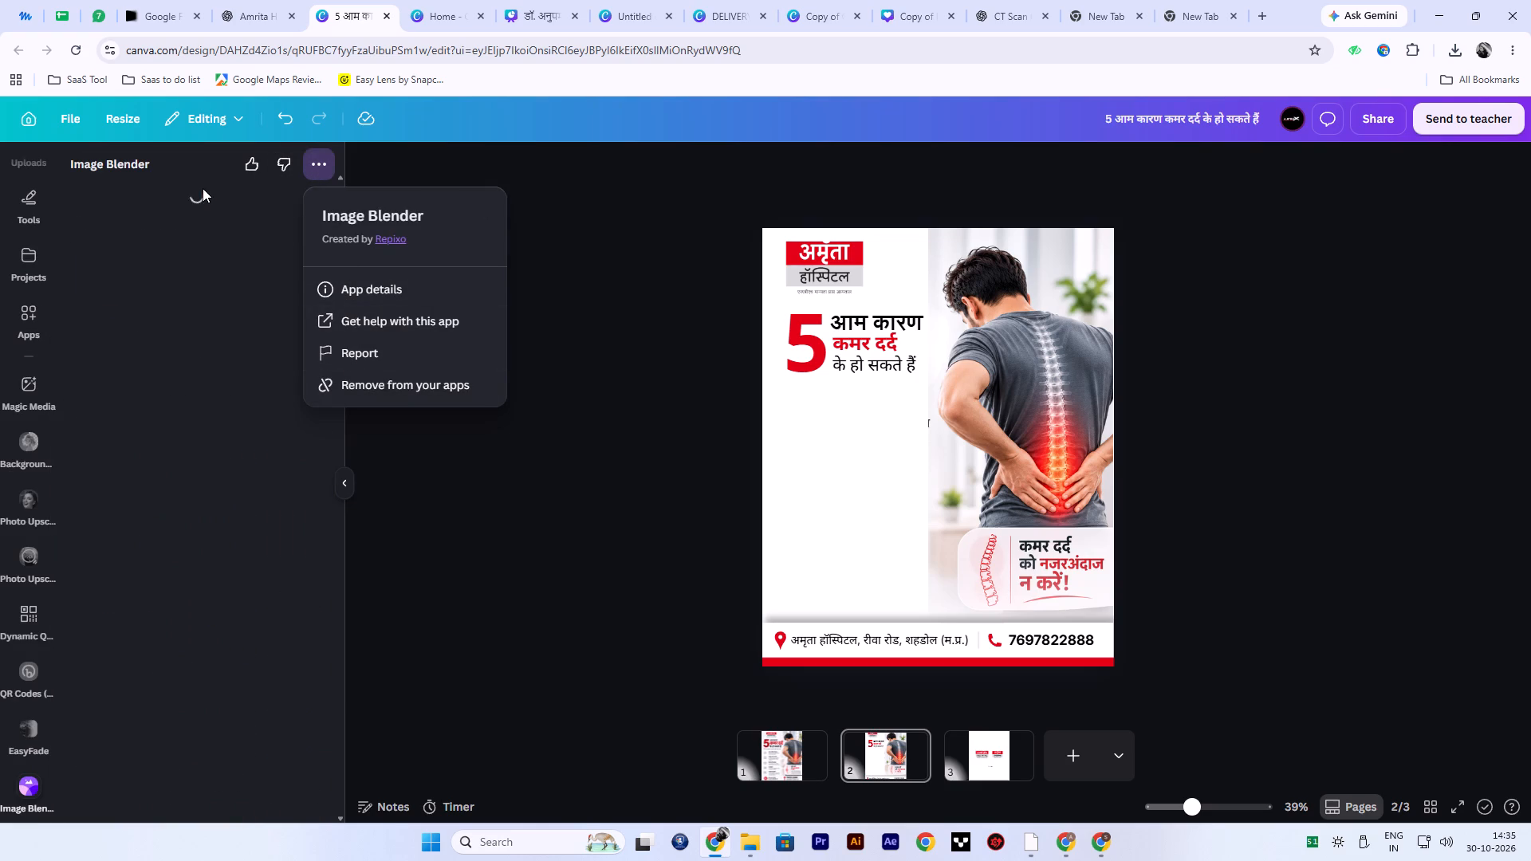
click(192, 615)
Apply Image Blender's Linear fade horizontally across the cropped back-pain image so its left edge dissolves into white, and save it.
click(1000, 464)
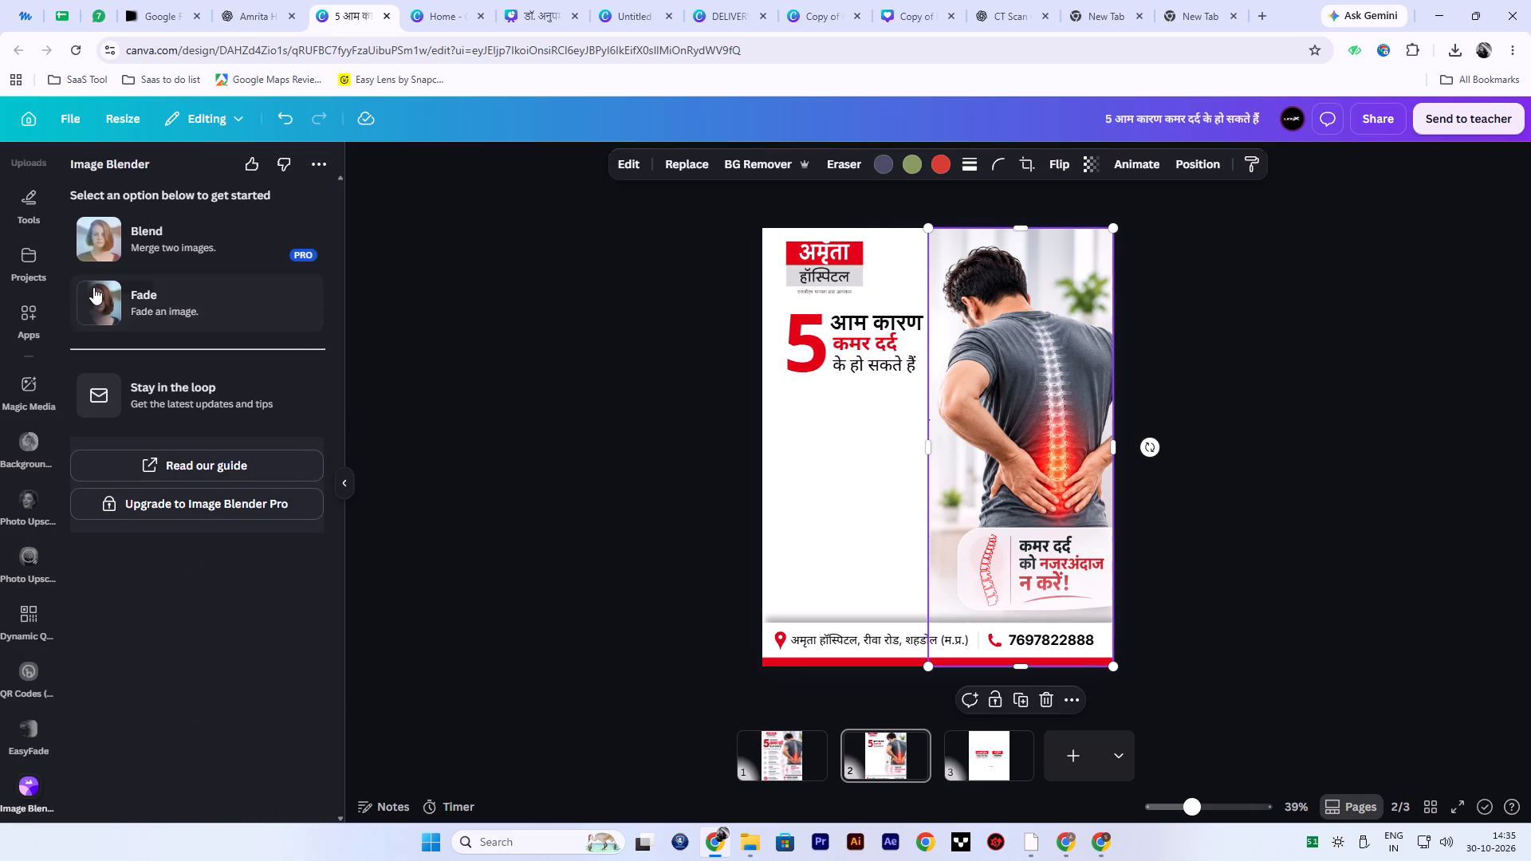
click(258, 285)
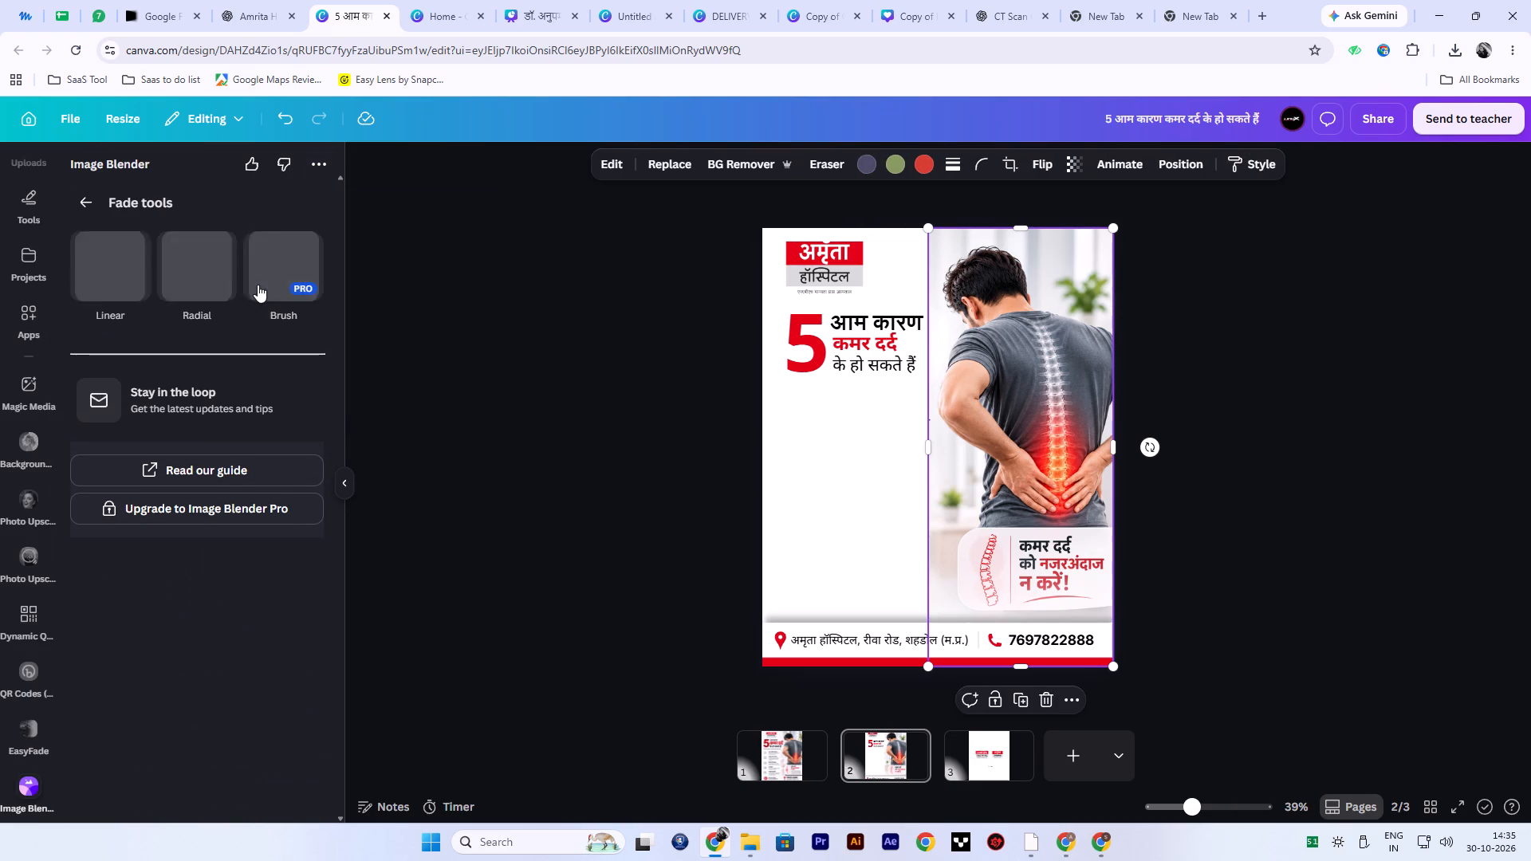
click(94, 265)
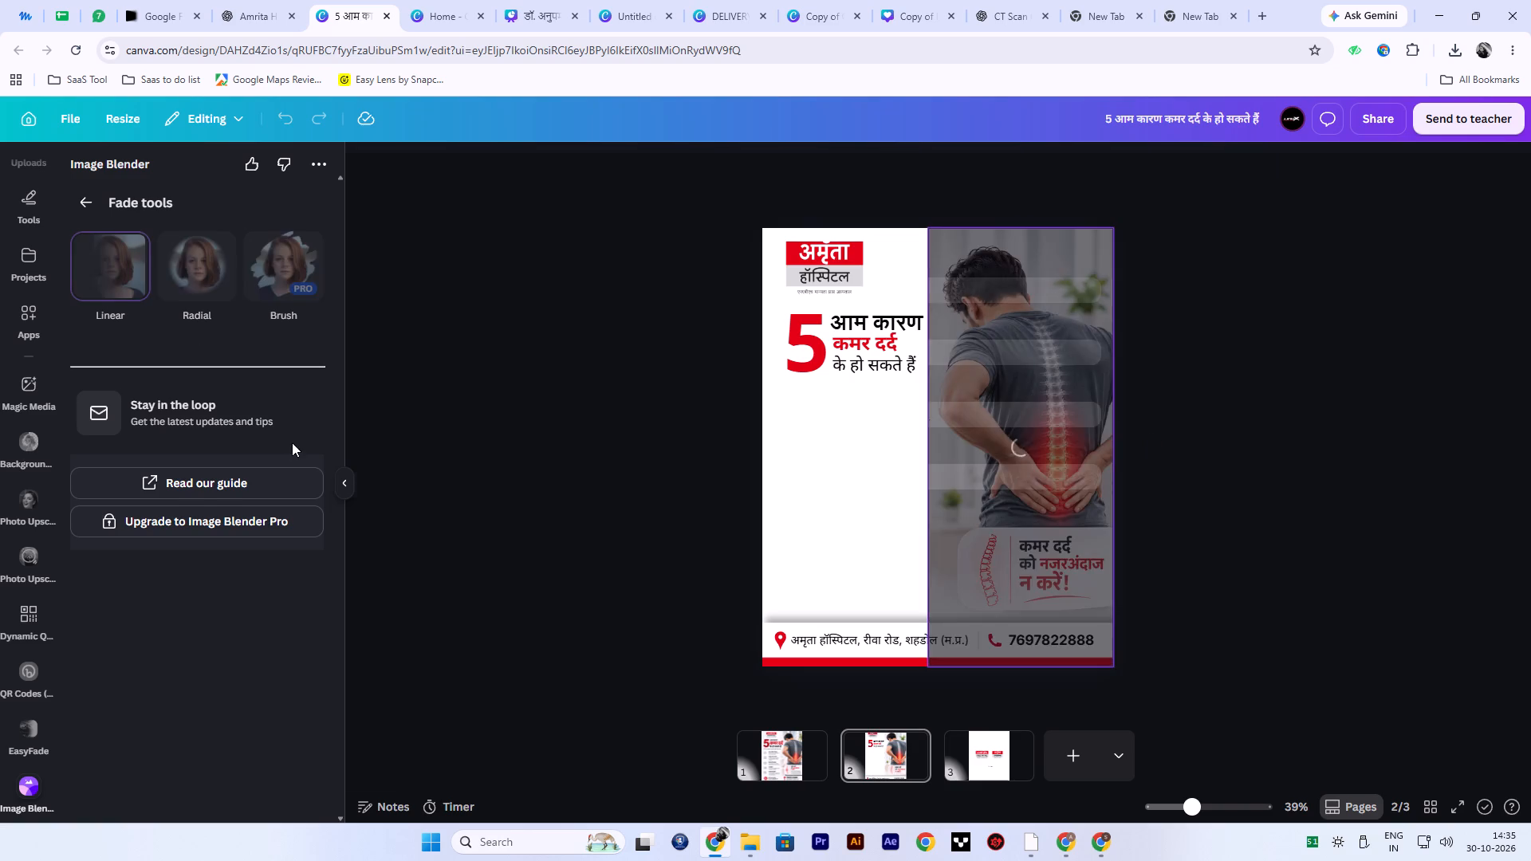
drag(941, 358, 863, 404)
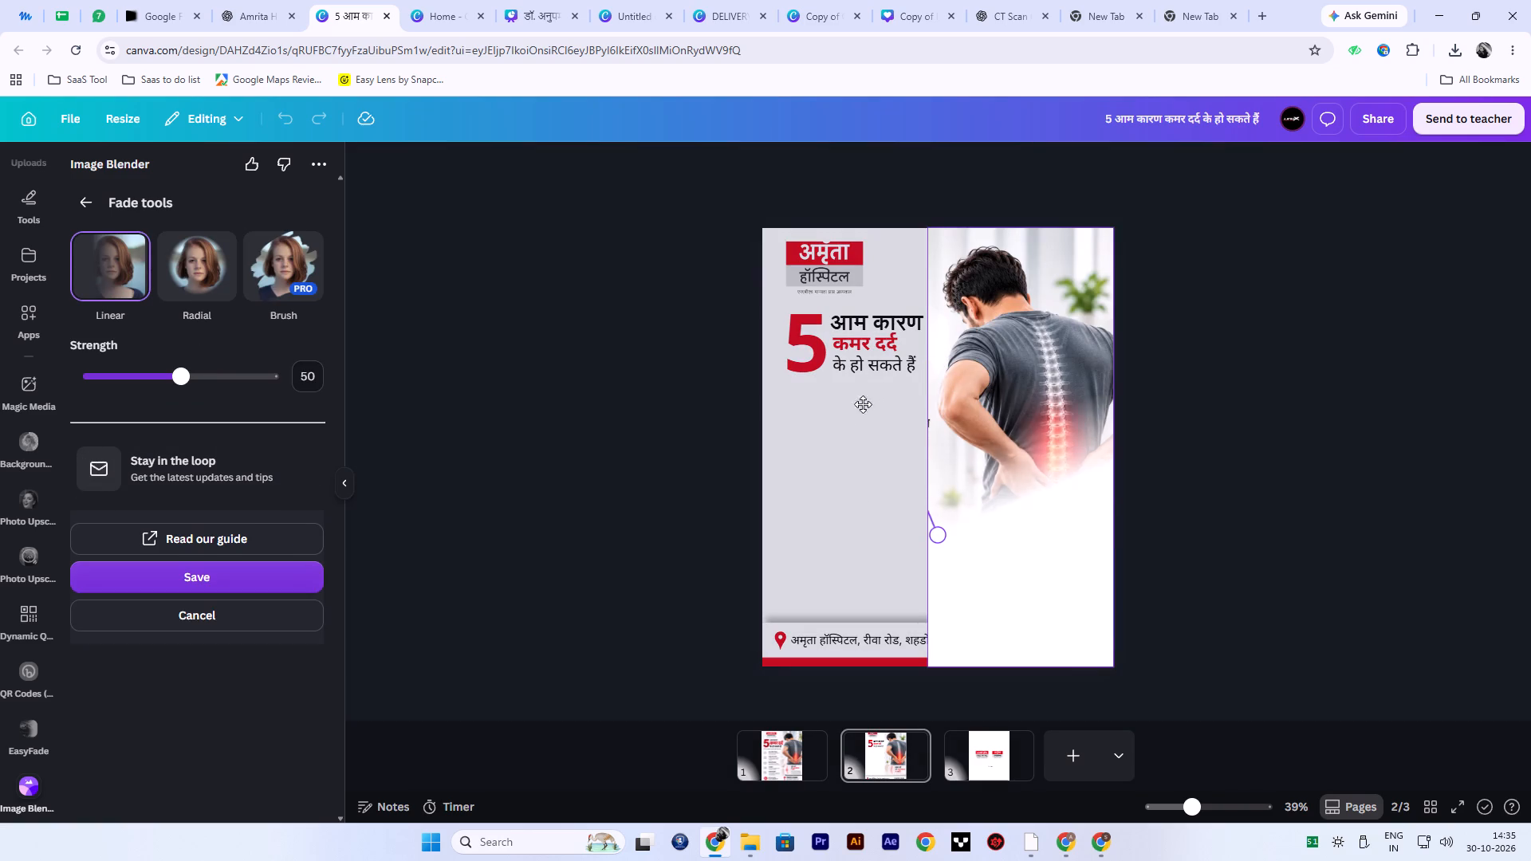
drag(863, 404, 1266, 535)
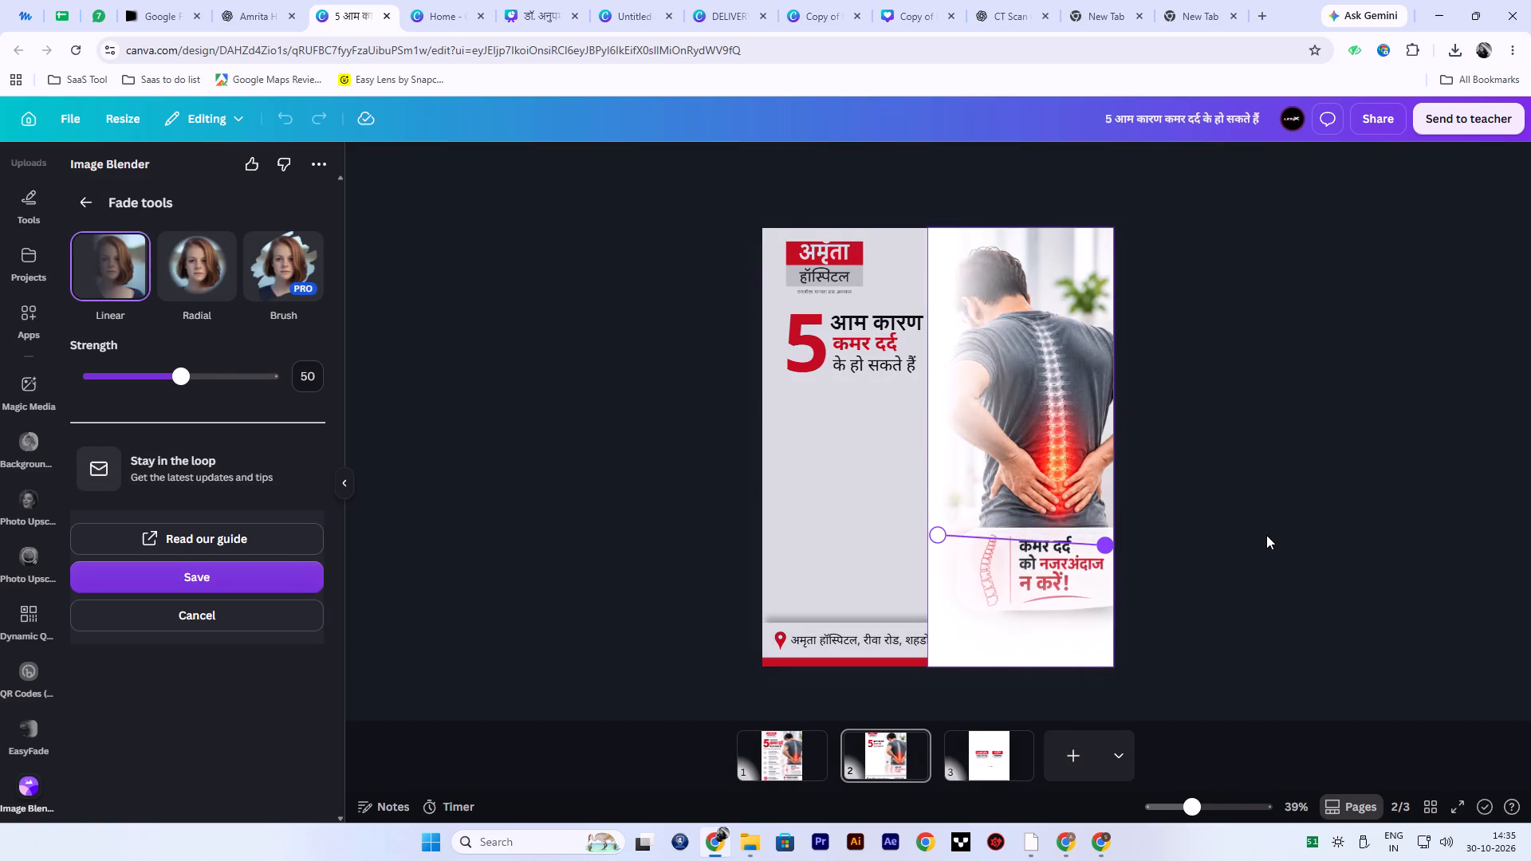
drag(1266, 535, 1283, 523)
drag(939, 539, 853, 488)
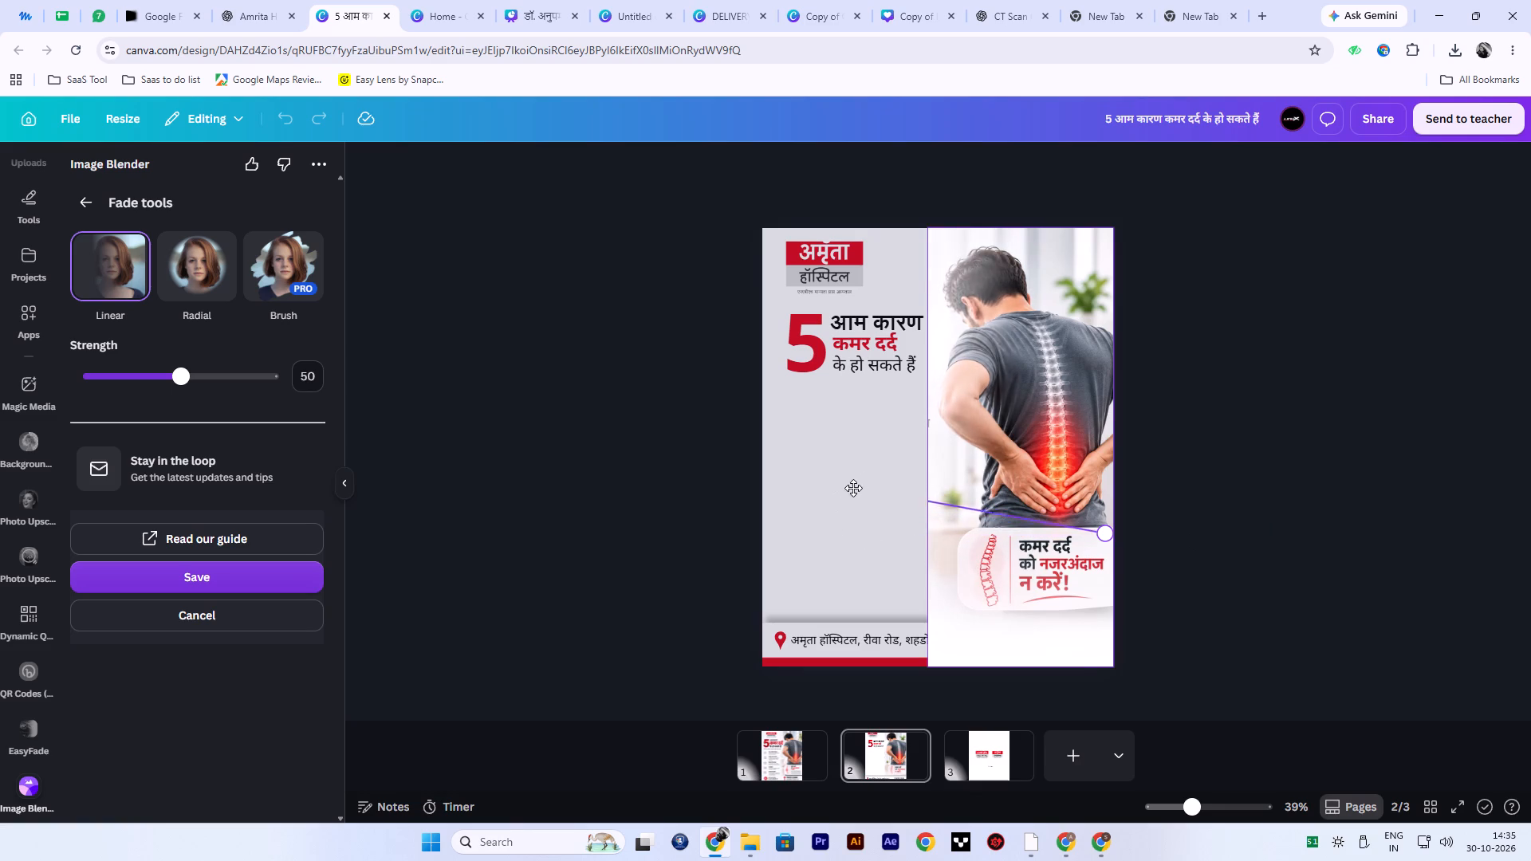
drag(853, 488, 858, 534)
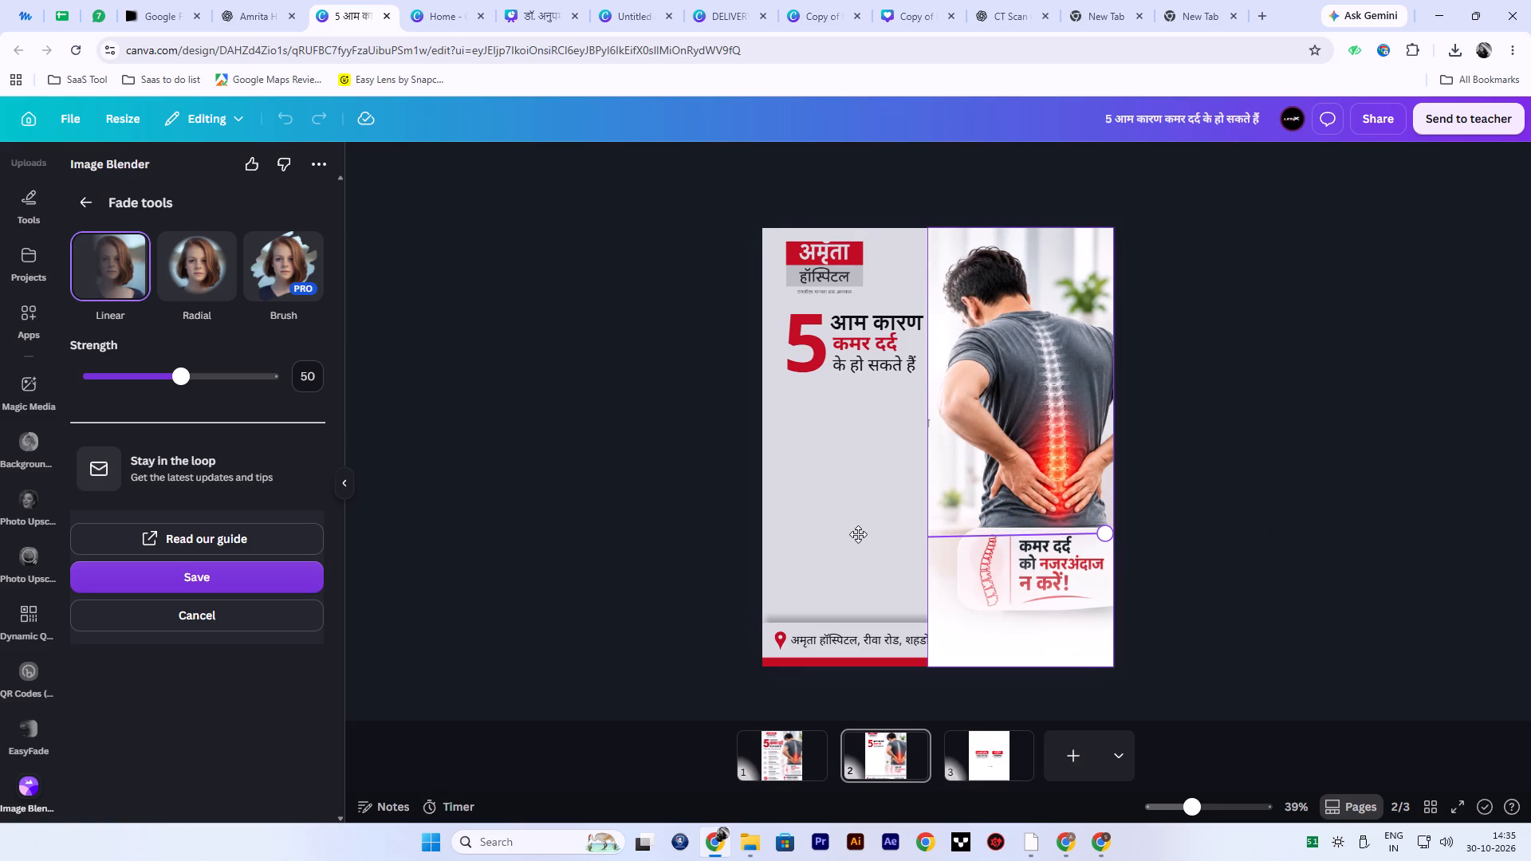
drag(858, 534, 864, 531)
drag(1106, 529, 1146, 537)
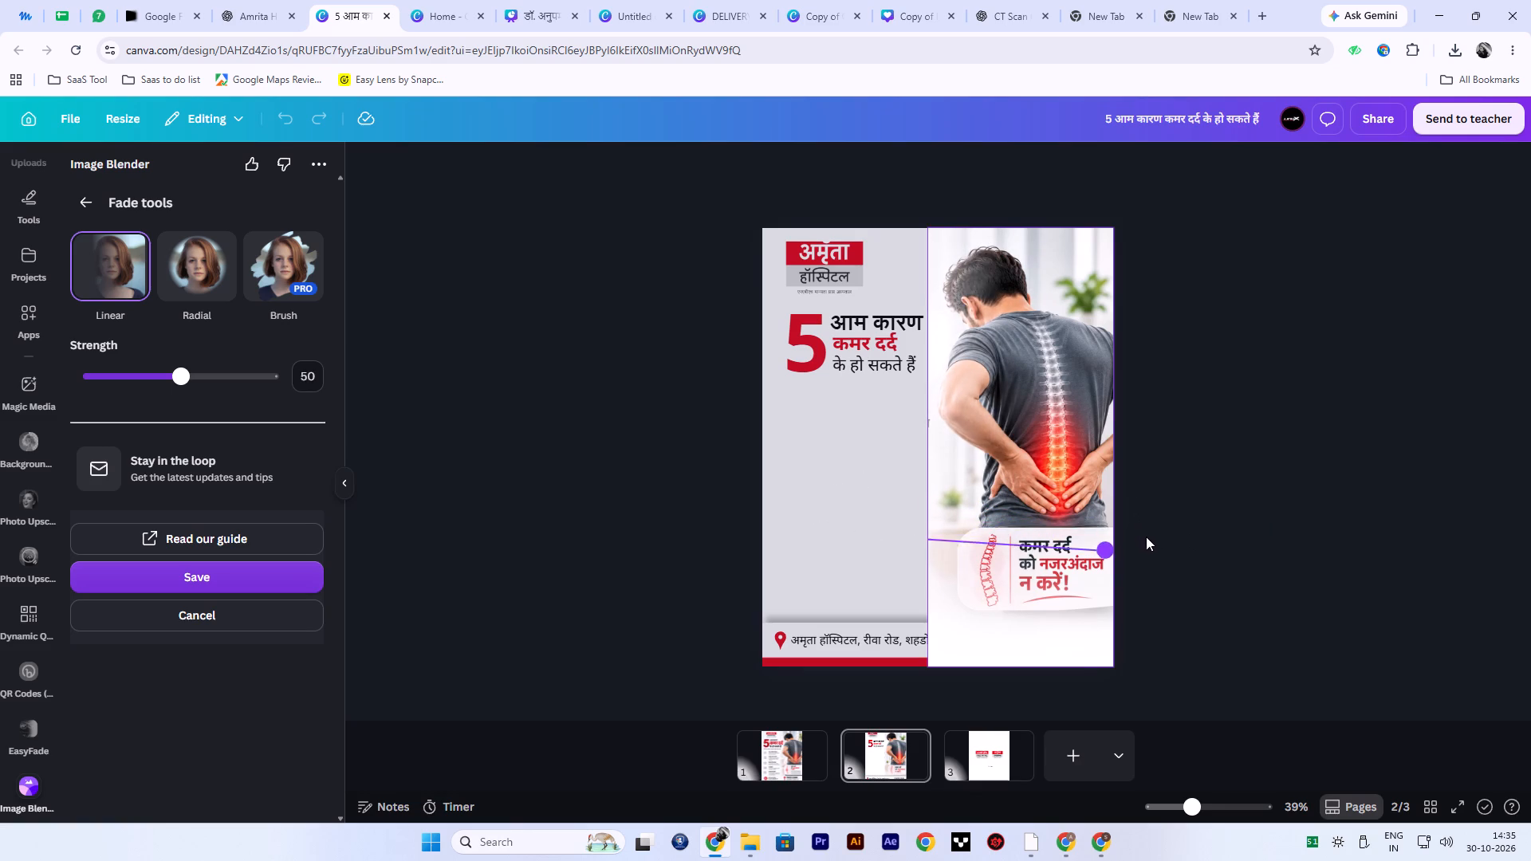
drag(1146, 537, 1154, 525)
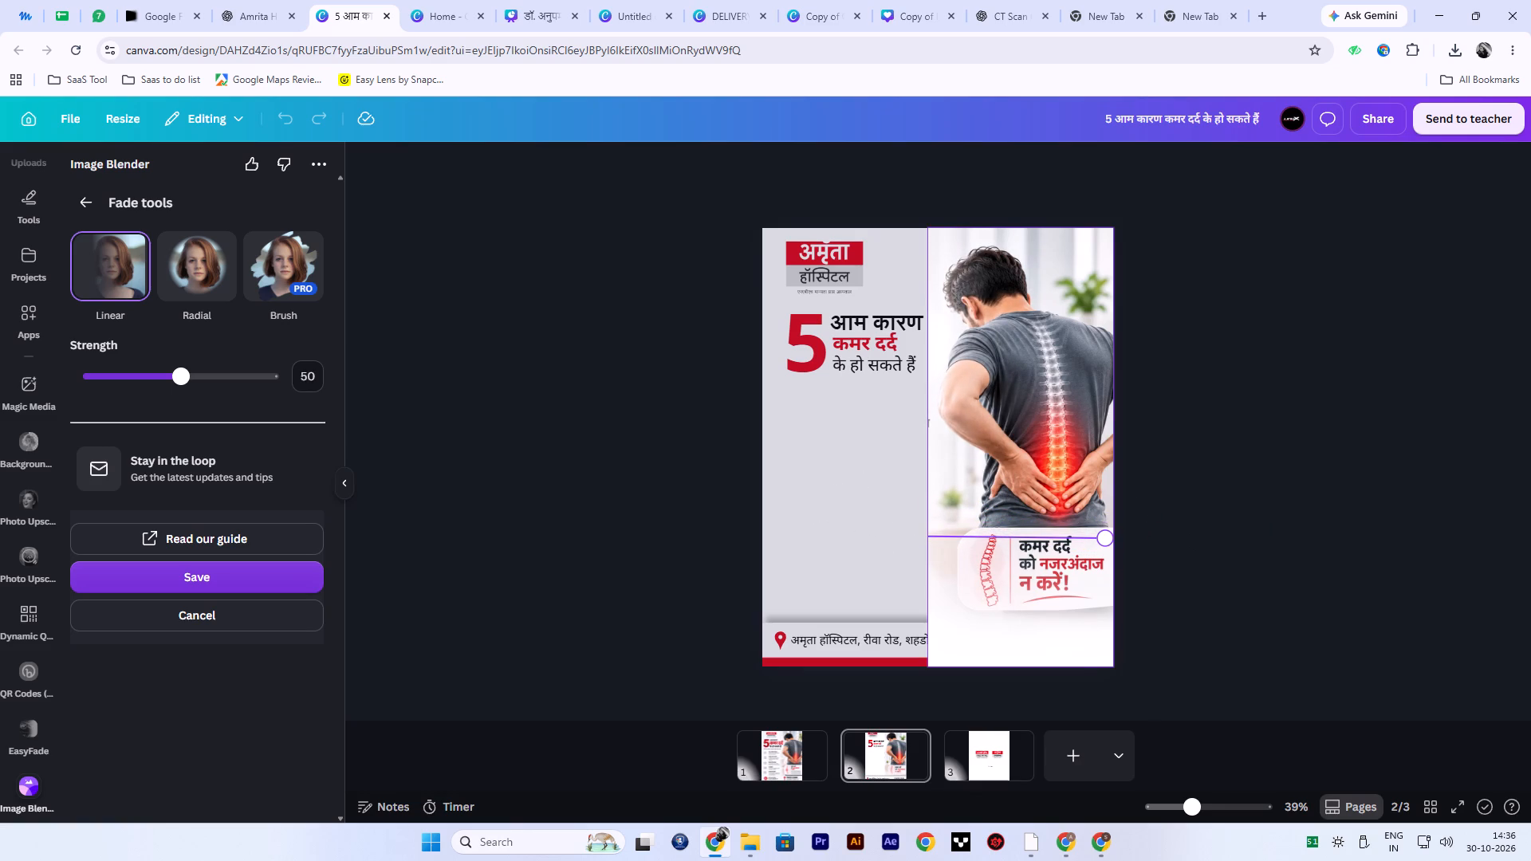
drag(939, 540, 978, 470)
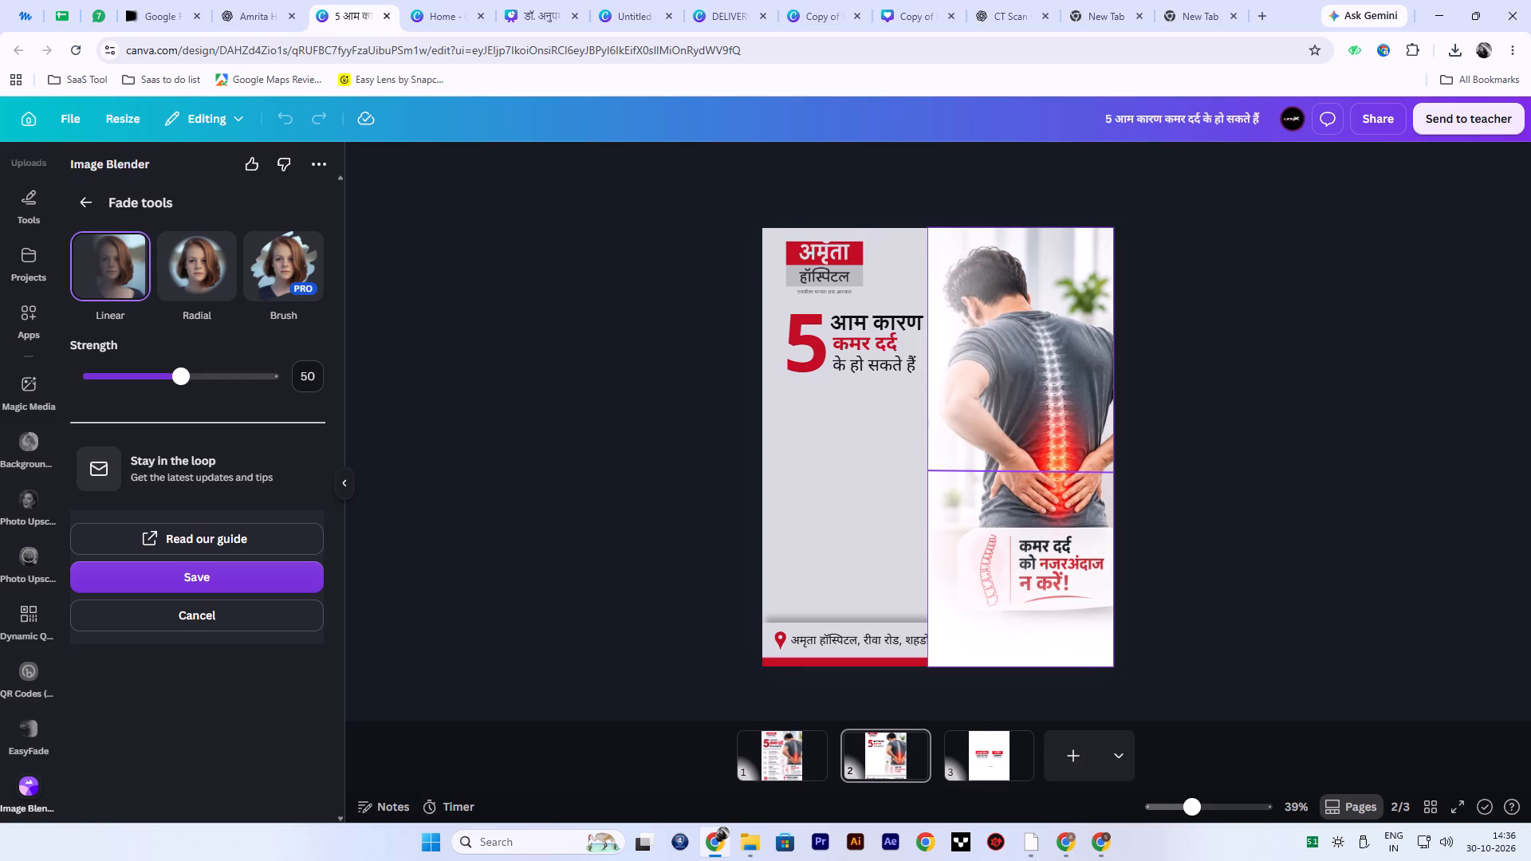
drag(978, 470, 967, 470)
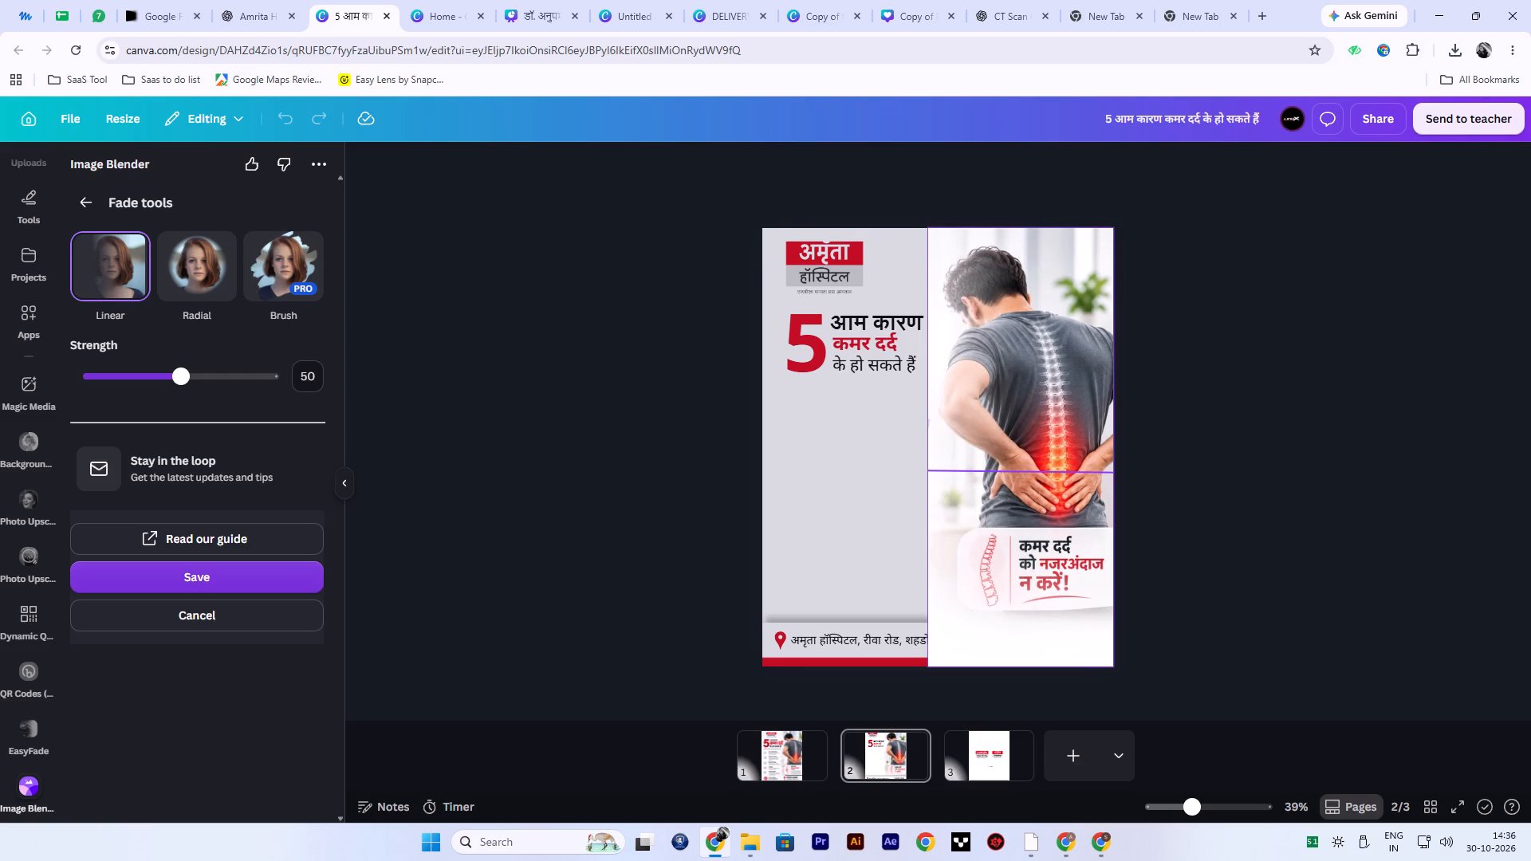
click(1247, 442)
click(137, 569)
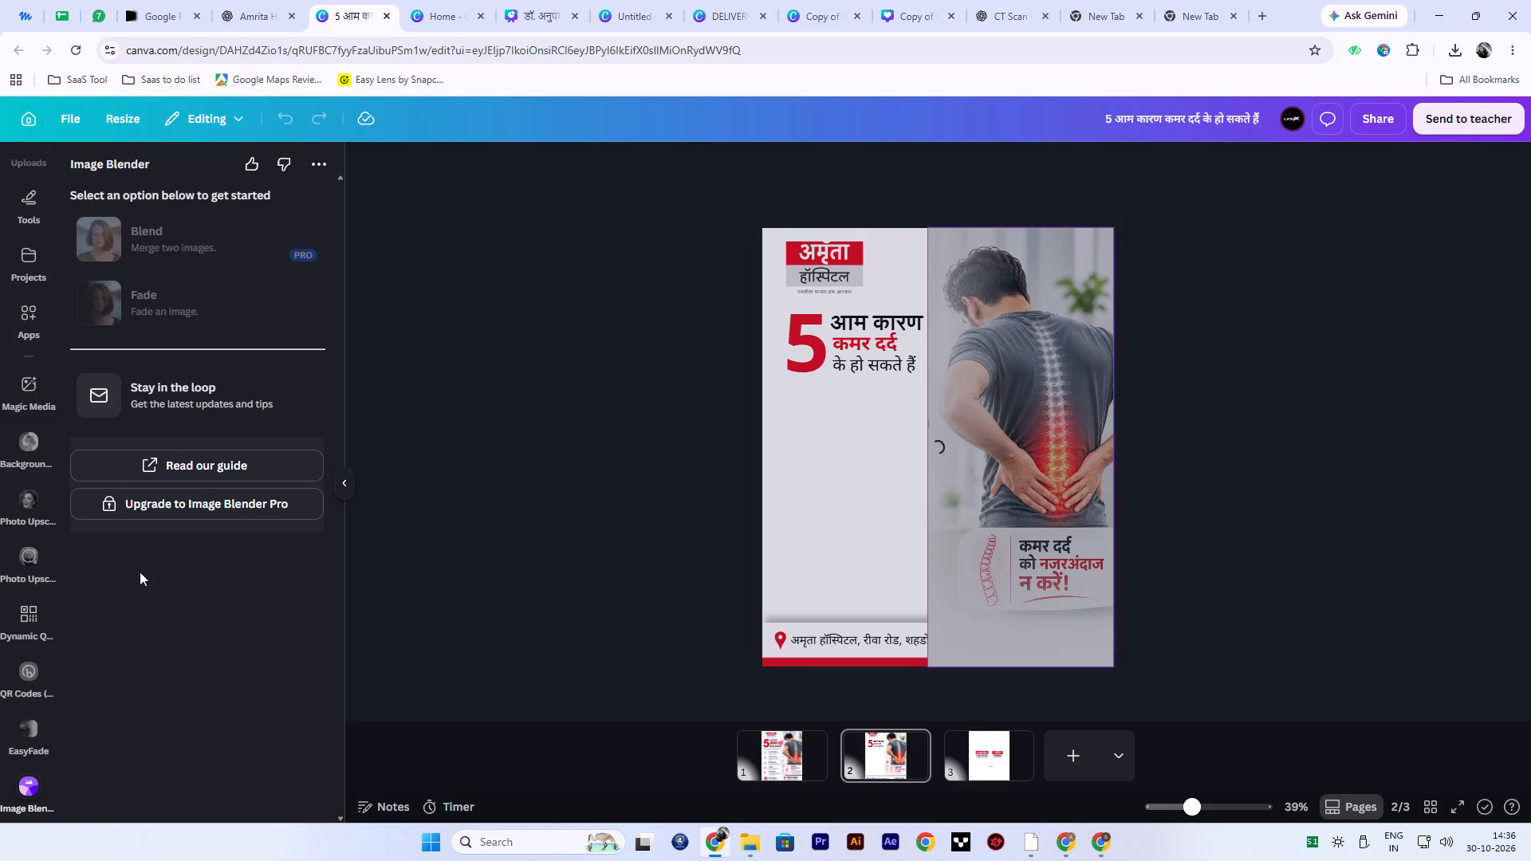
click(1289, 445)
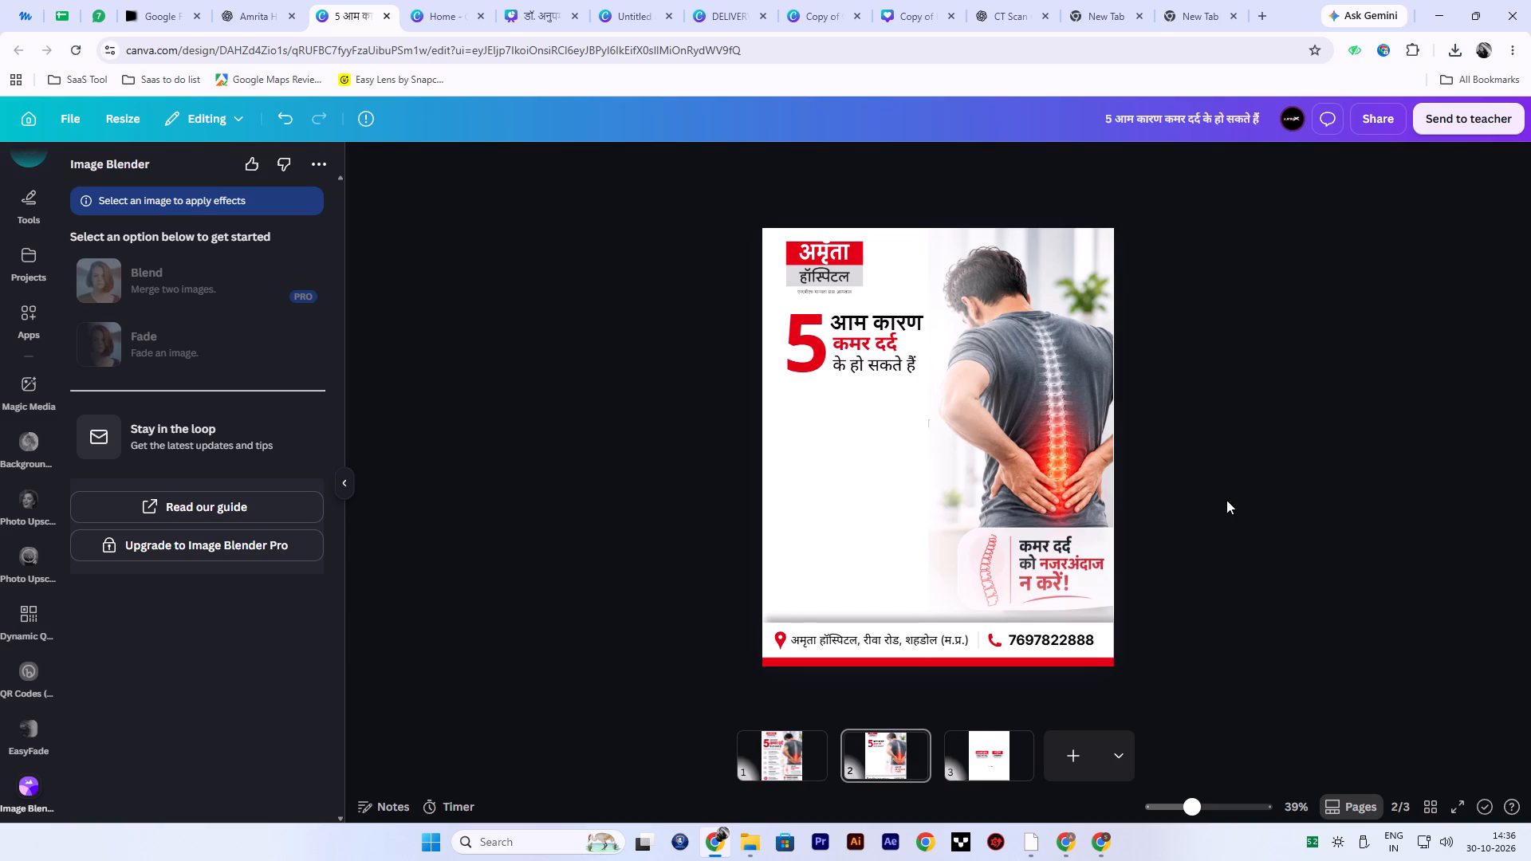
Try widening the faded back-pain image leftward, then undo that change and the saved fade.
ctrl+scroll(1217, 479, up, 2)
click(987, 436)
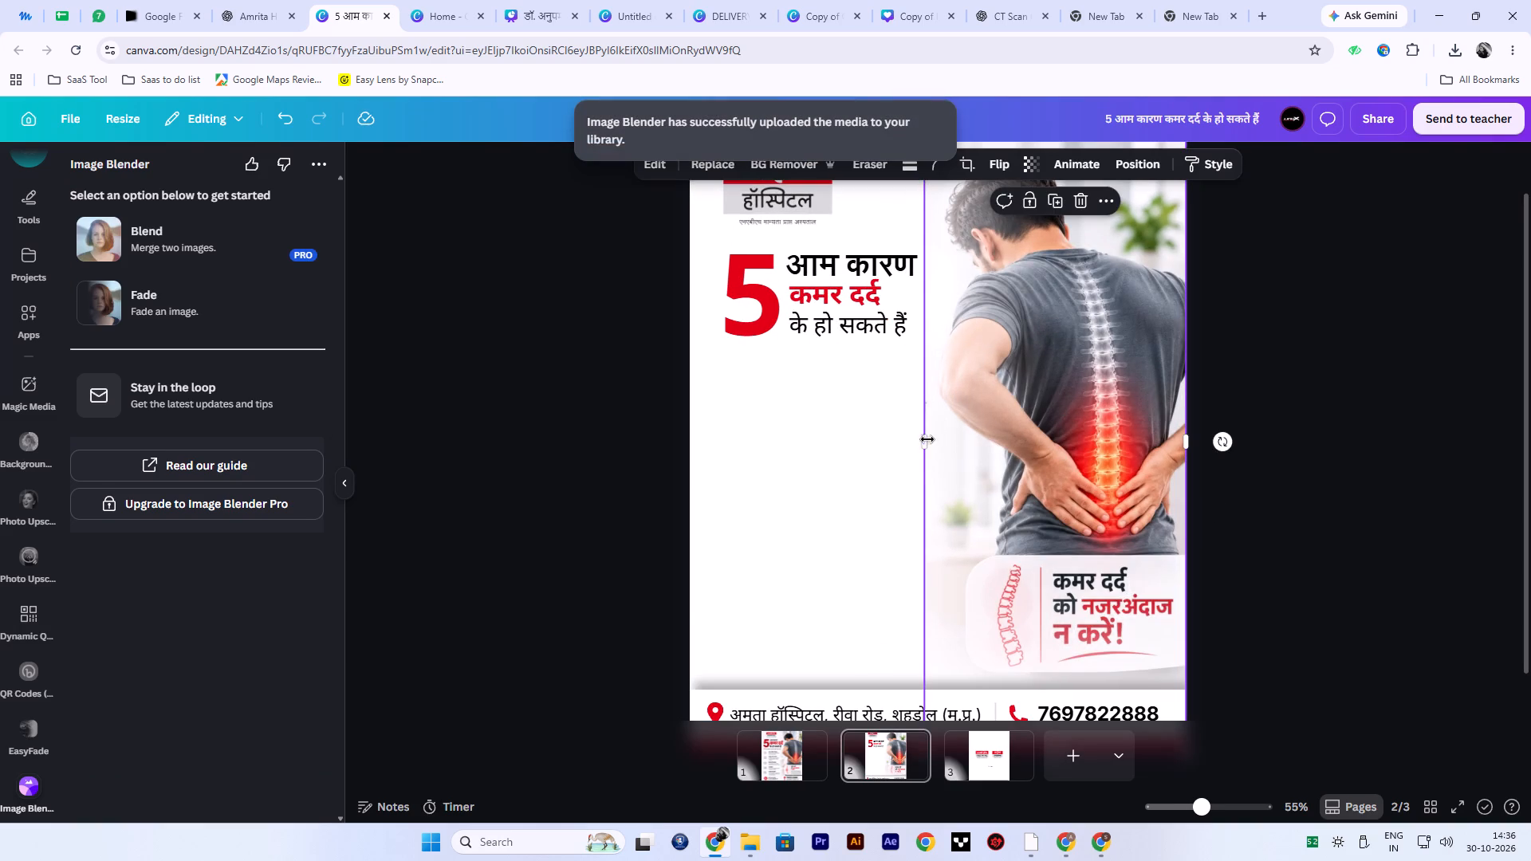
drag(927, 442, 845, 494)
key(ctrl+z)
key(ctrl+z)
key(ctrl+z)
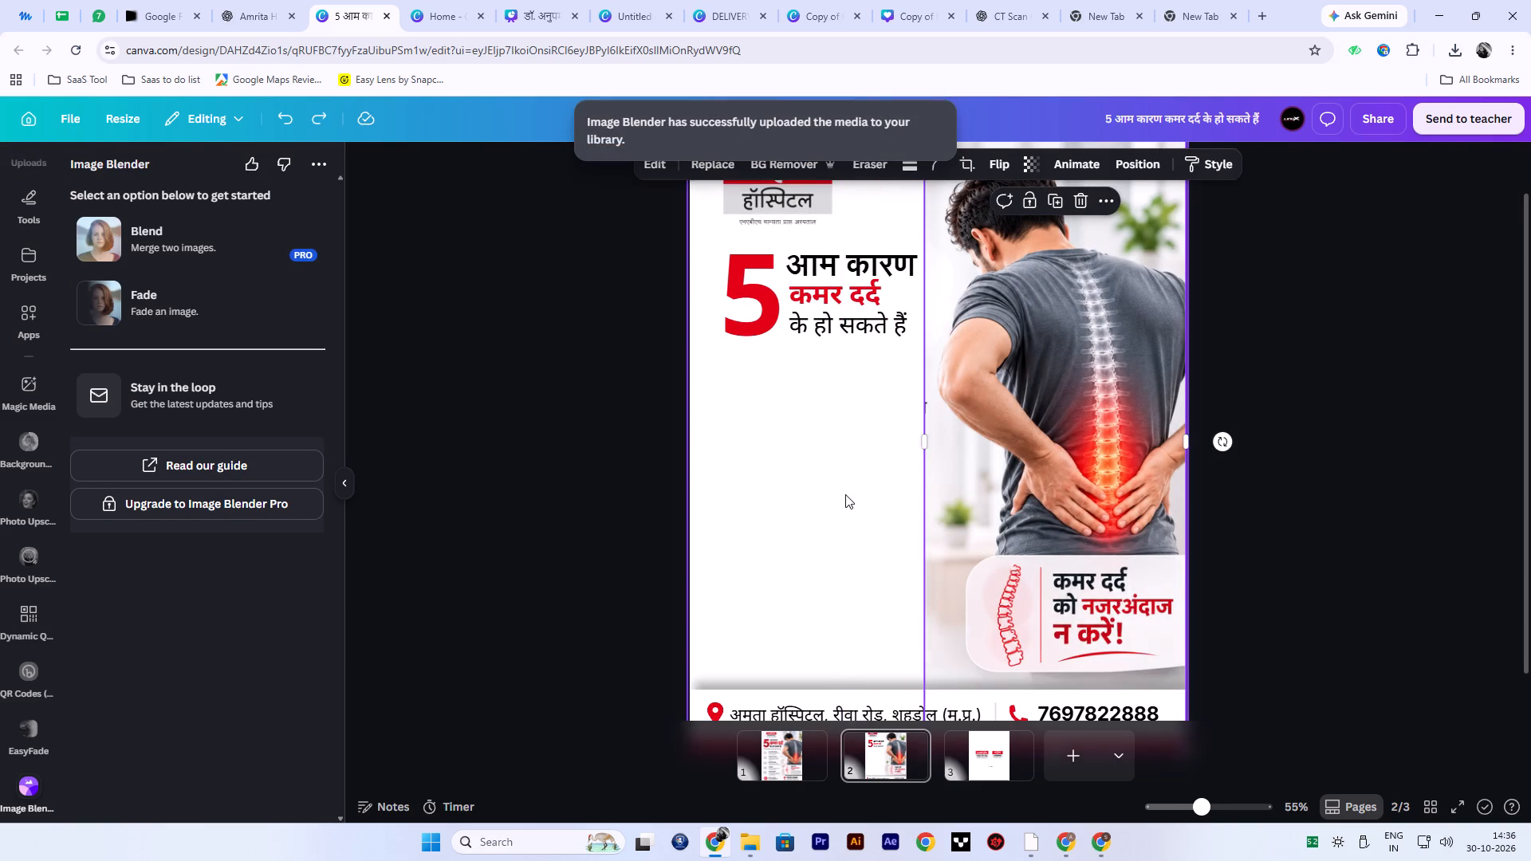
Extend the unfaded back-pain image's crop leftward so it takes in part of the cause list beside the man.
drag(925, 443, 834, 478)
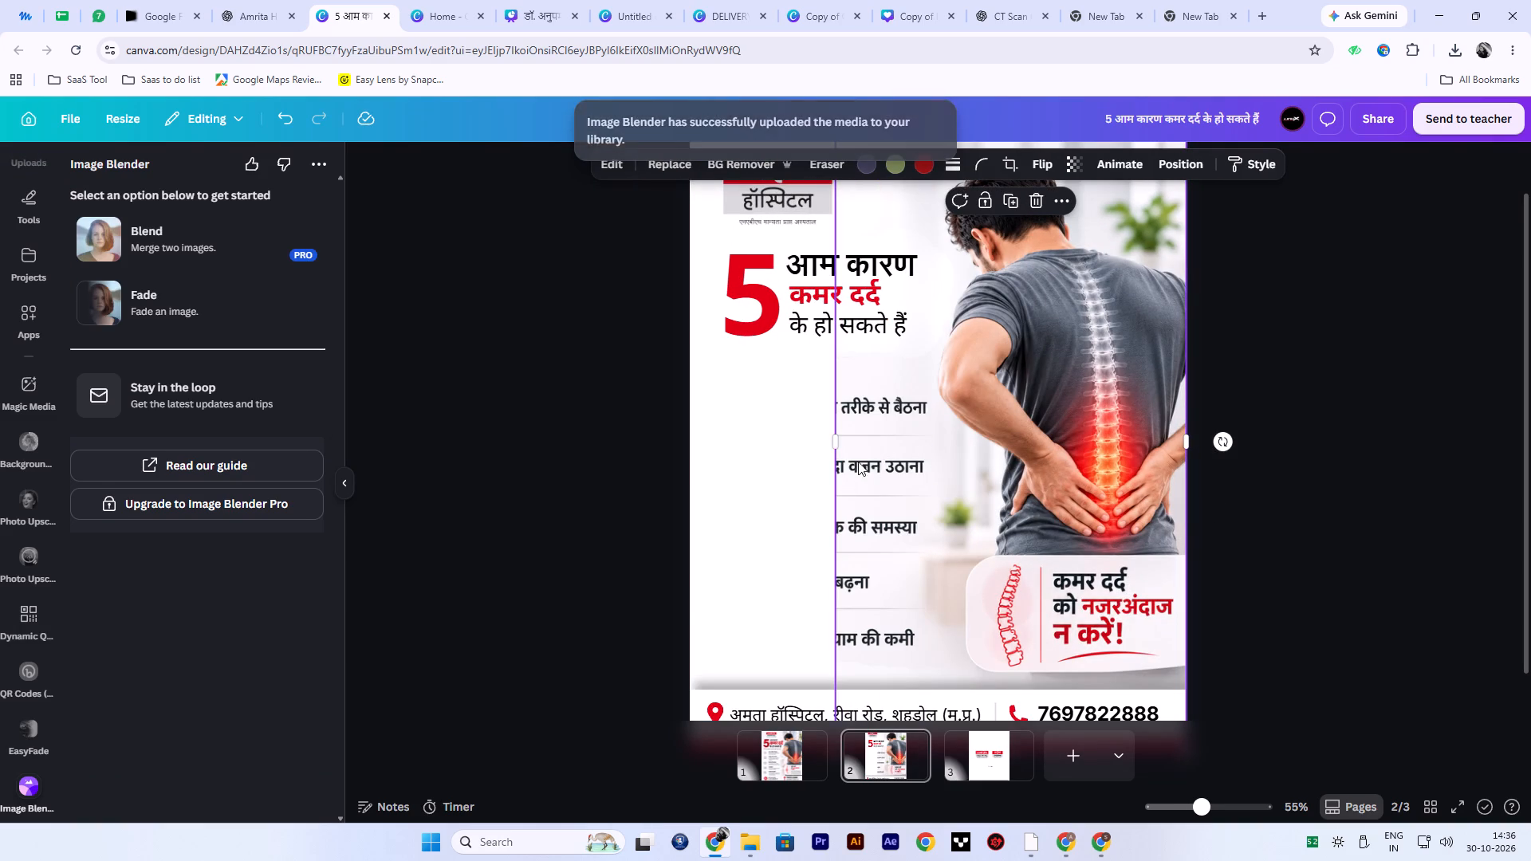
drag(832, 446, 848, 454)
click(171, 302)
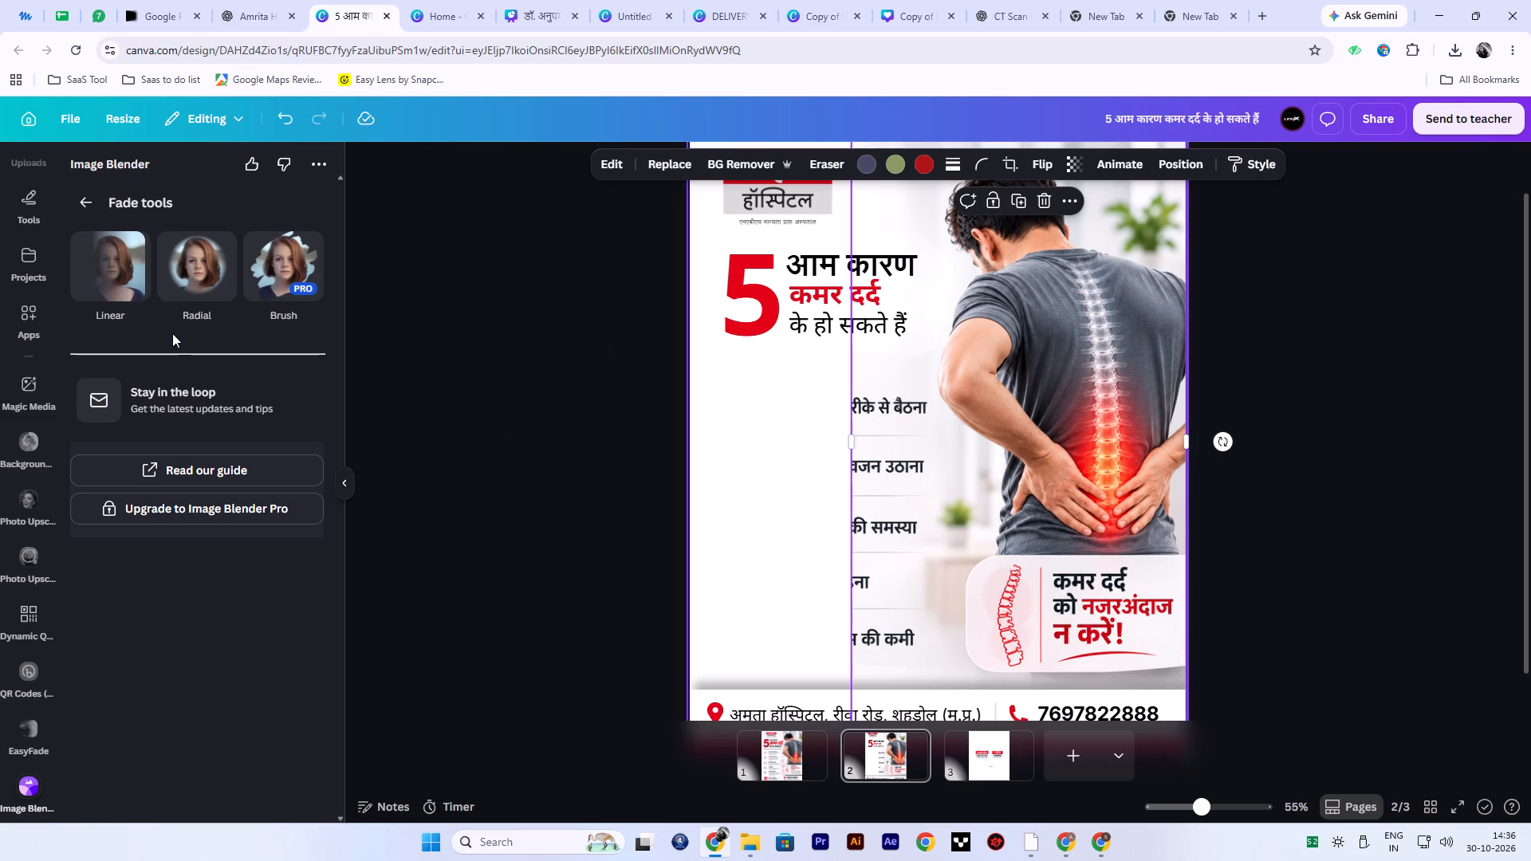
click(97, 270)
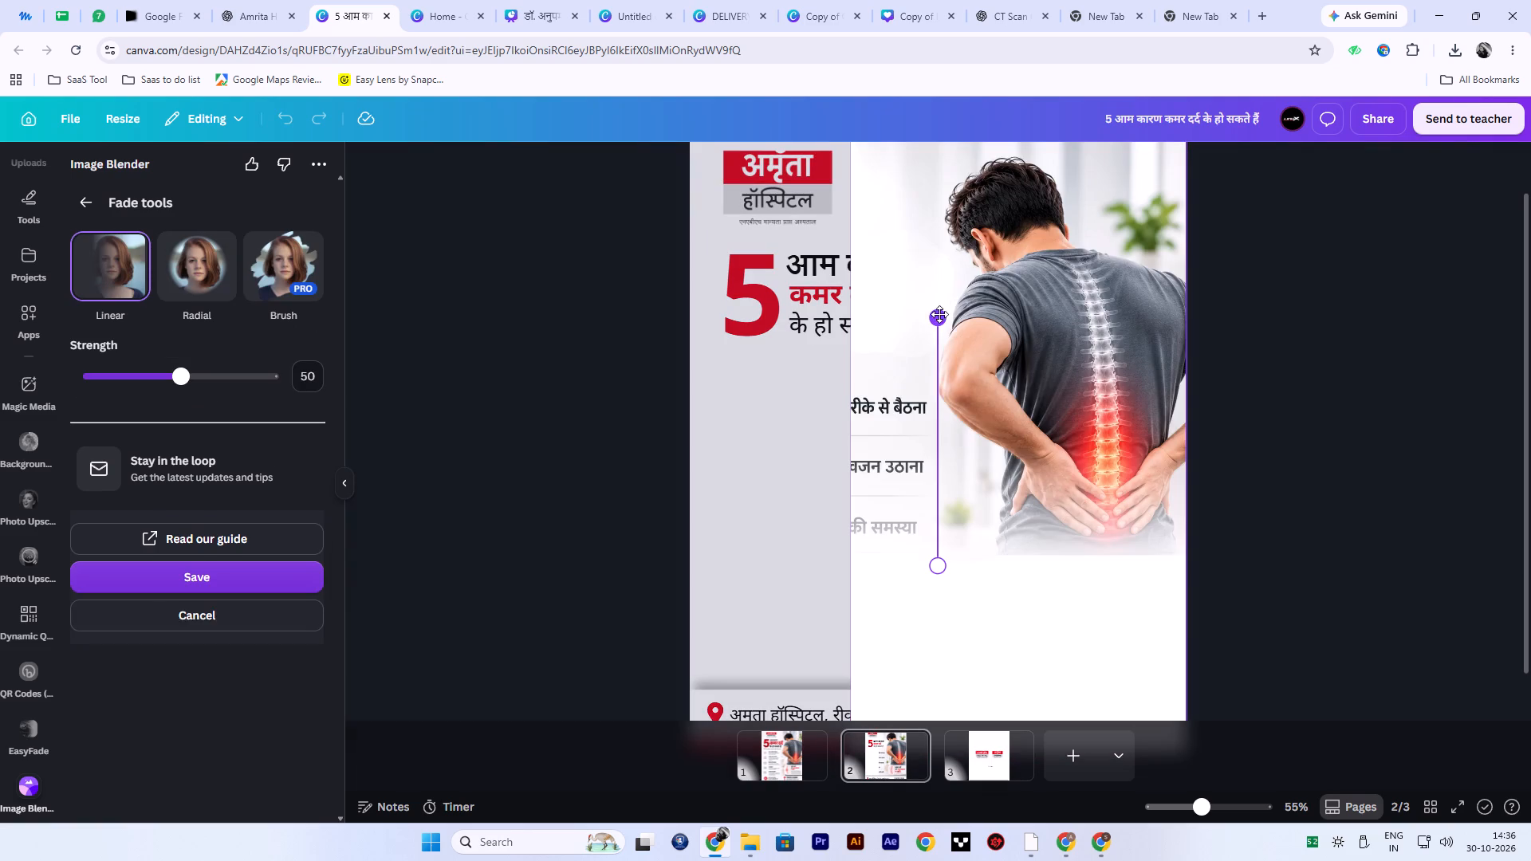
drag(939, 314, 1269, 542)
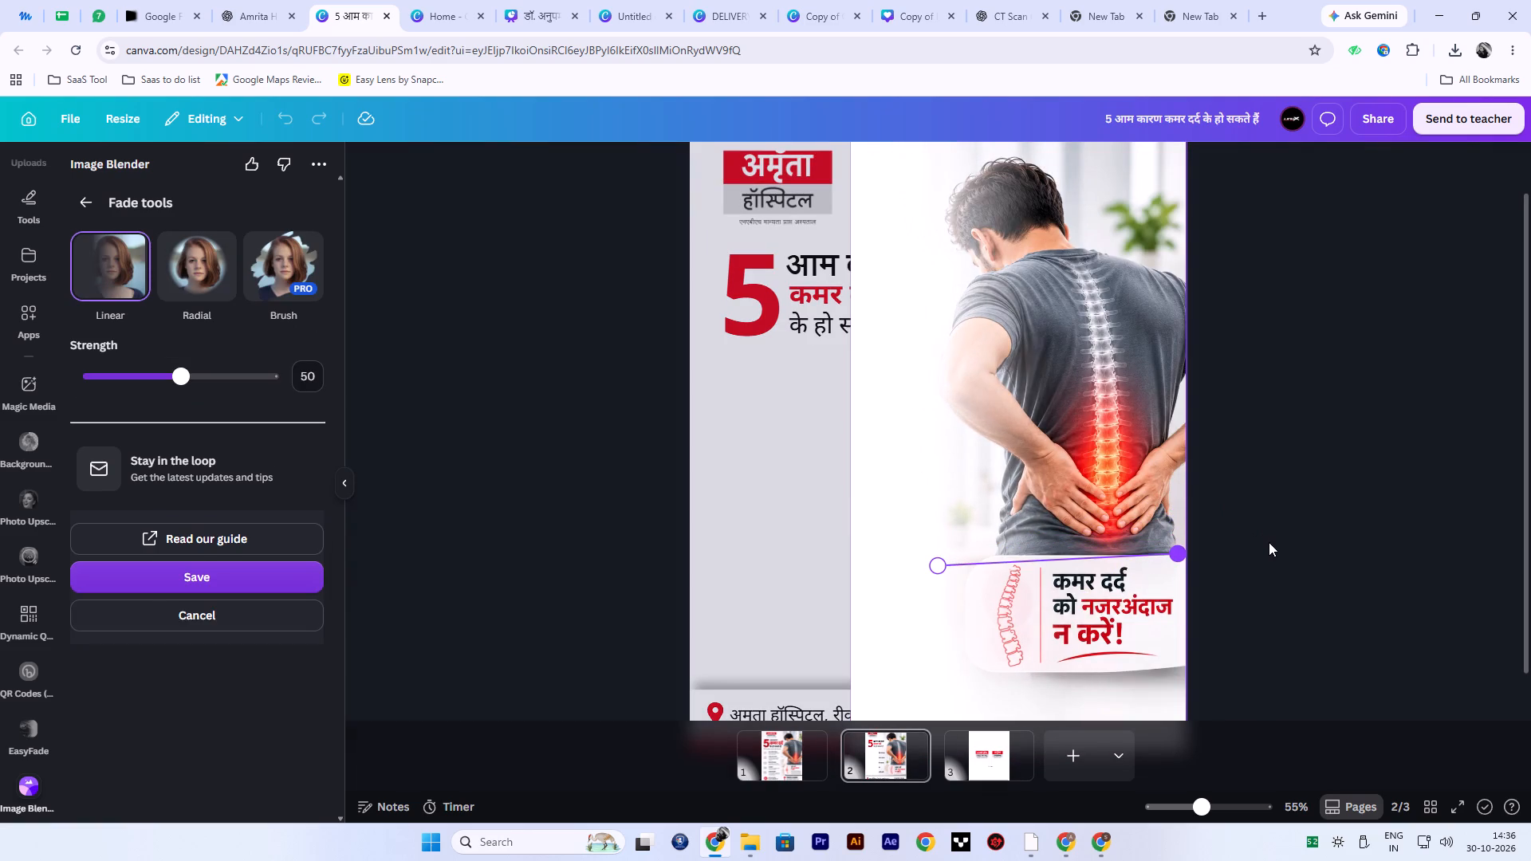
drag(1269, 542, 1278, 545)
drag(935, 568, 859, 418)
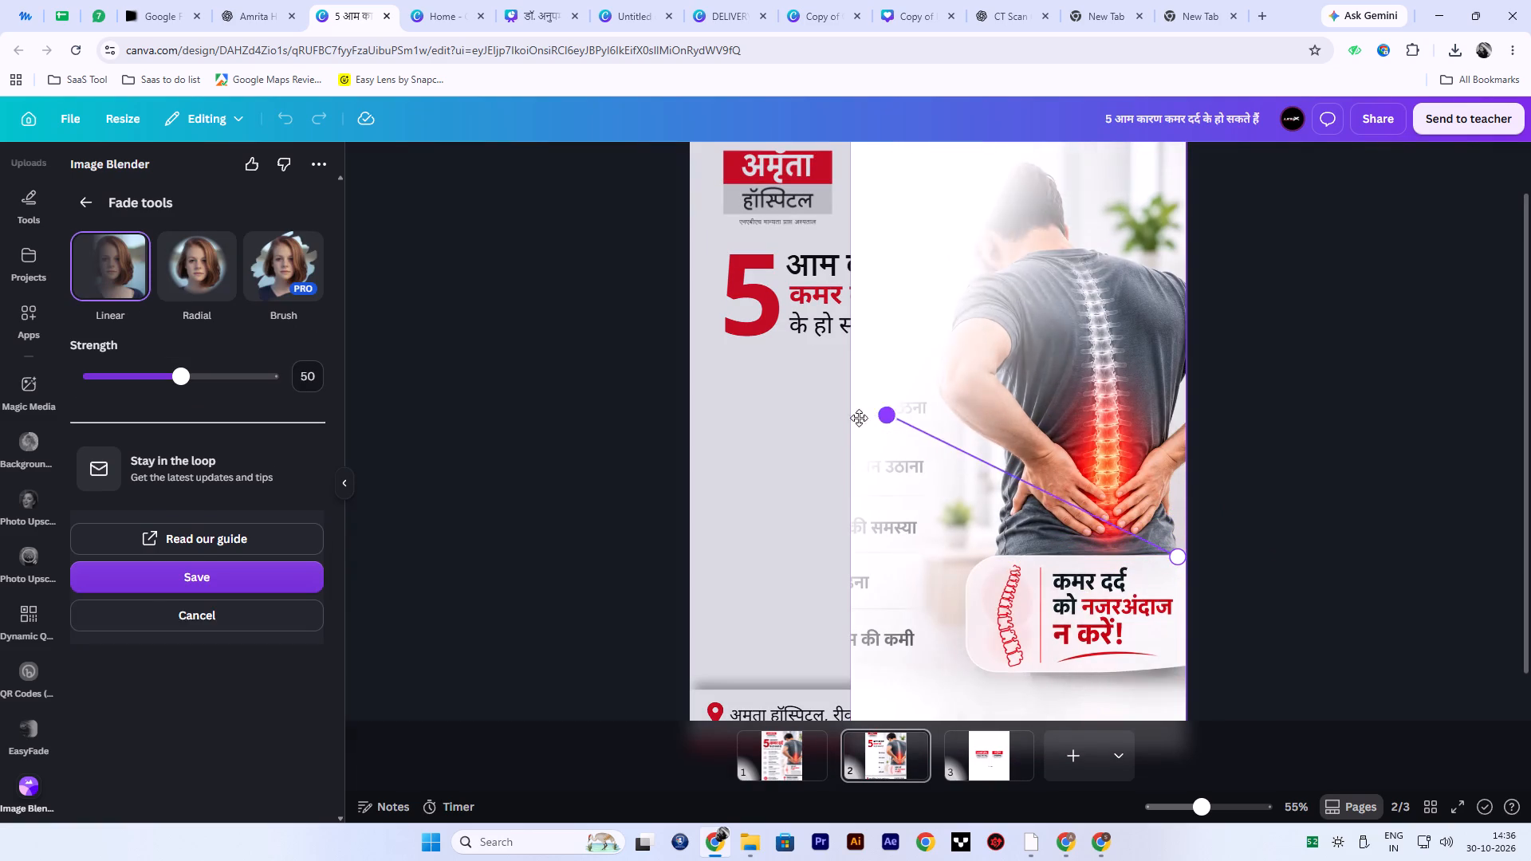
drag(859, 418, 855, 438)
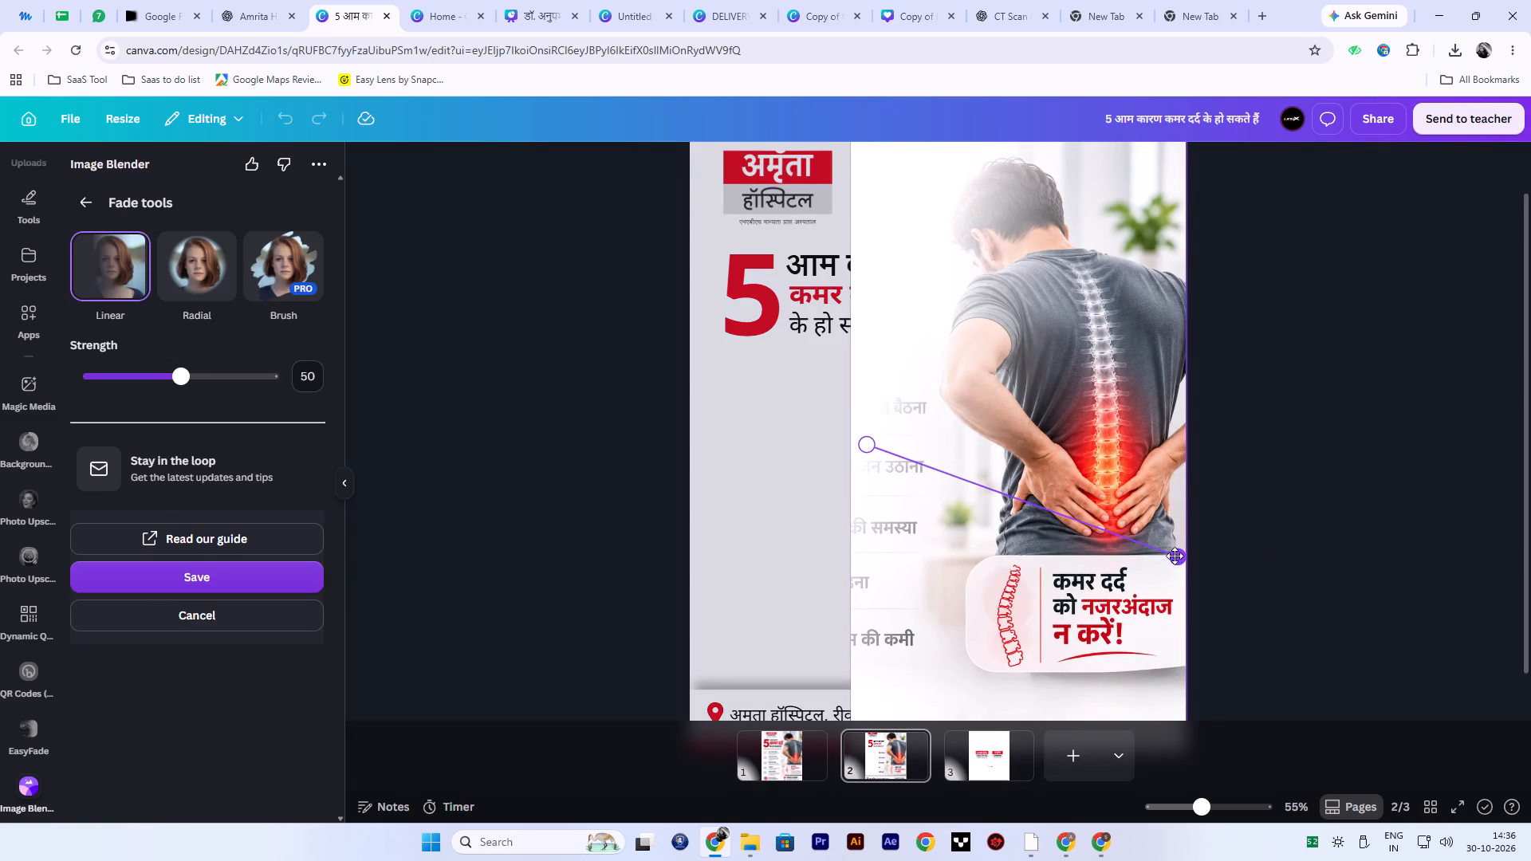
drag(1175, 556, 1246, 422)
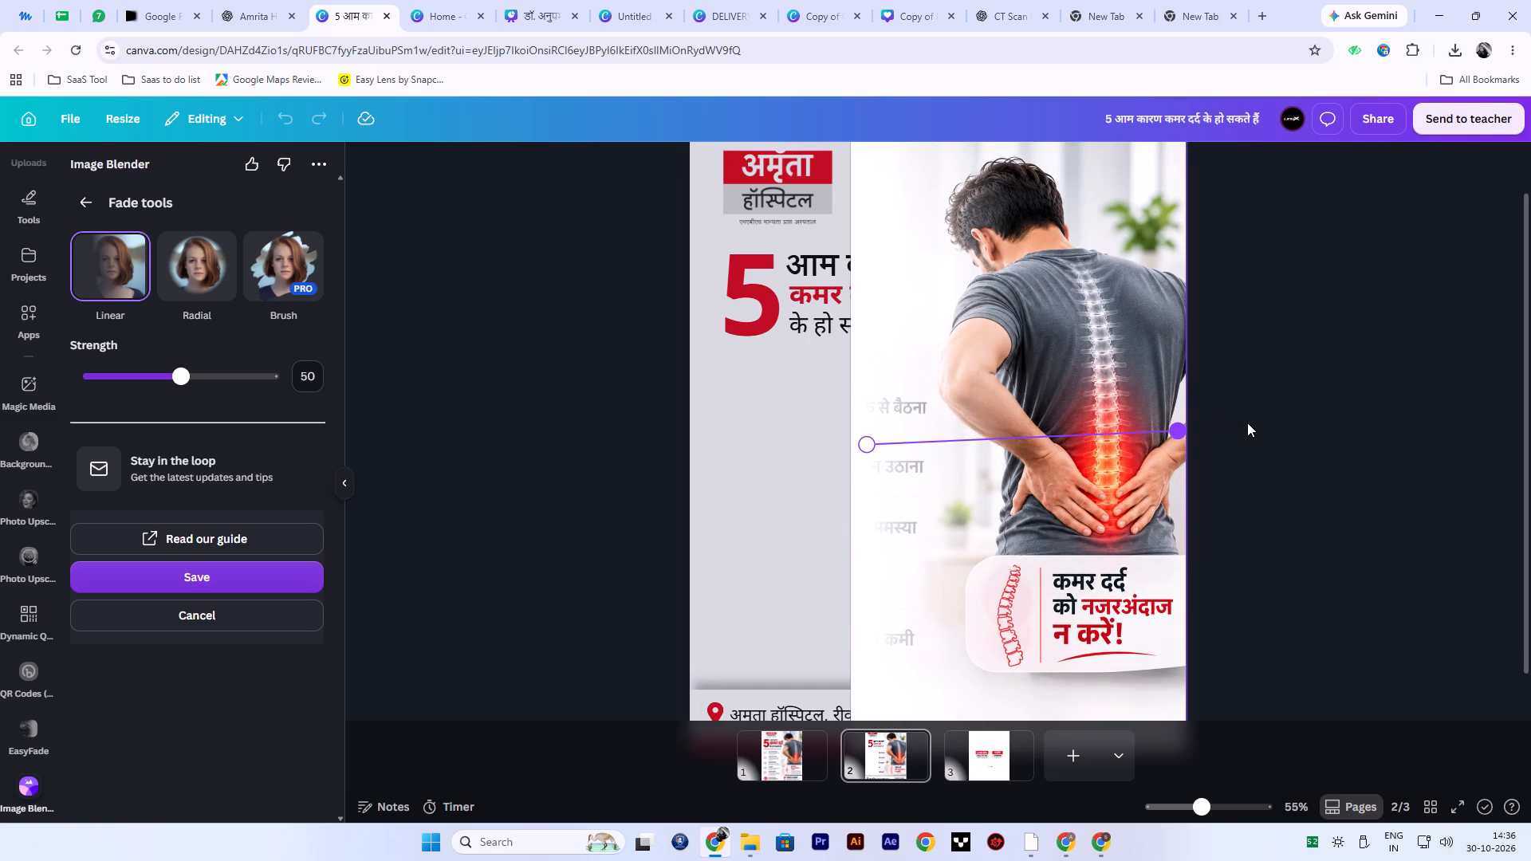
ctrl+scroll(1168, 449, down, 2)
drag(1096, 442, 1120, 447)
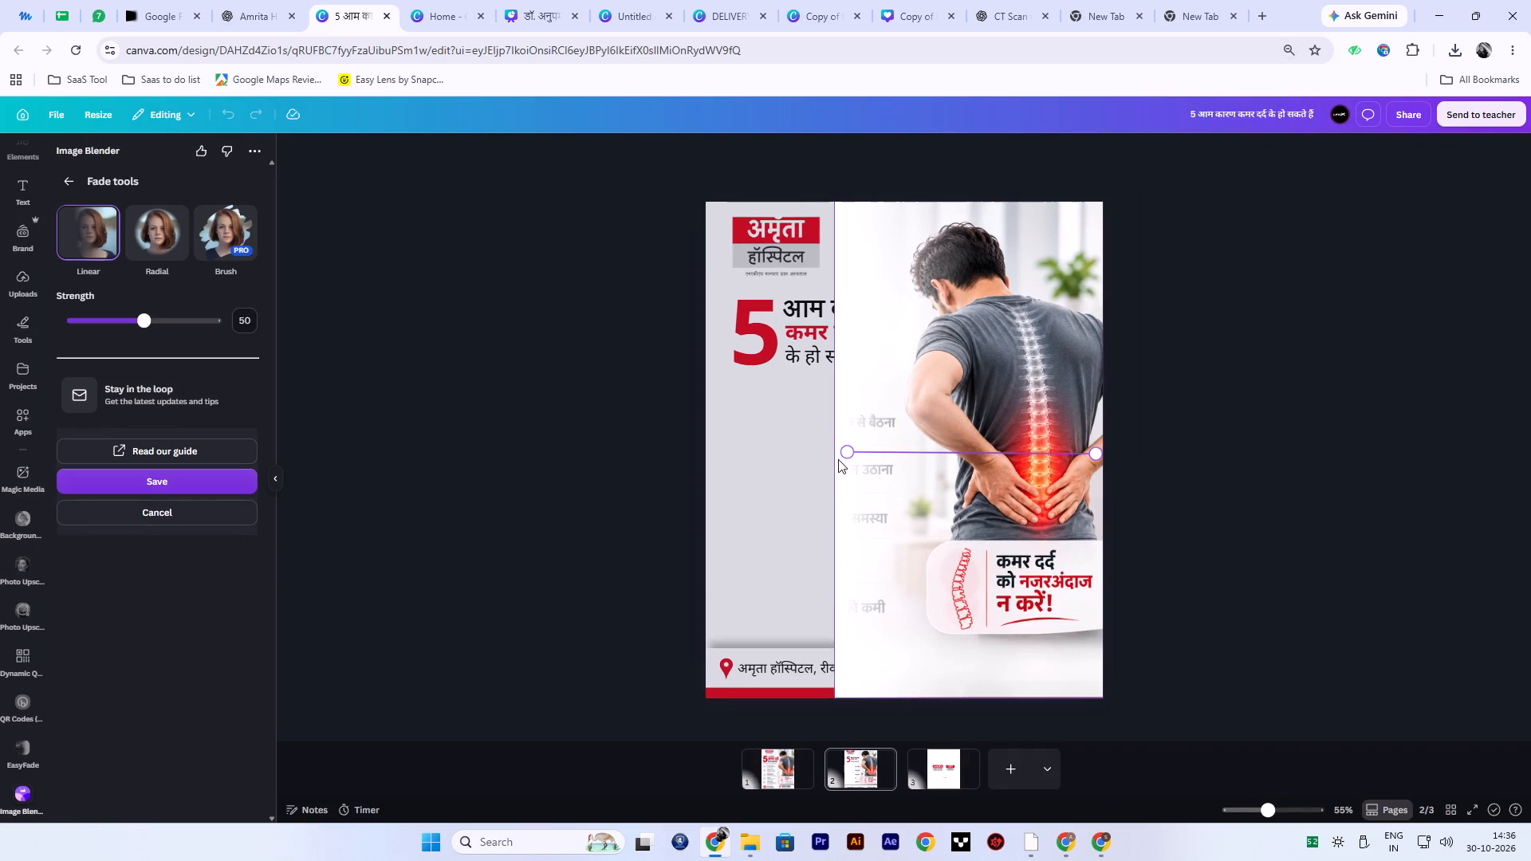
drag(847, 449, 870, 443)
drag(1095, 452, 1112, 445)
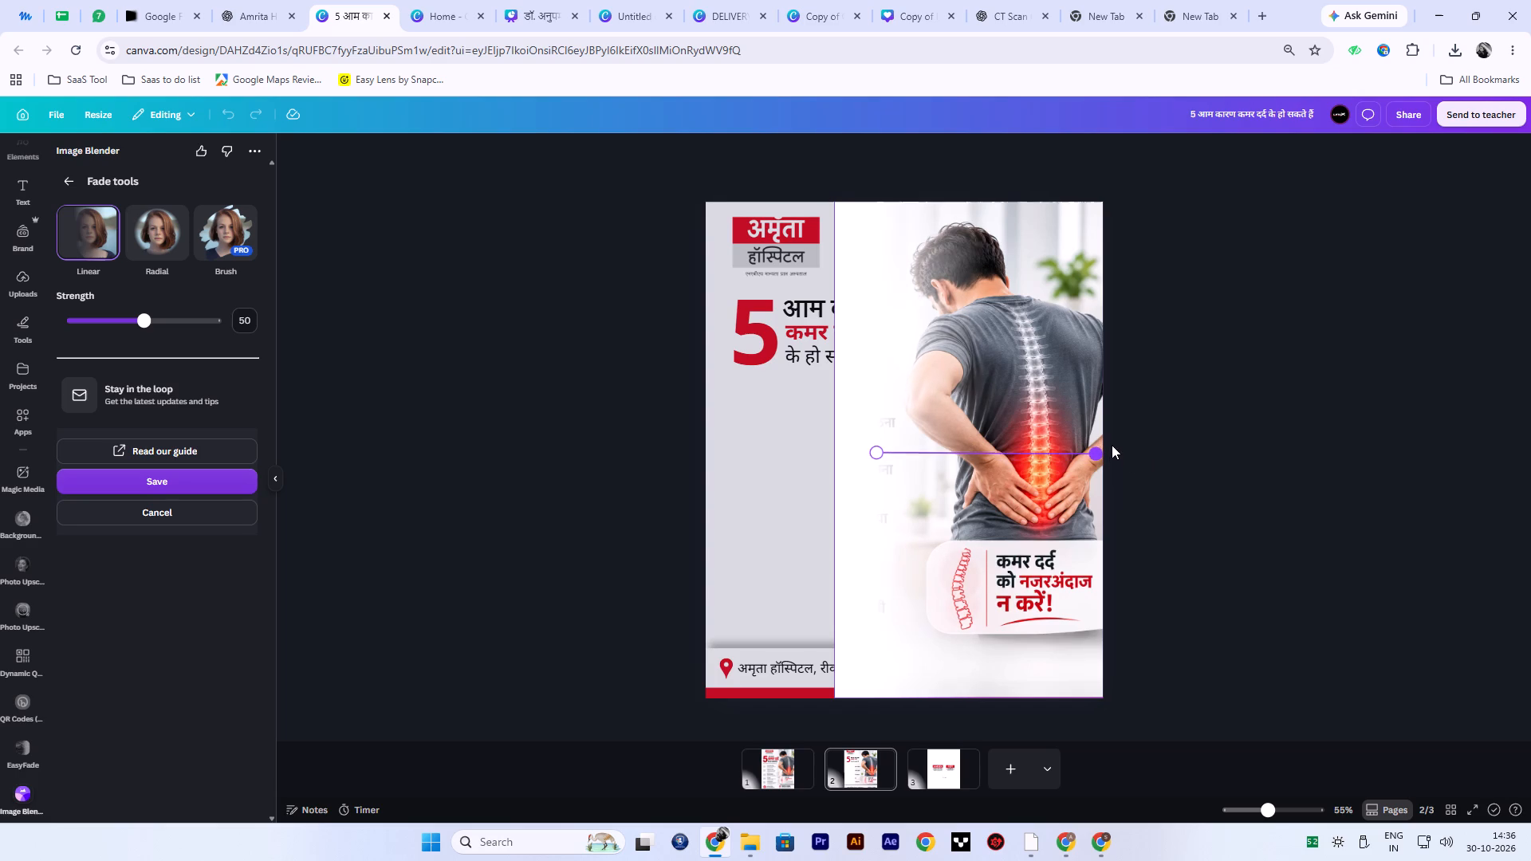
drag(1112, 445, 1118, 442)
click(163, 486)
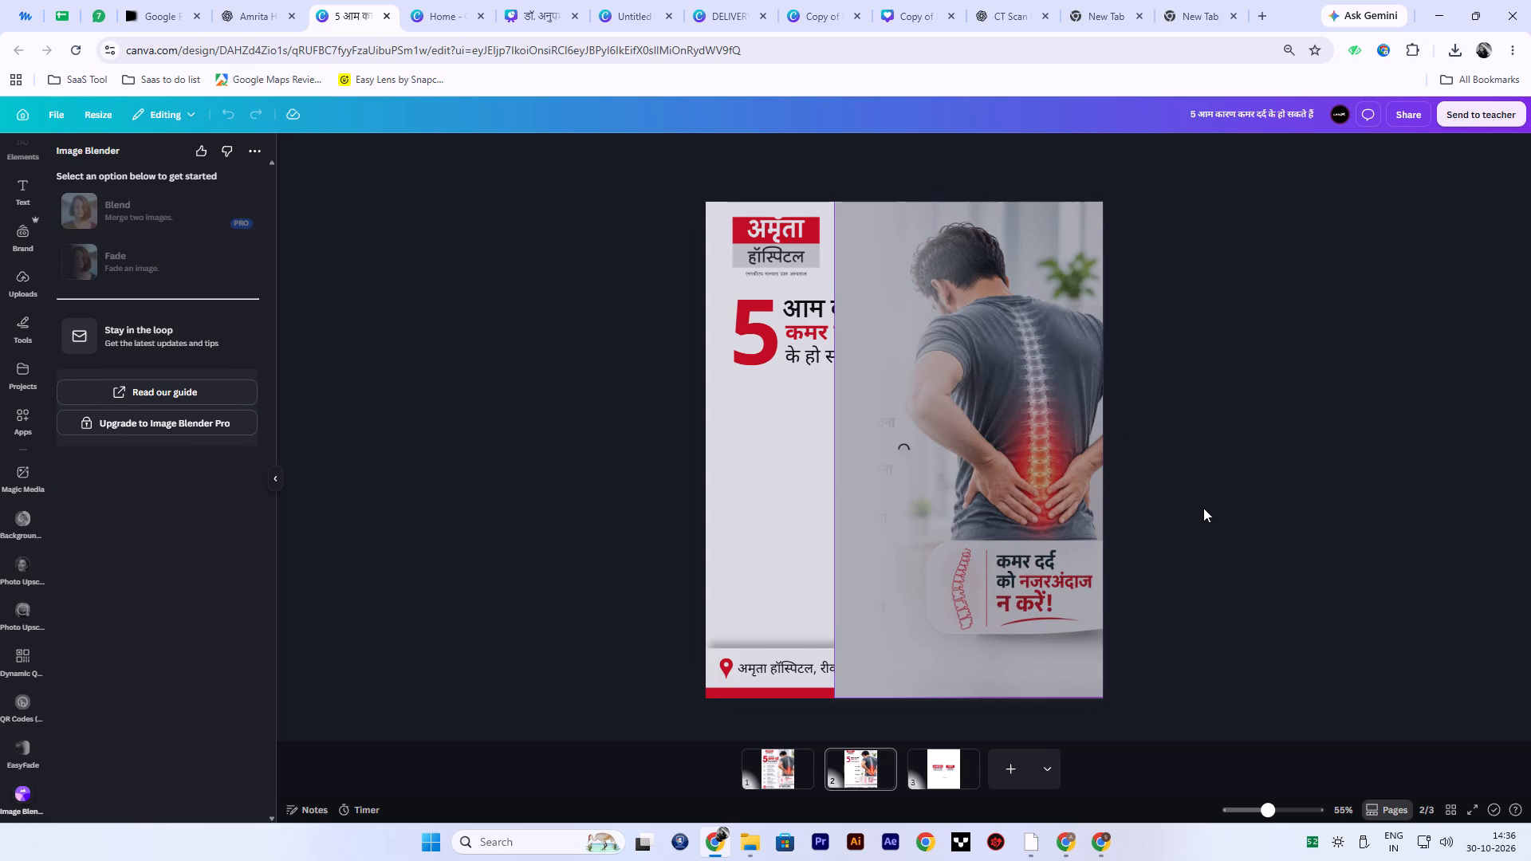
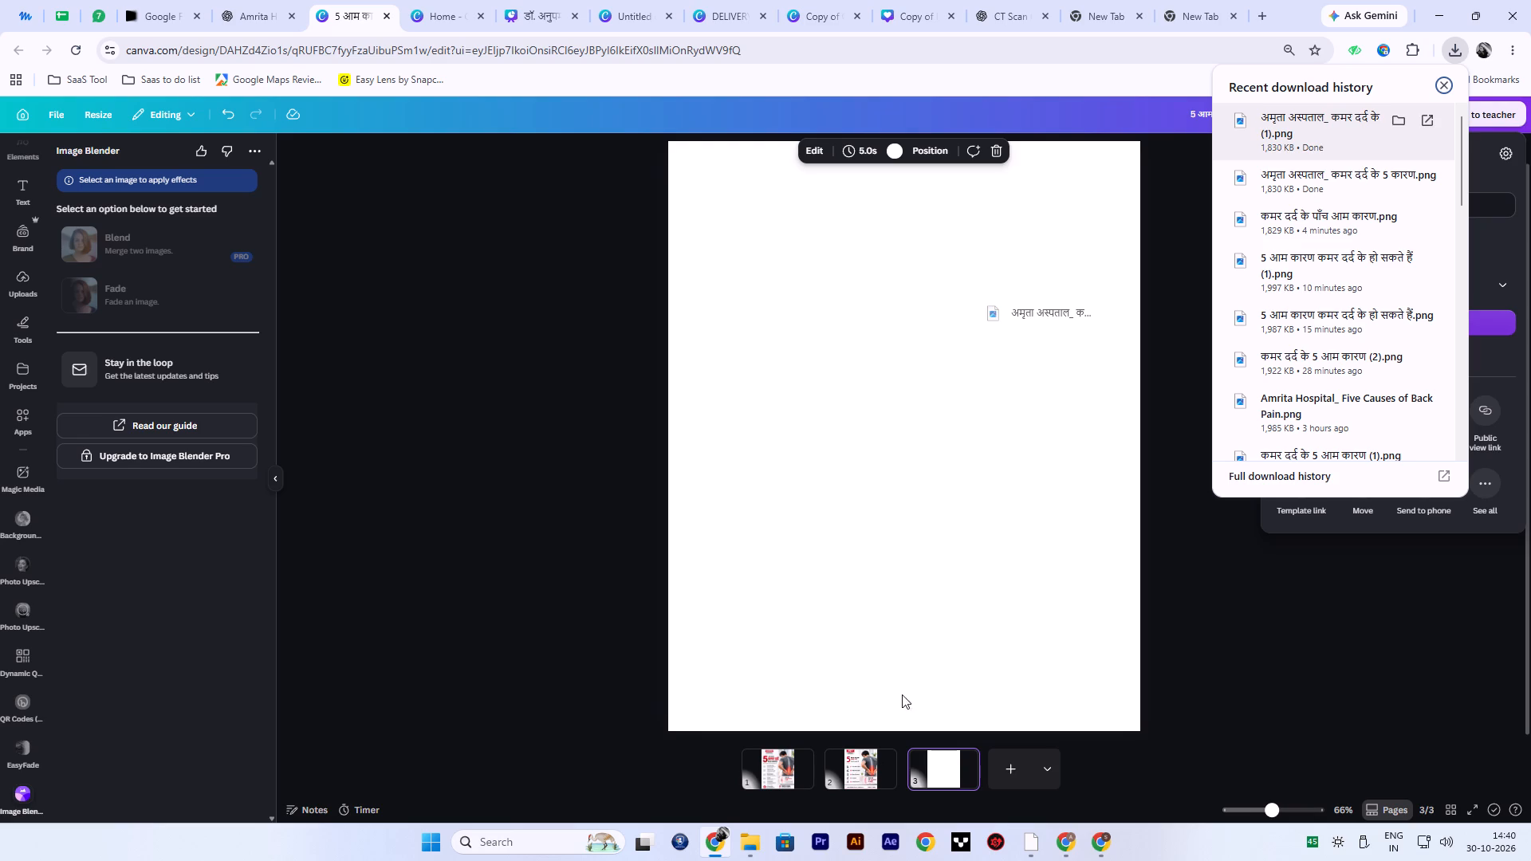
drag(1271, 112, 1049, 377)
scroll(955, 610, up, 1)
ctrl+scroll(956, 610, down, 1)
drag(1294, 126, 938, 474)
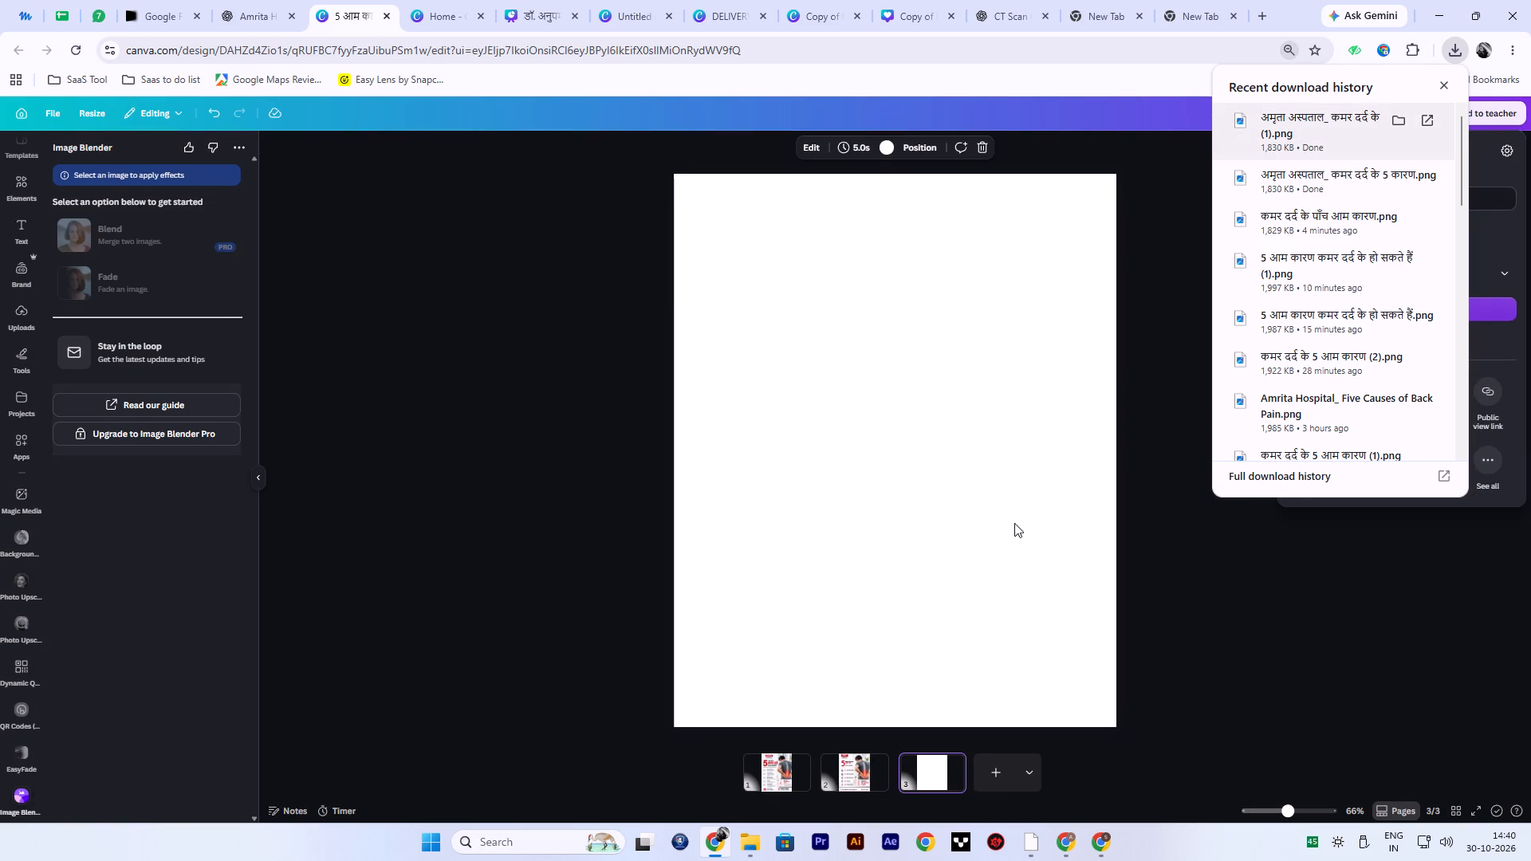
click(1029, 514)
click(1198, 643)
Place "अमृता अस्पताल_ कमर दर्द के 5 कारण (1)" from the Downloads folder in File Explorer onto the blank Canva page 3.
click(761, 845)
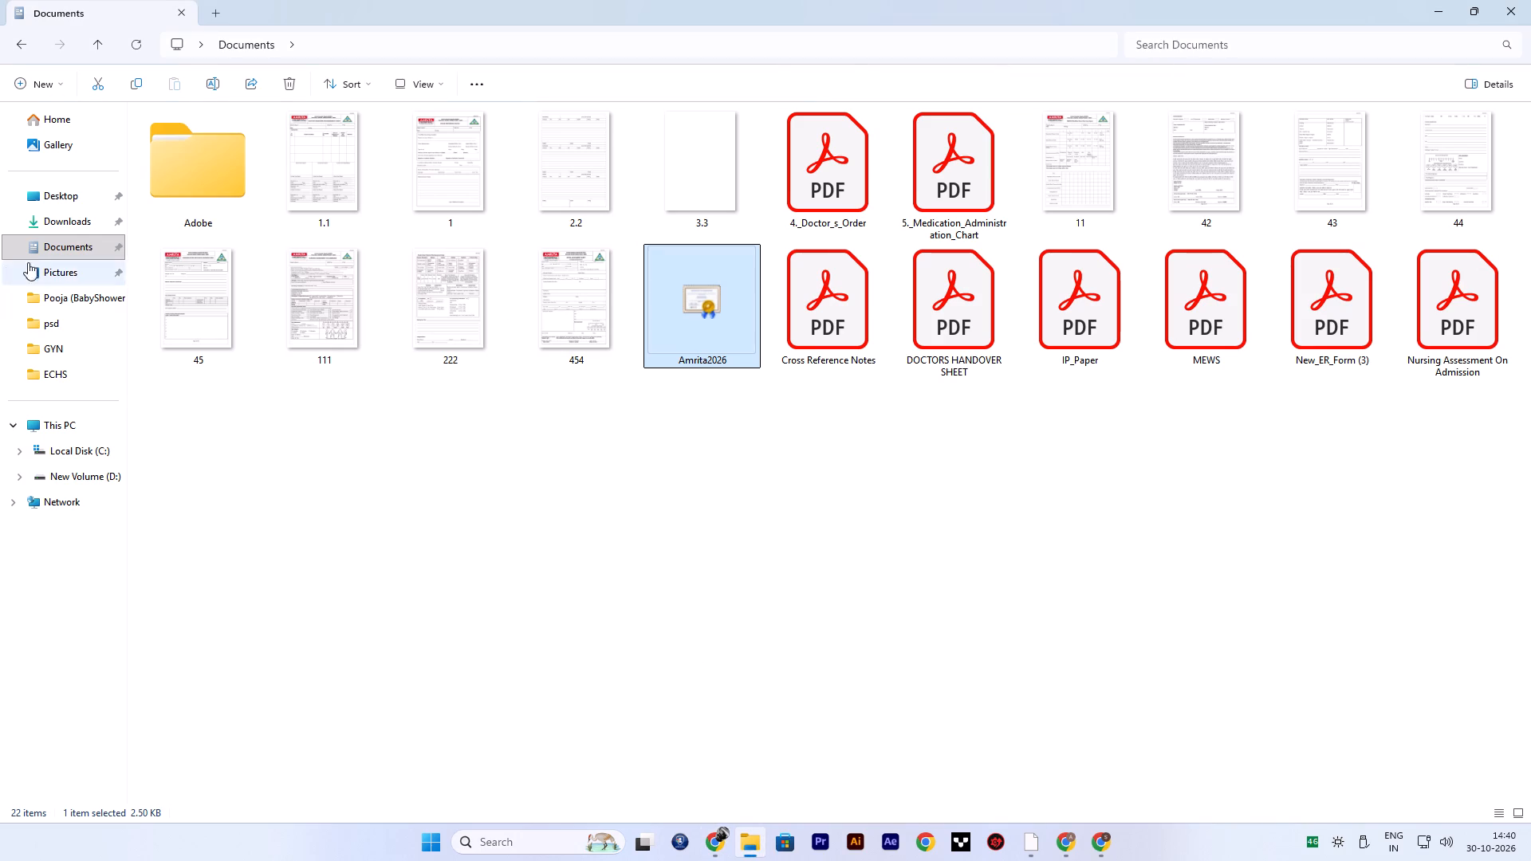
click(69, 218)
right_click(1194, 141)
click(1246, 392)
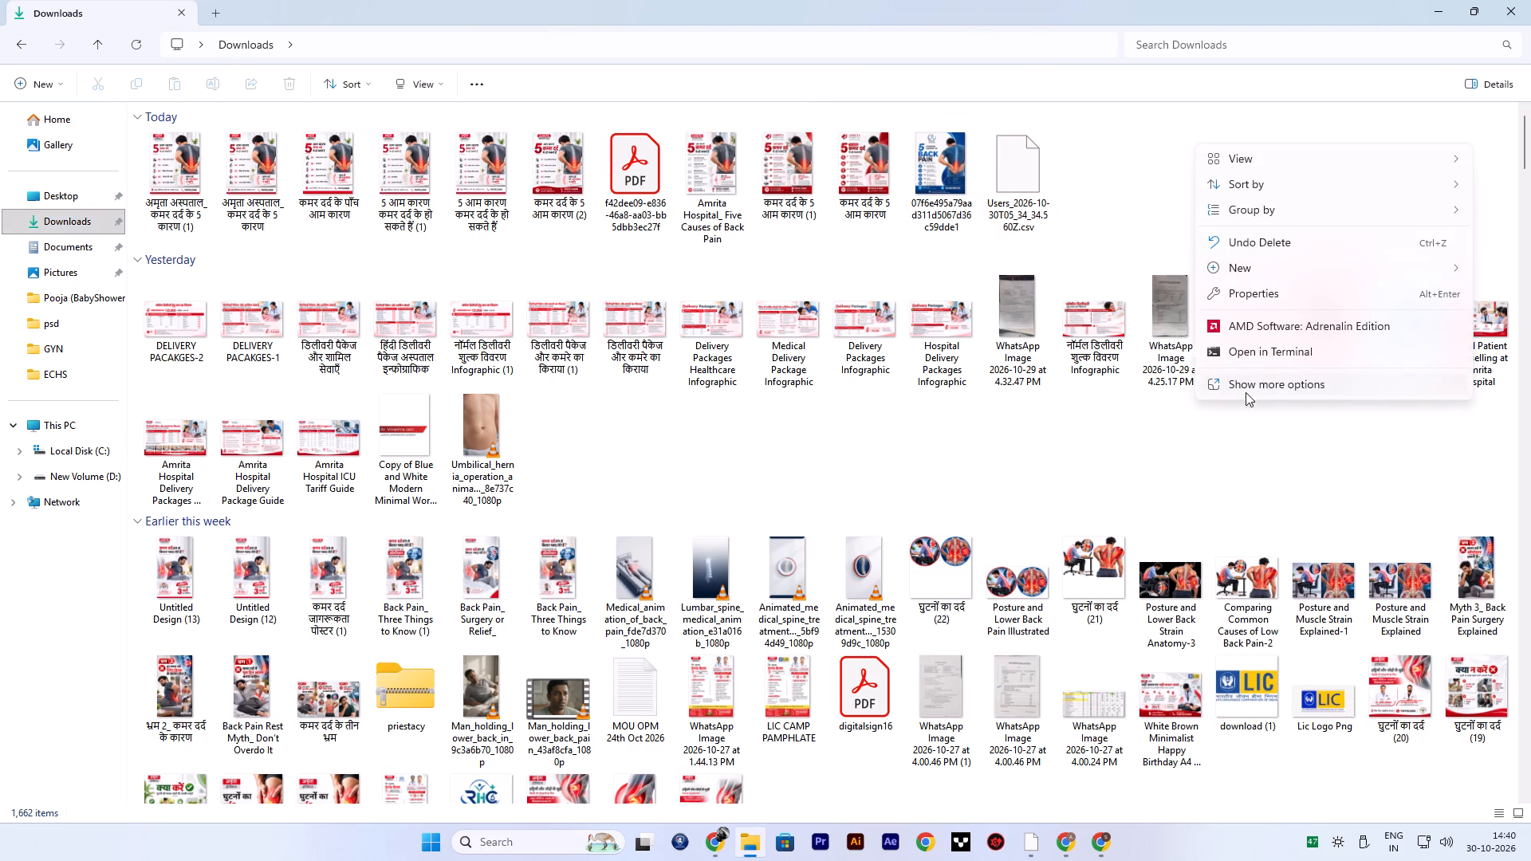
click(1261, 217)
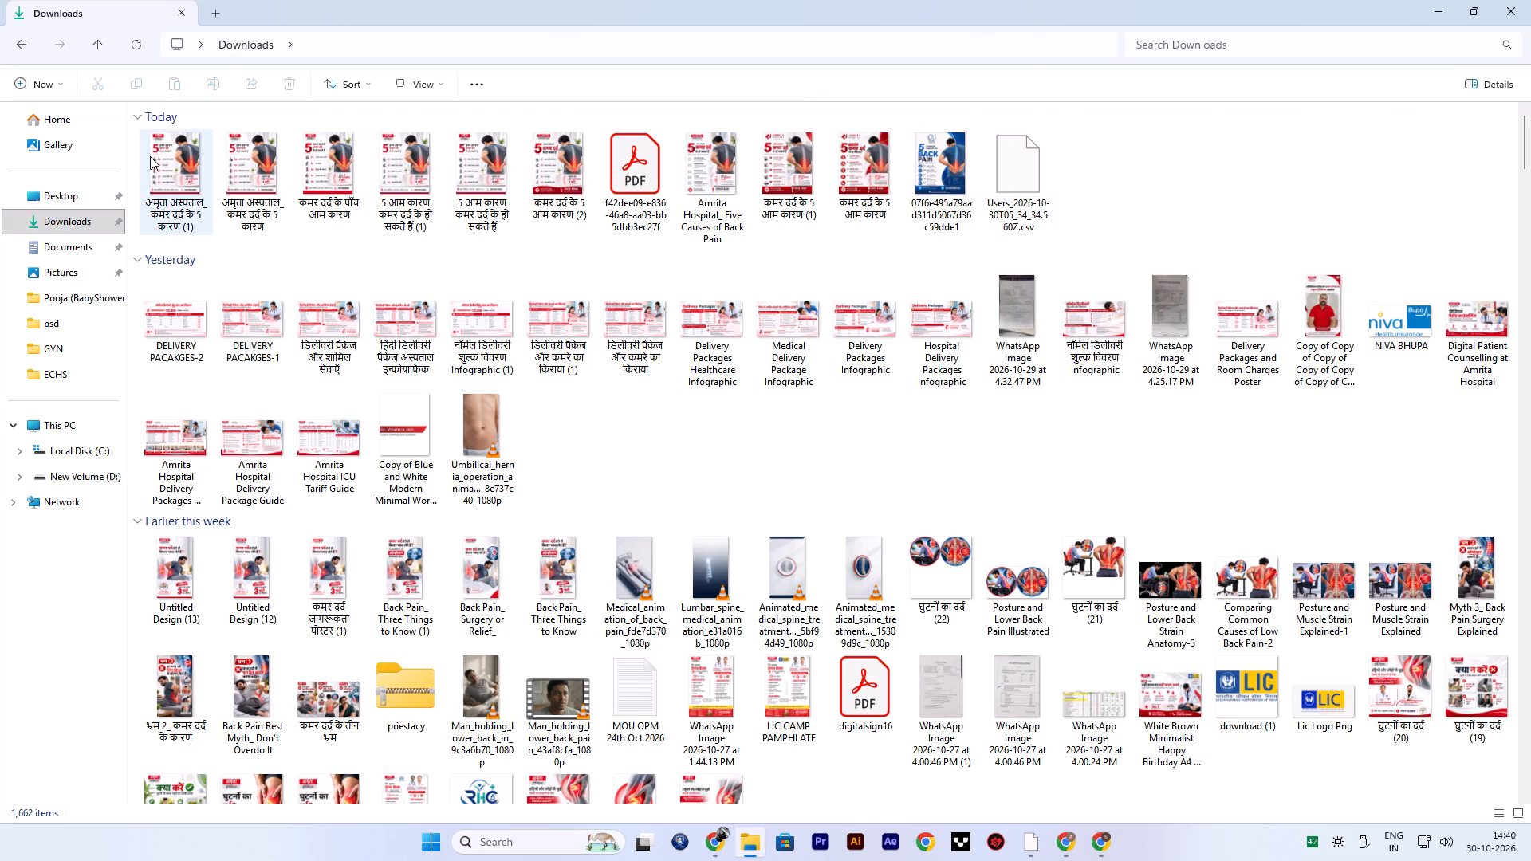
drag(171, 159, 842, 435)
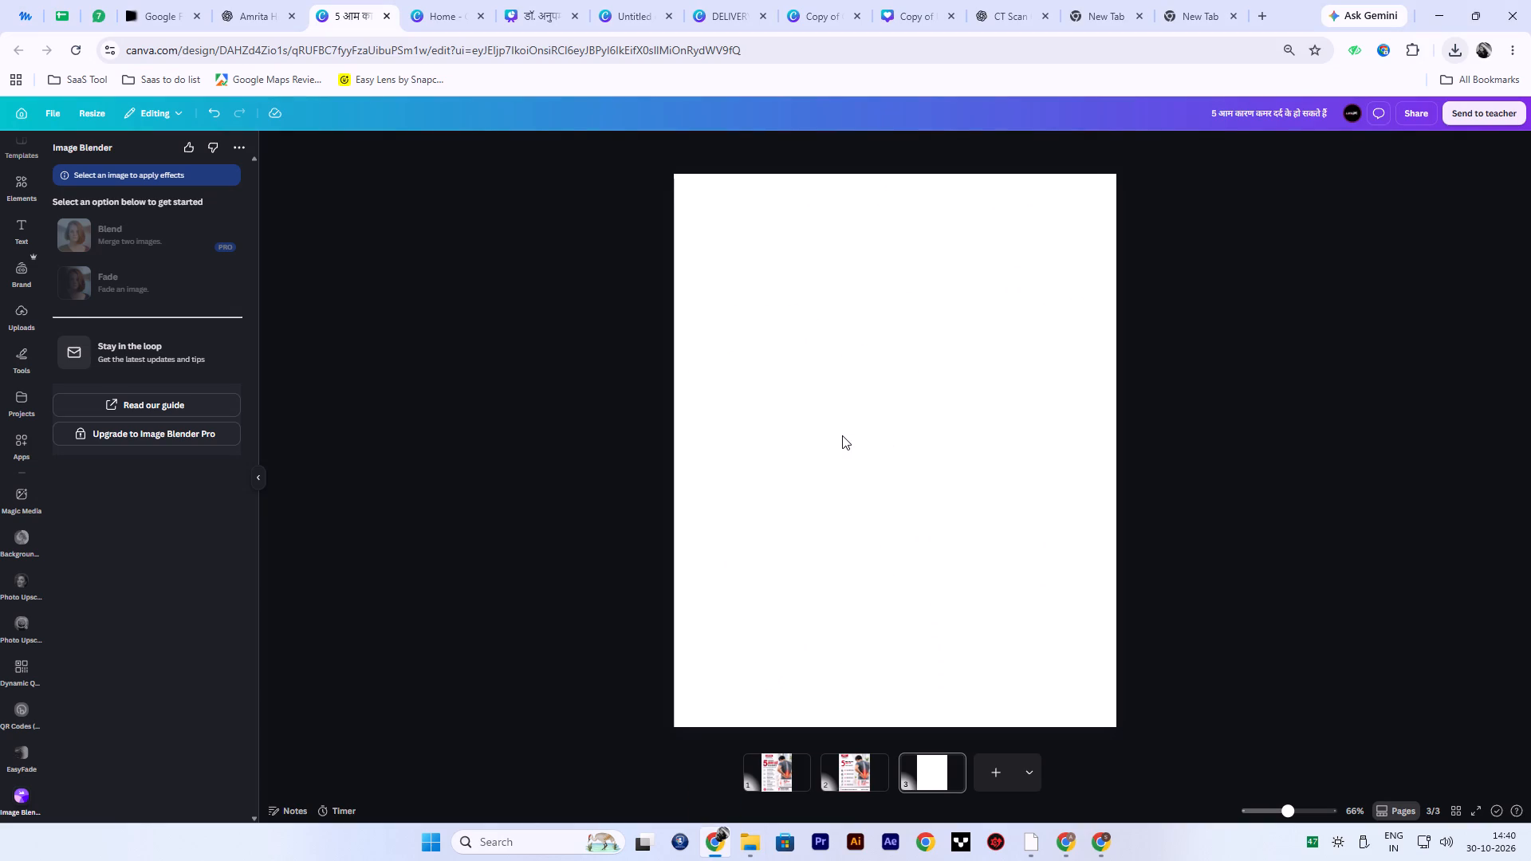
click(499, 356)
Compare page 3 with page 2 and set the placed poster image as page 3's background.
right_click(813, 375)
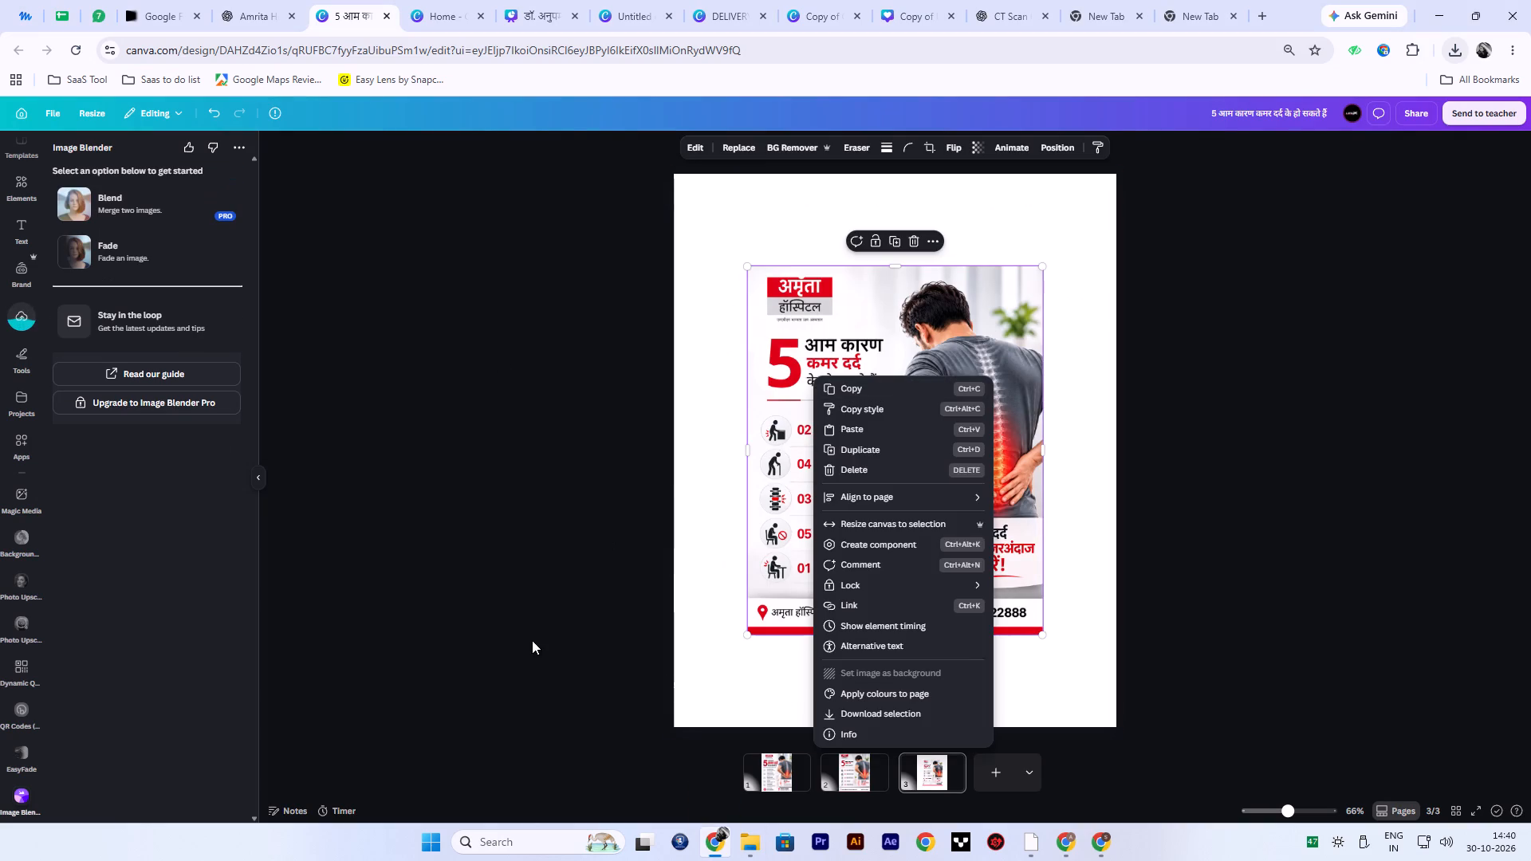
click(531, 639)
click(867, 768)
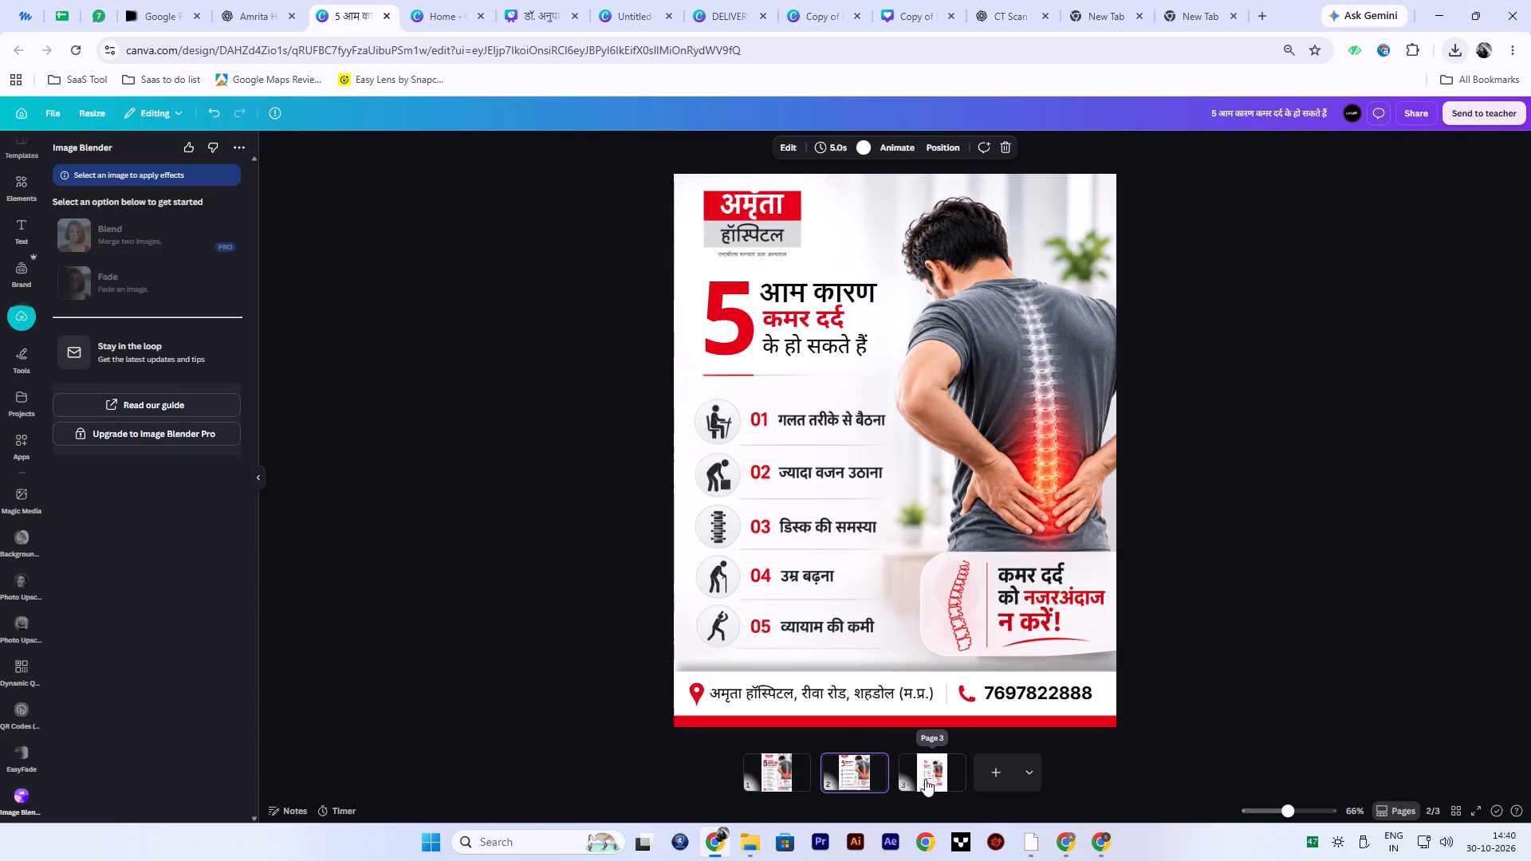
click(925, 779)
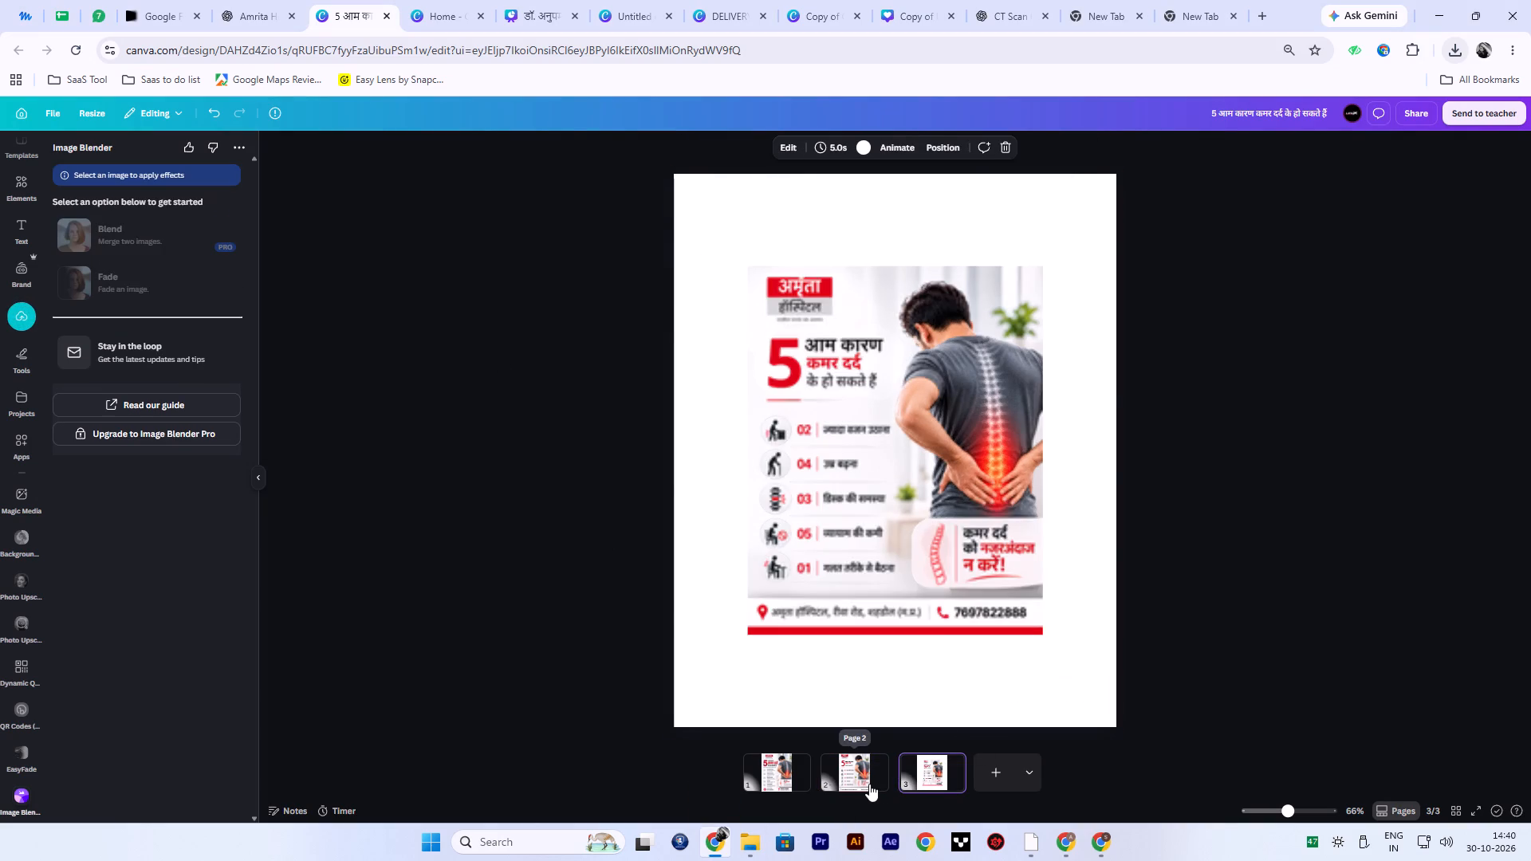
click(869, 784)
click(934, 784)
right_click(865, 468)
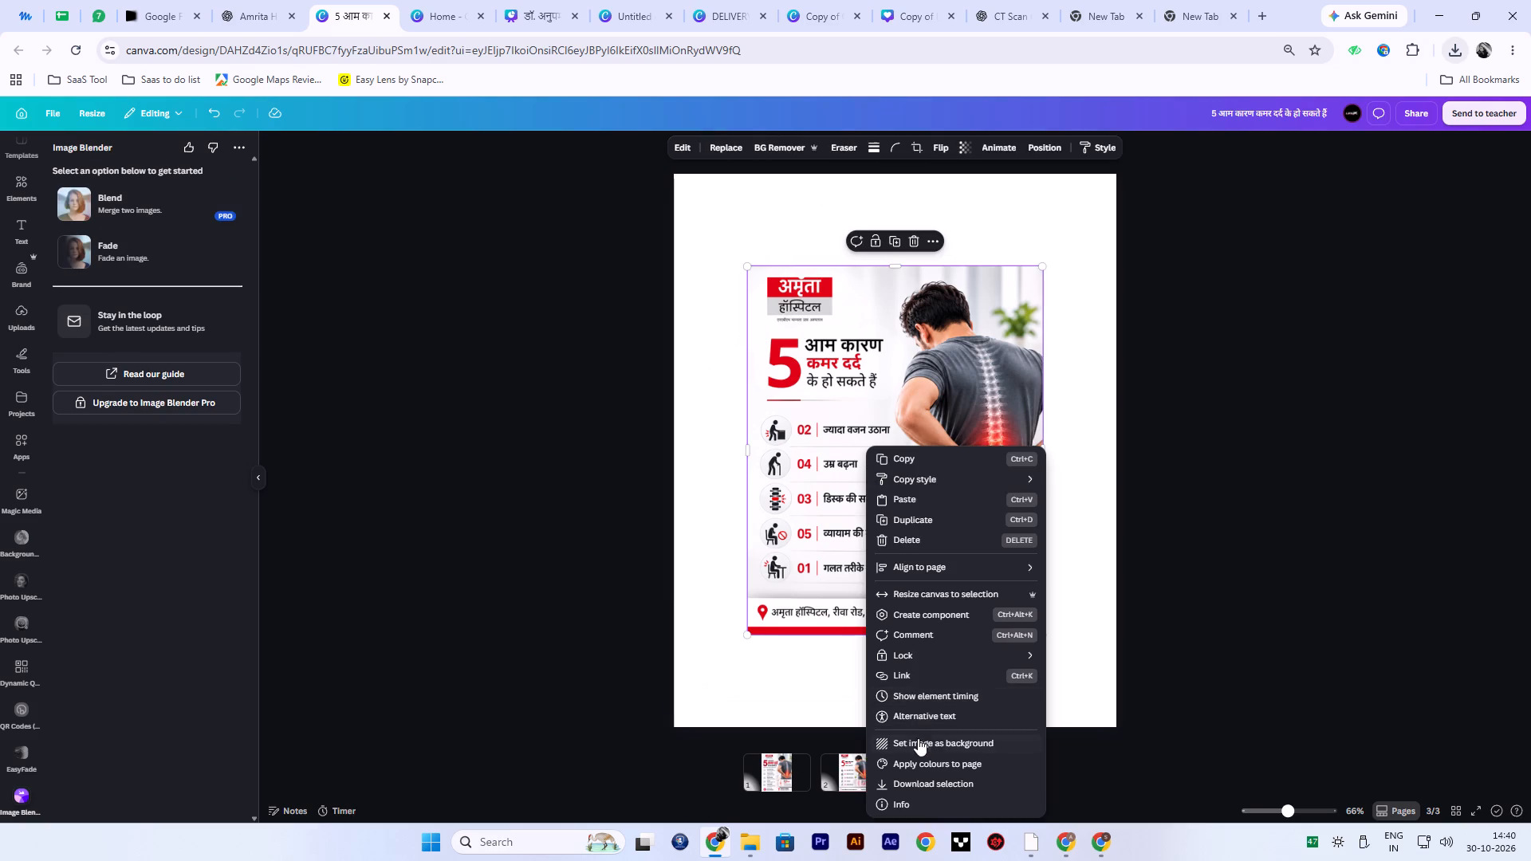
click(919, 739)
click(1298, 524)
Compare the regenerated poster on page 3 with page 2 in full-screen view, switching back and forth between them.
click(1480, 808)
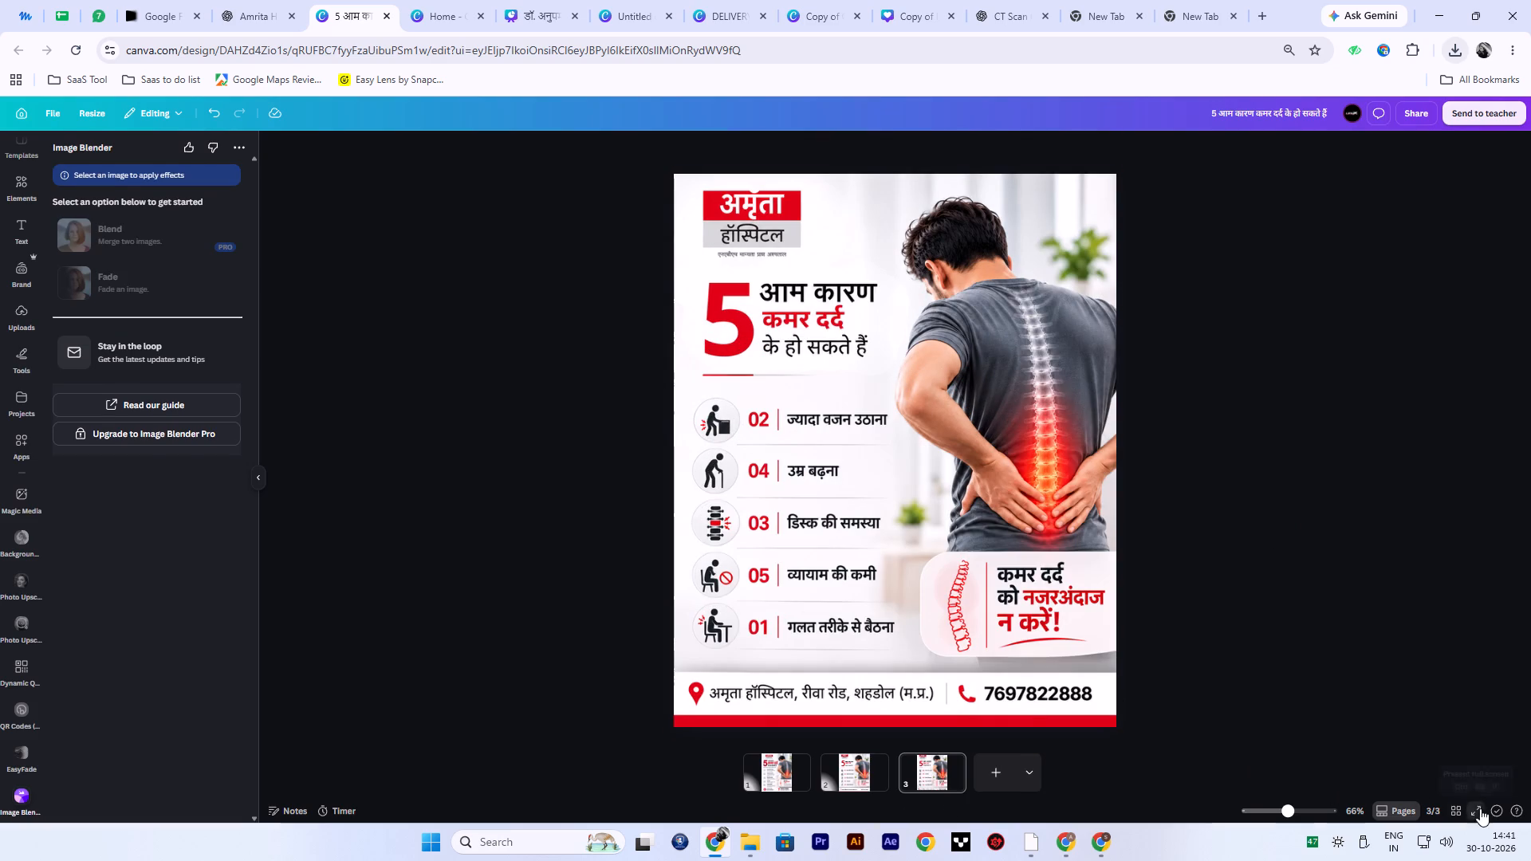
key(Left)
key(Right)
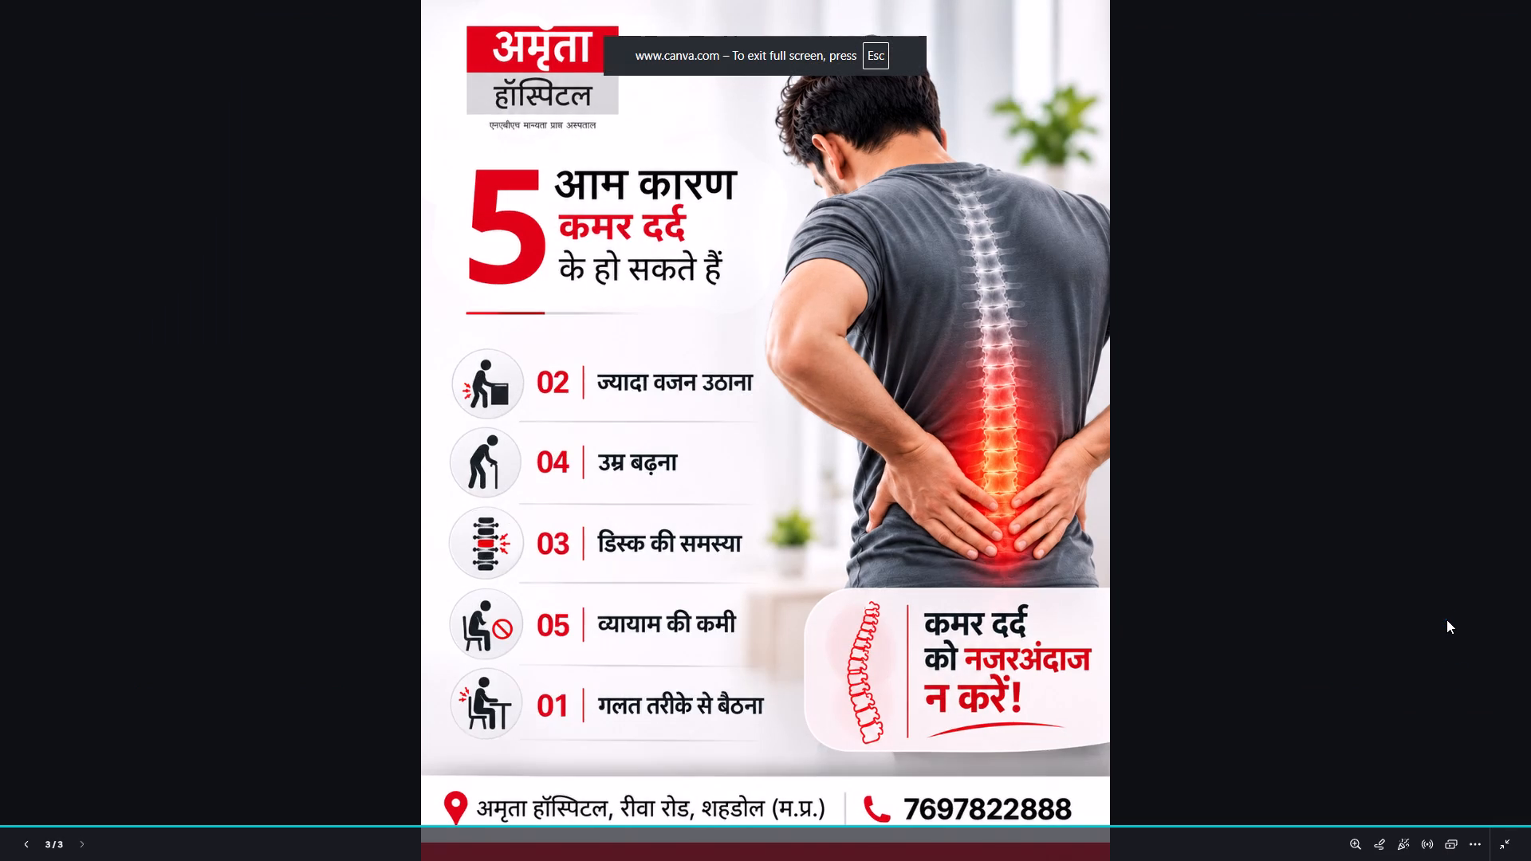
key(Left)
key(Right)
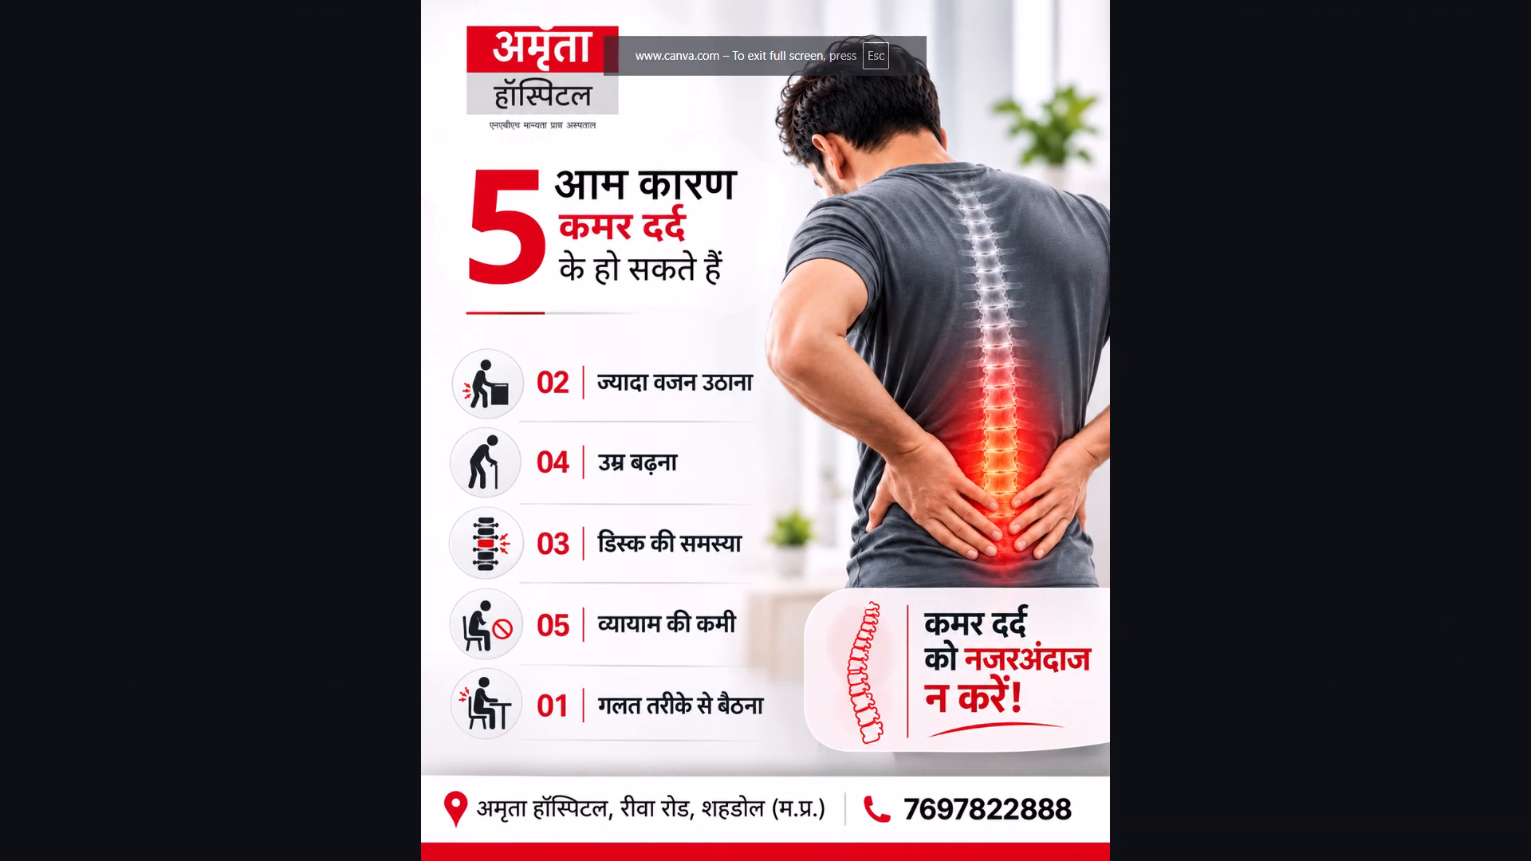
key(Left)
key(Right)
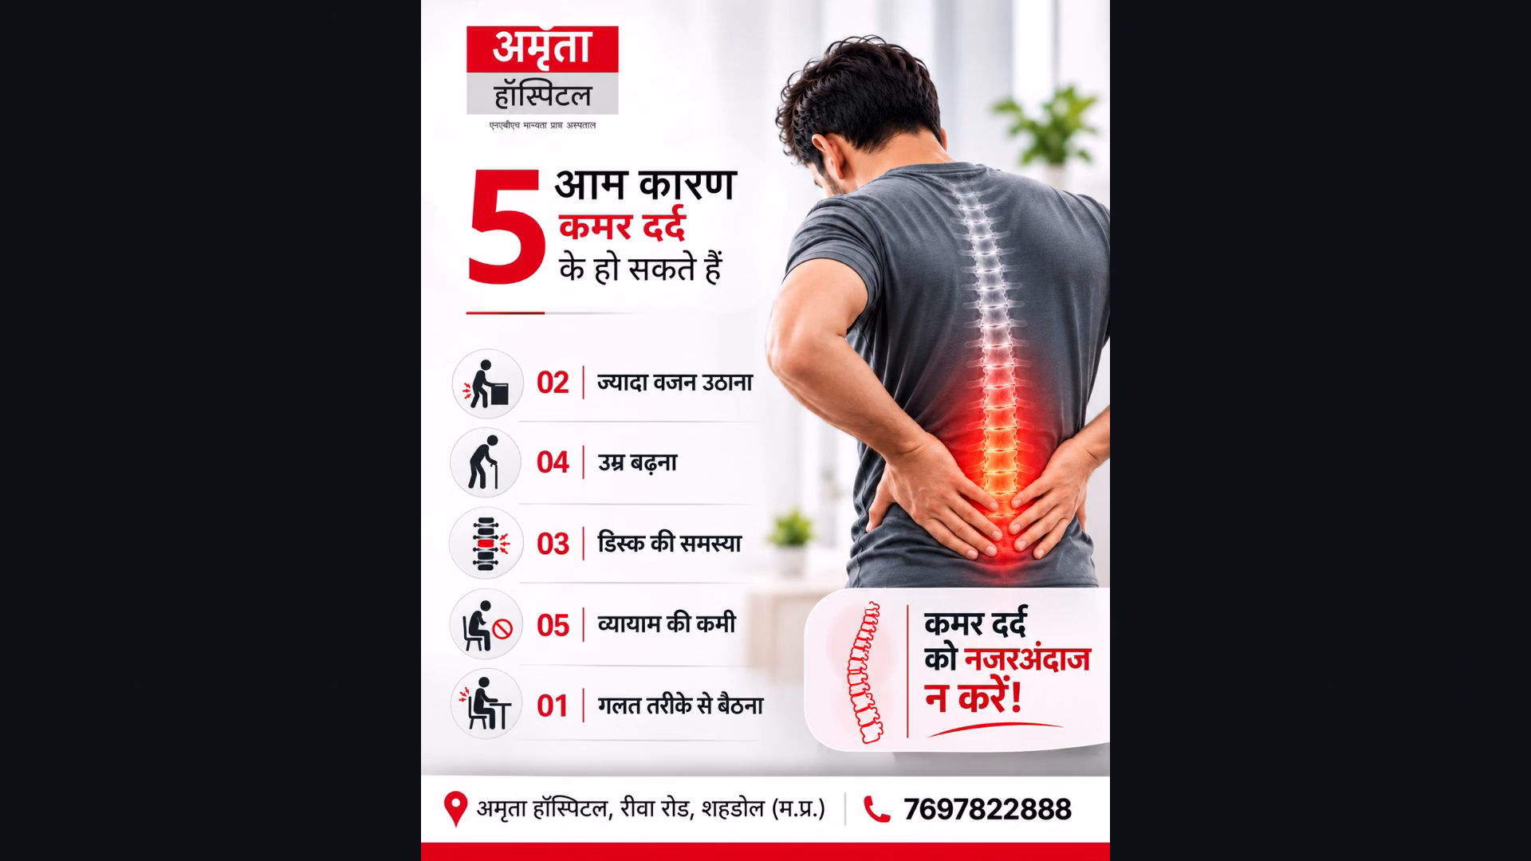
key(Right)
key(Left)
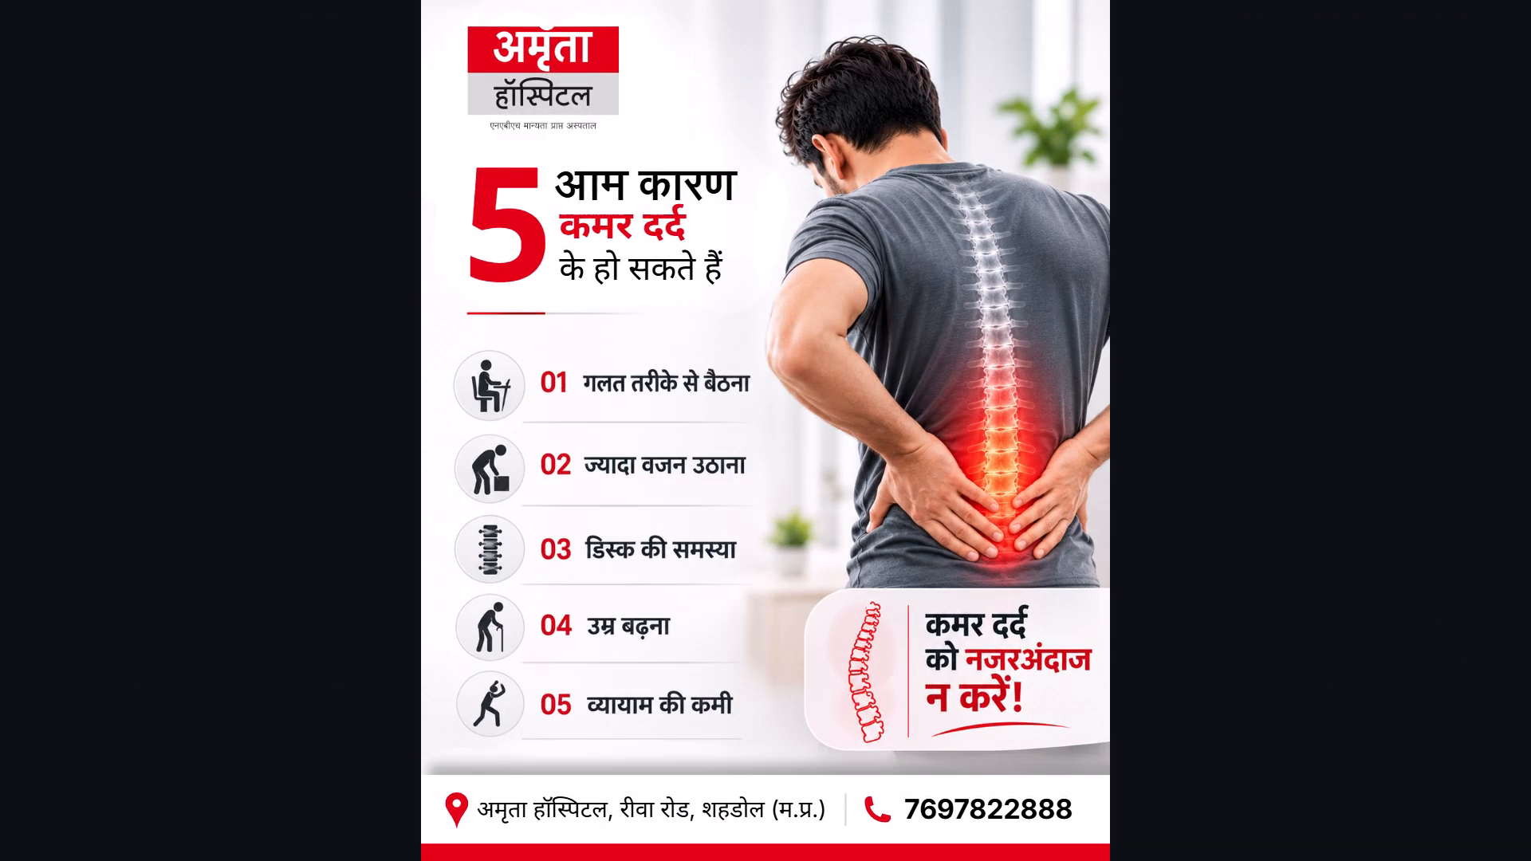
key(Right)
key(Right)
key(Escape)
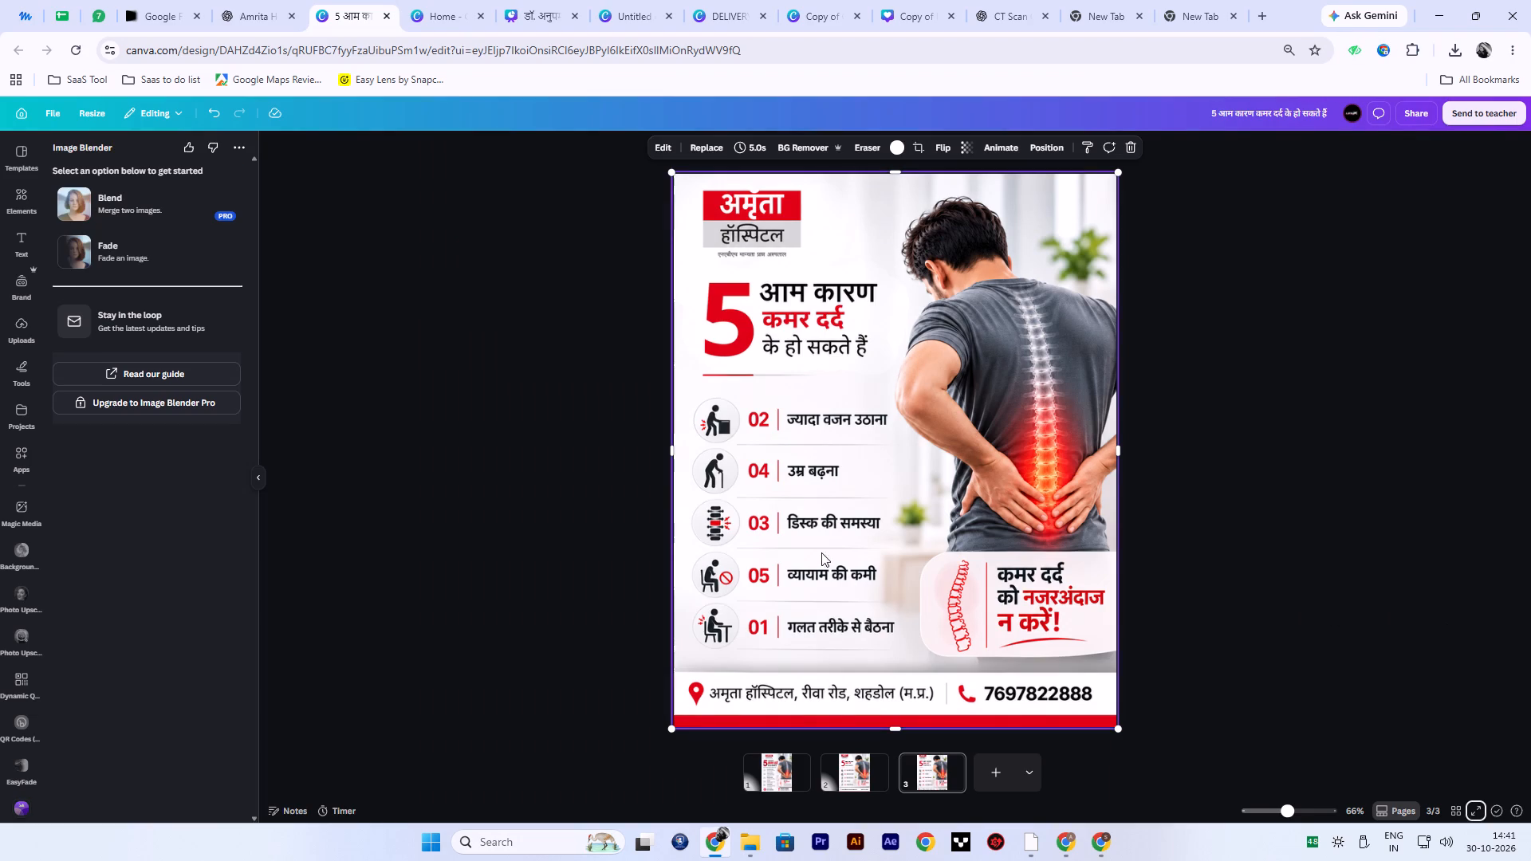
Add a square shape on page 3, clear its stray text, and resize it to cover the number 02 in the first row.
ctrl+scroll(827, 482, up, 4)
ctrl+scroll(642, 489, up, 2)
click(26, 202)
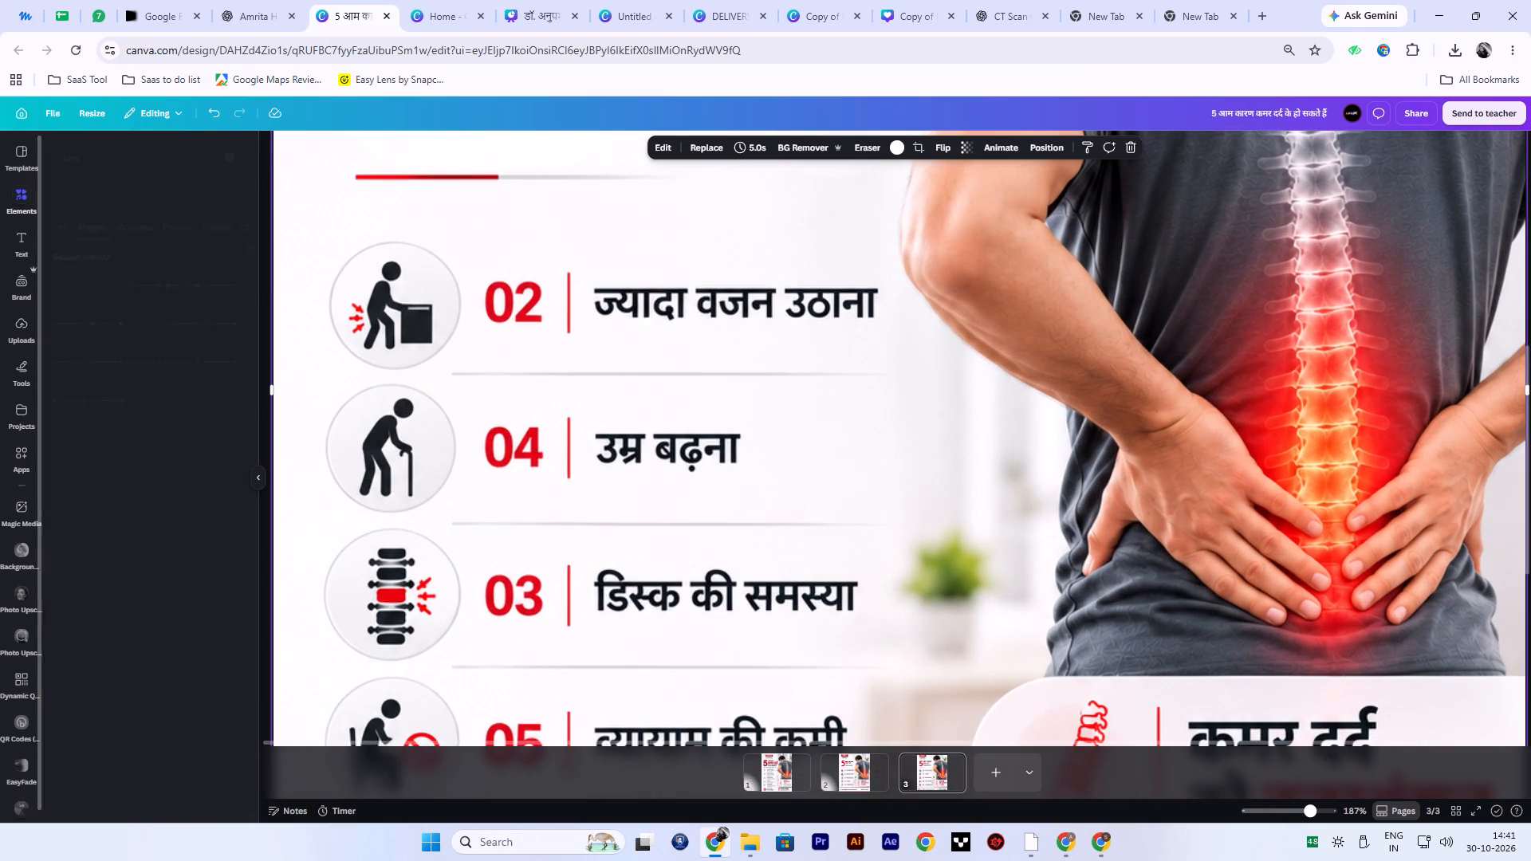
click(148, 167)
key(ctrl+a)
key(r)
key(e)
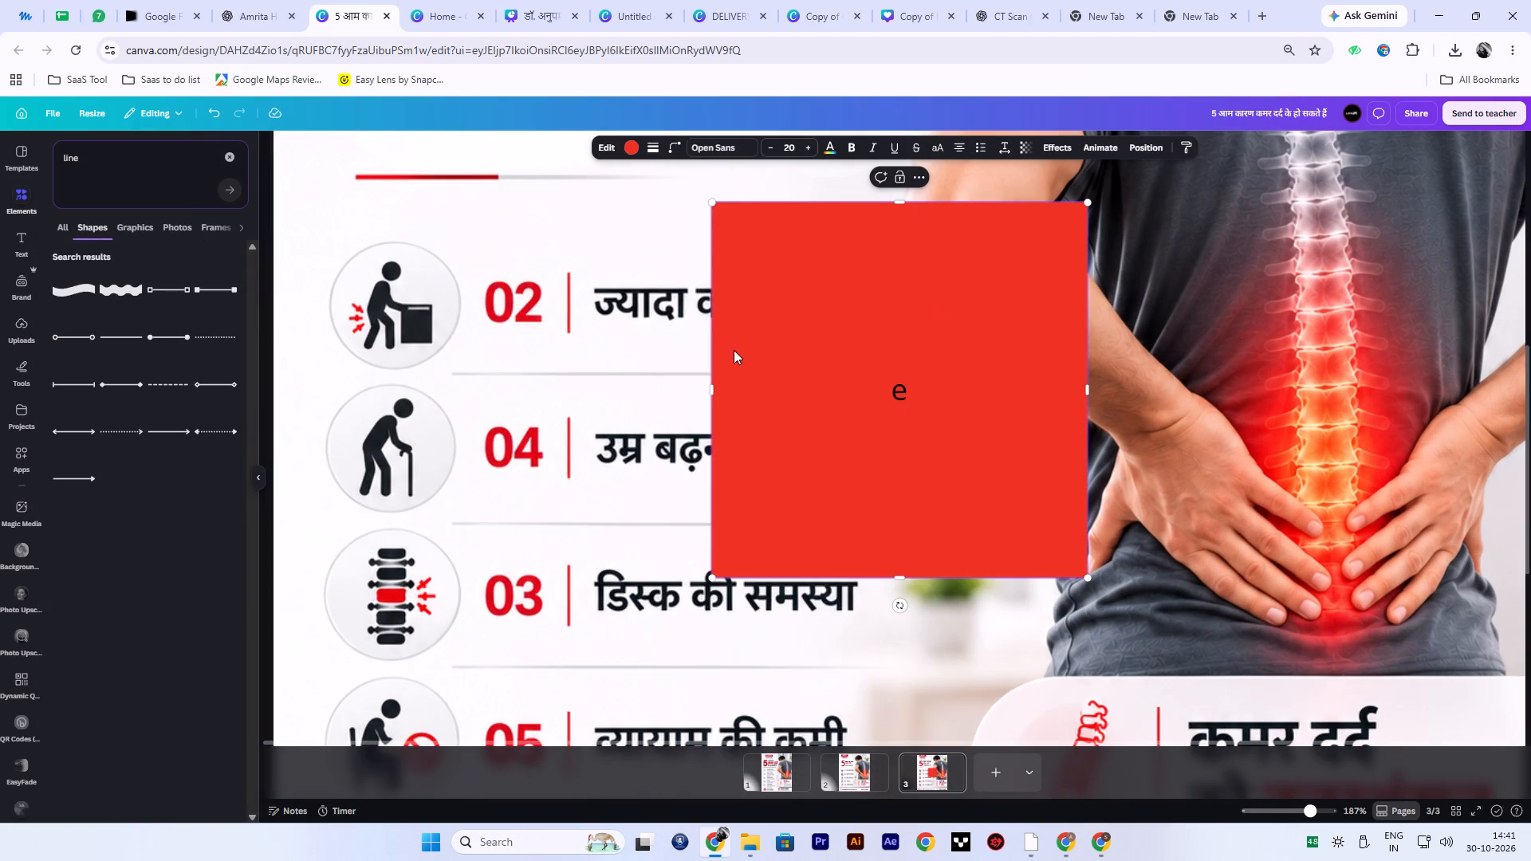
drag(466, 343, 474, 343)
double_click(926, 372)
key(BackSpace)
drag(1089, 579, 797, 372)
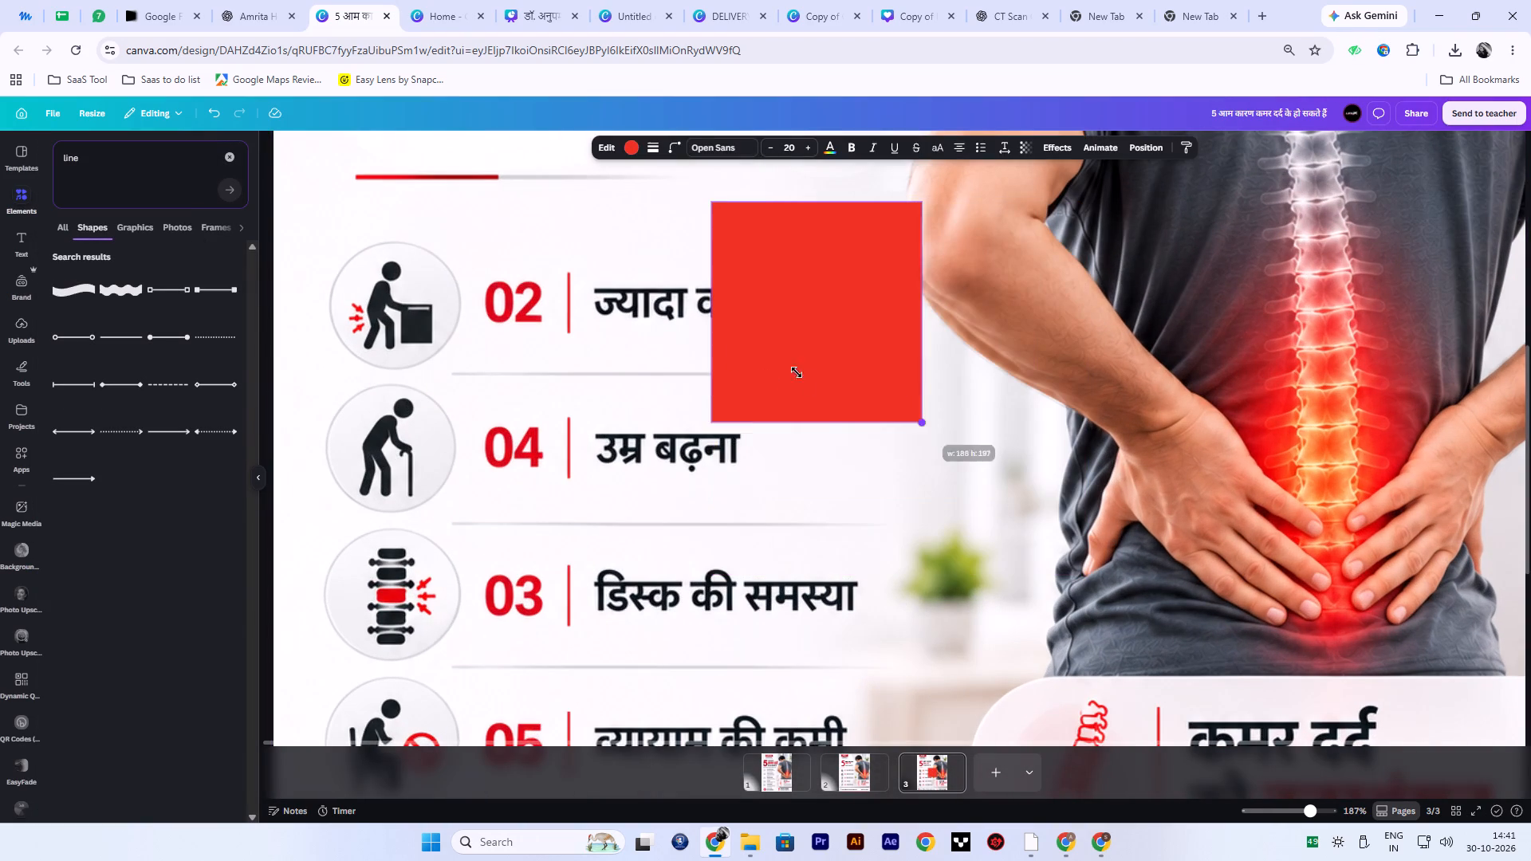
drag(797, 372, 876, 344)
drag(805, 264, 566, 318)
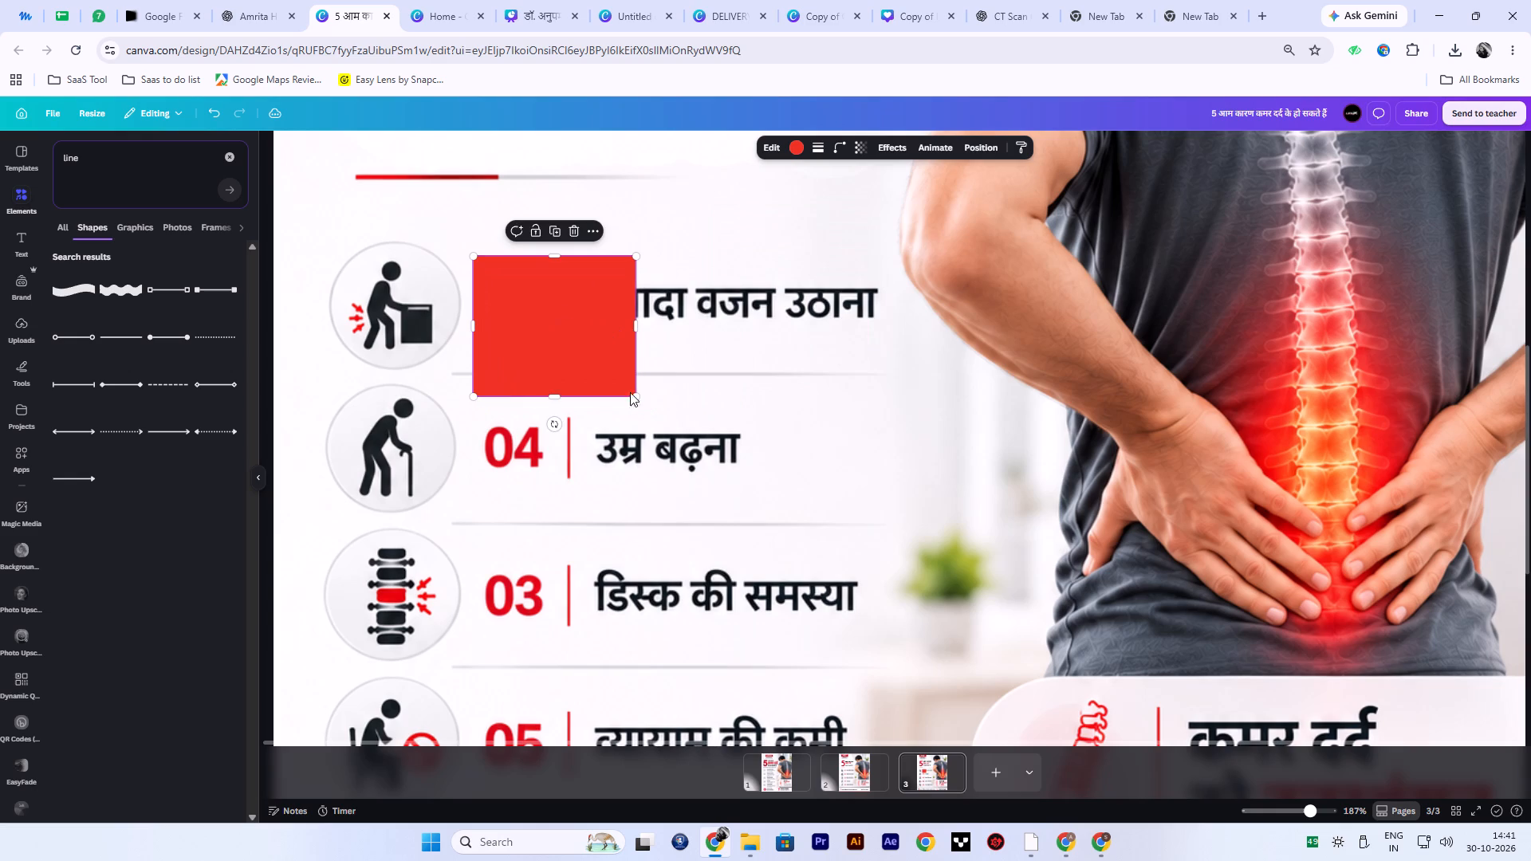
drag(640, 397, 558, 345)
click(516, 284)
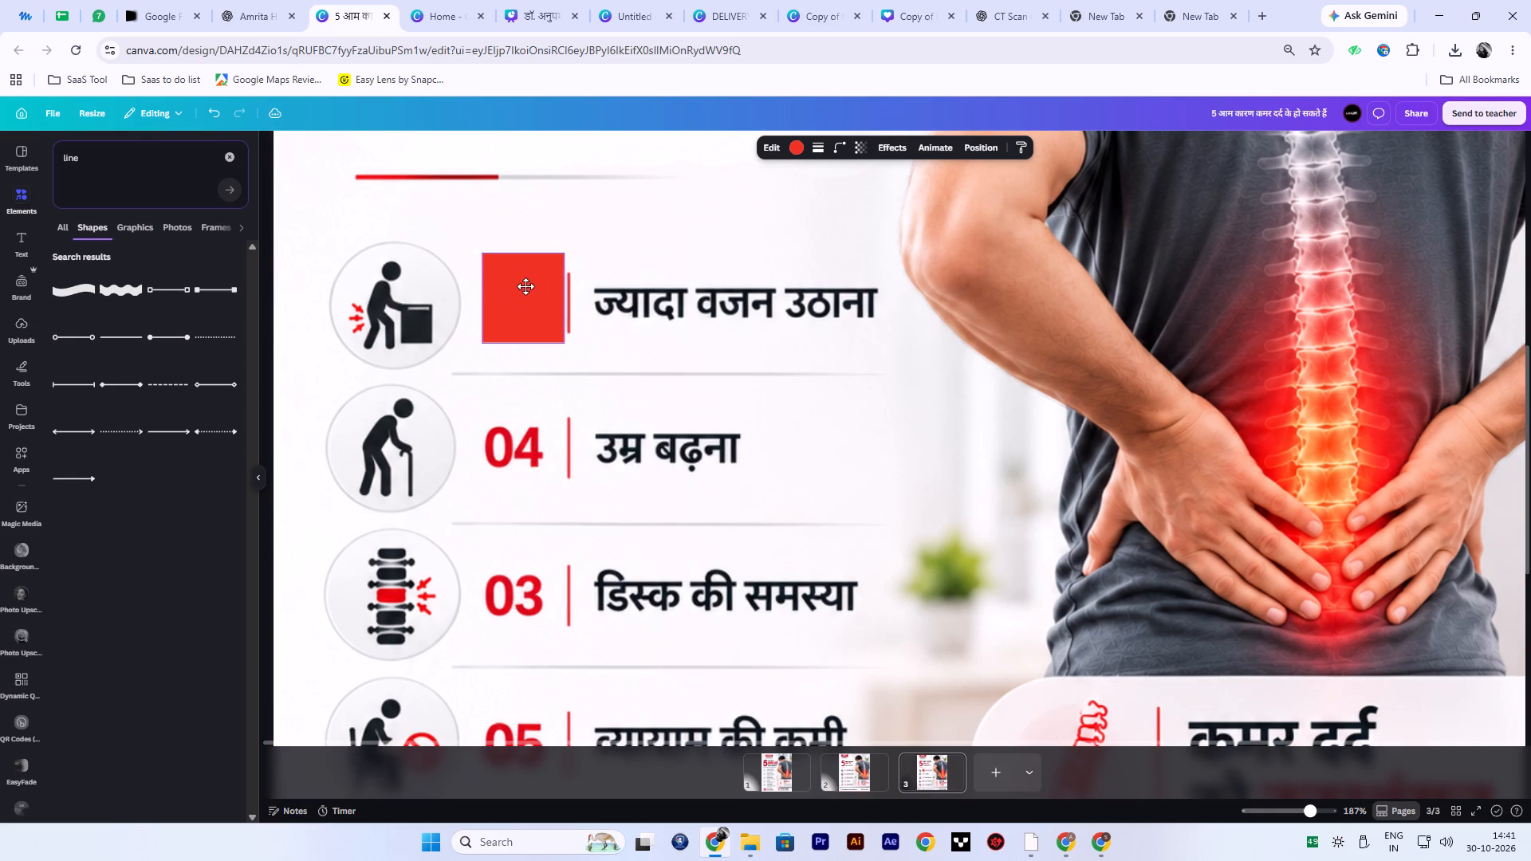
Fill the cover shape over 02 with the off-white background colour sampled from the poster beside the number.
click(793, 148)
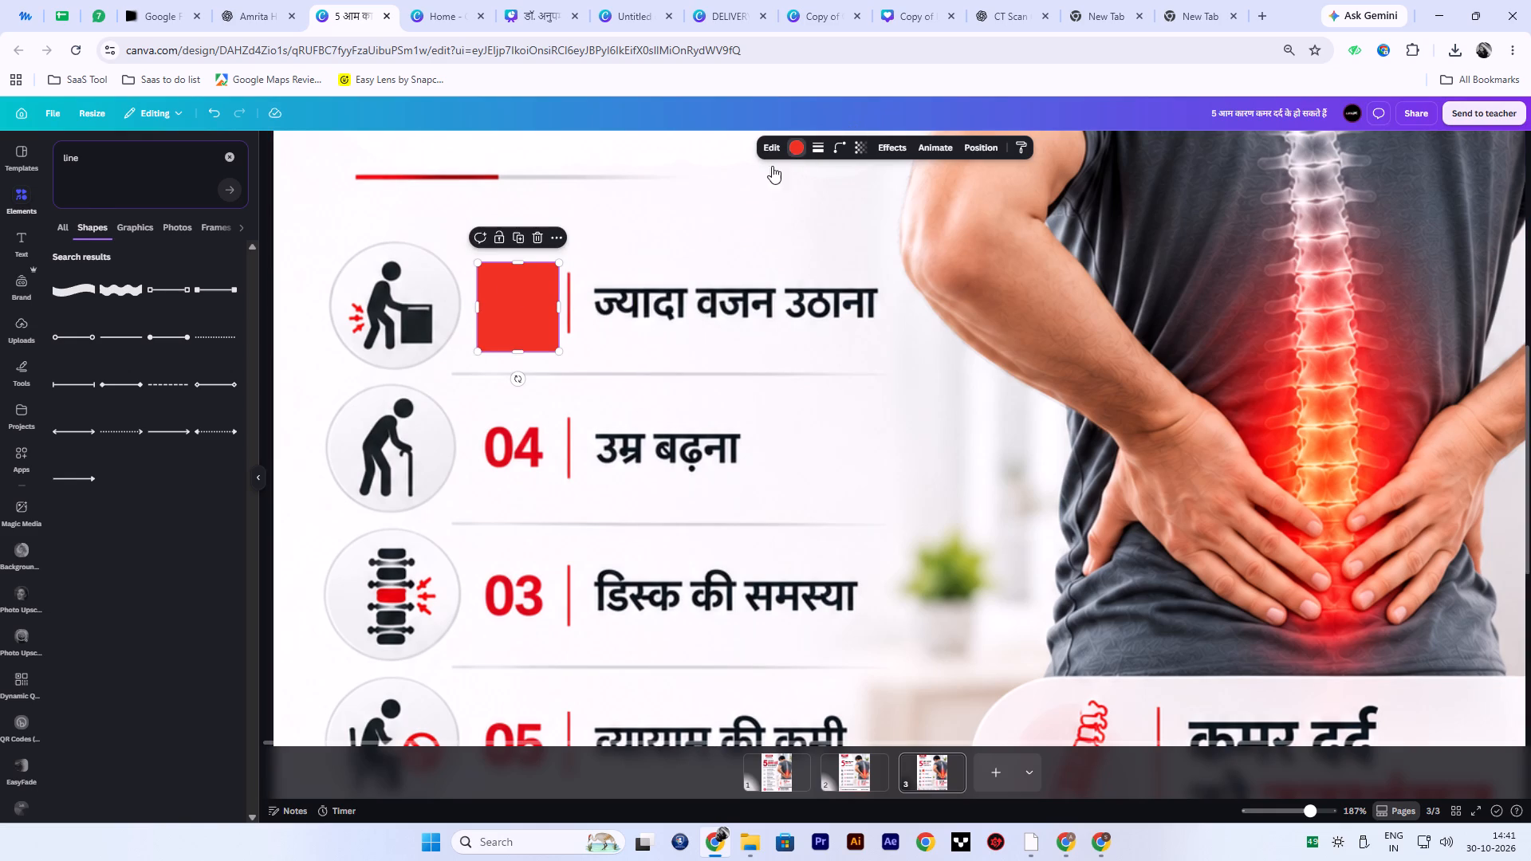
click(120, 231)
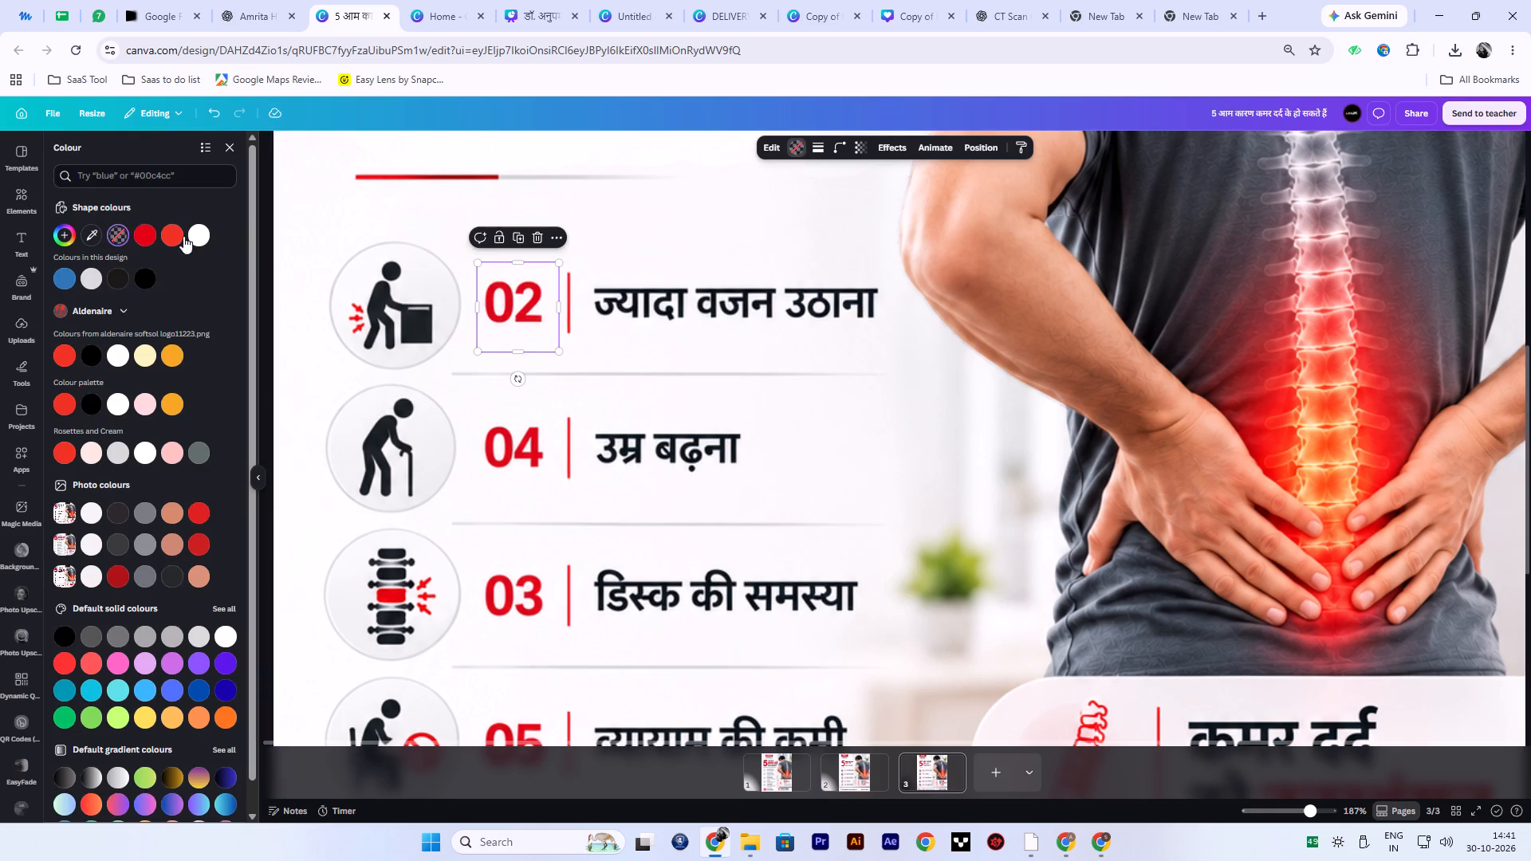
click(96, 234)
click(562, 242)
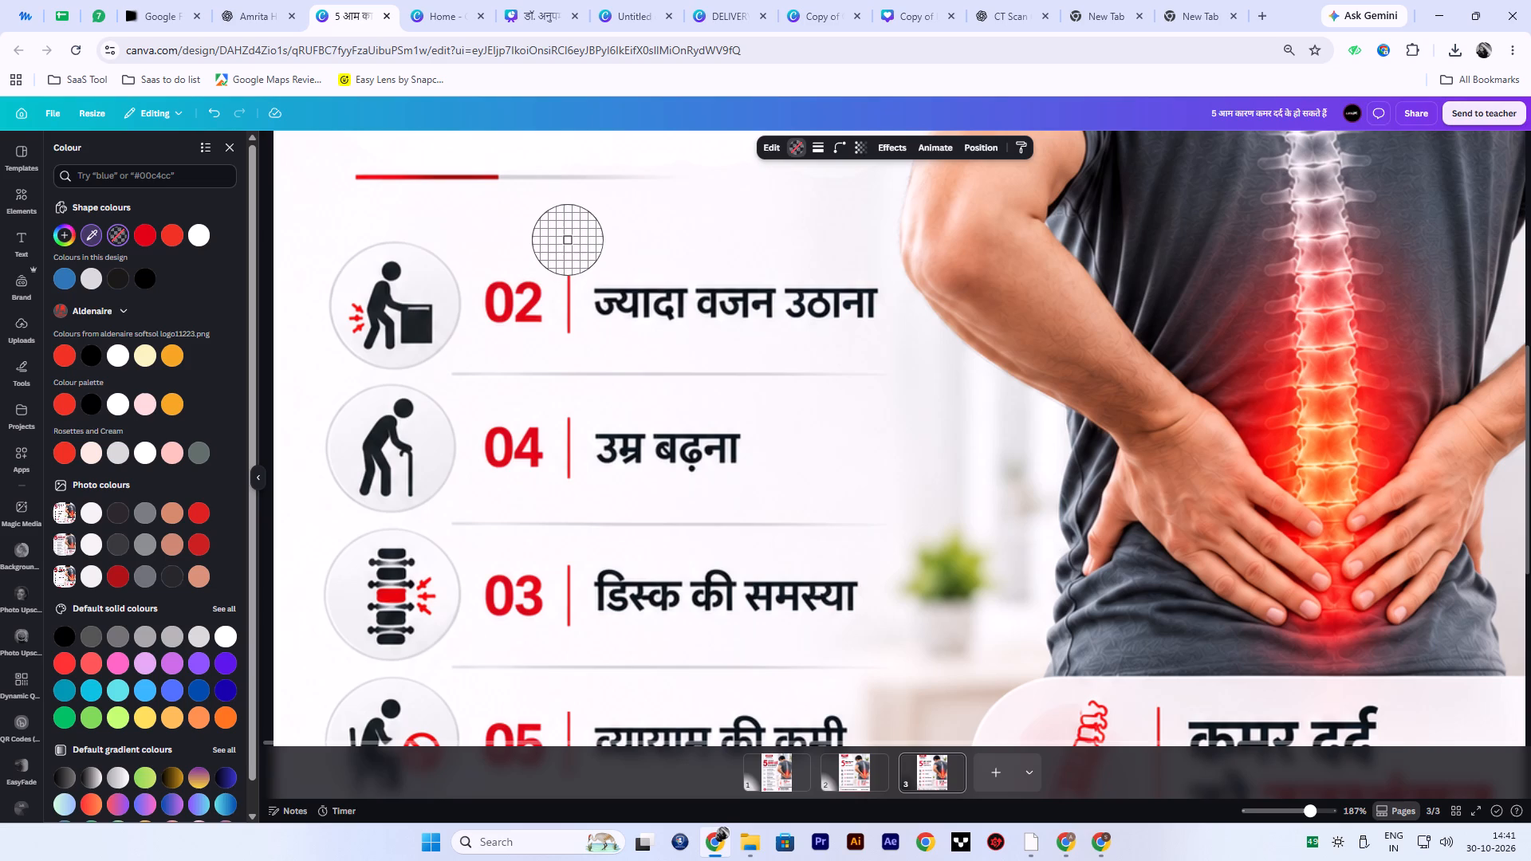
click(569, 234)
click(675, 274)
click(530, 305)
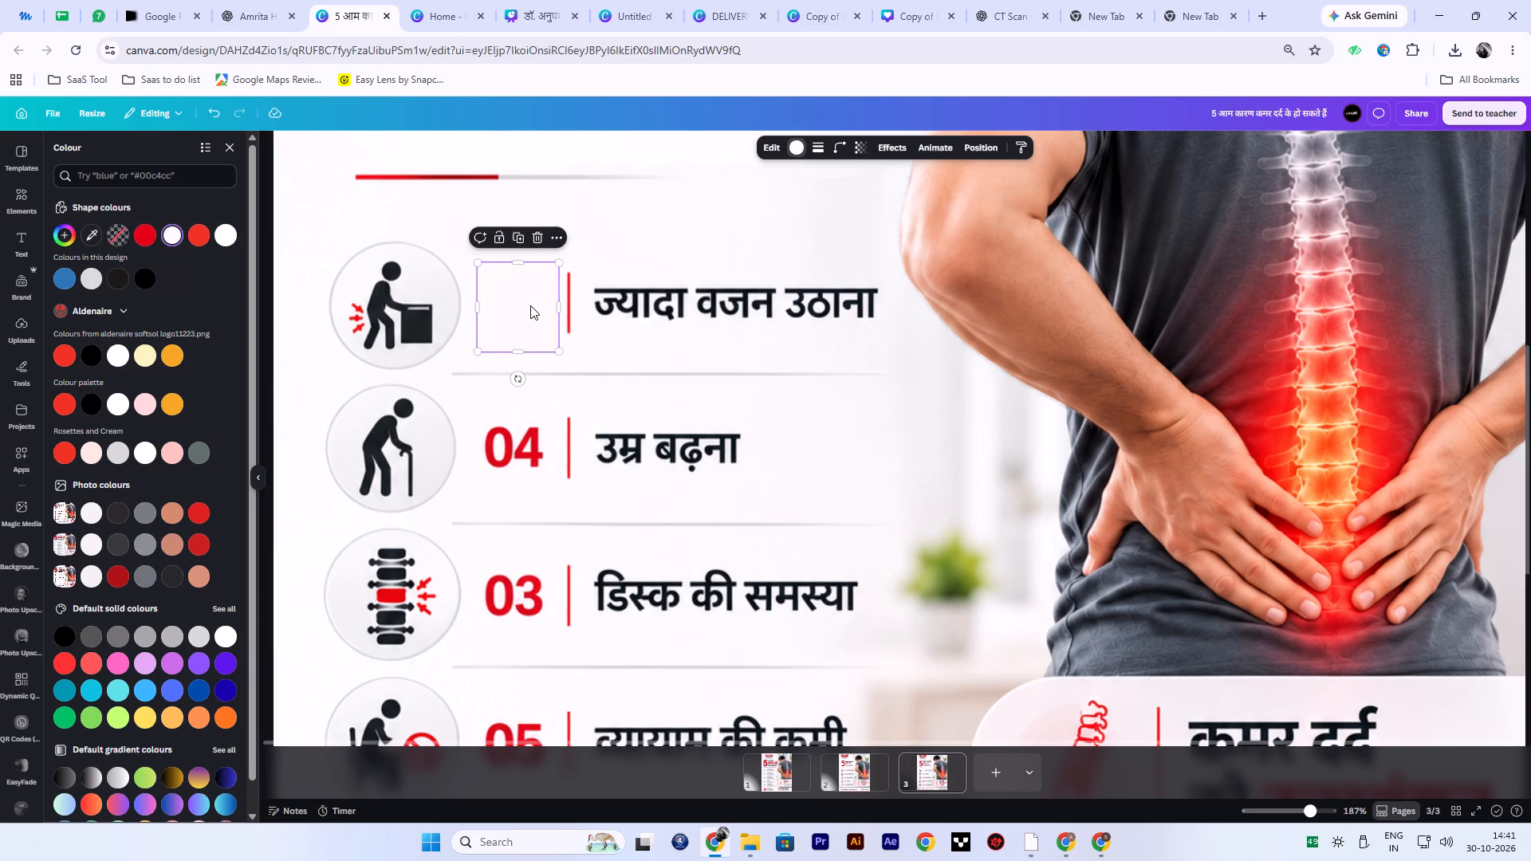
Duplicate the off-white cover shape and place copies over the numbers 04, 03, 05 and 01.
click(521, 238)
drag(536, 334, 511, 462)
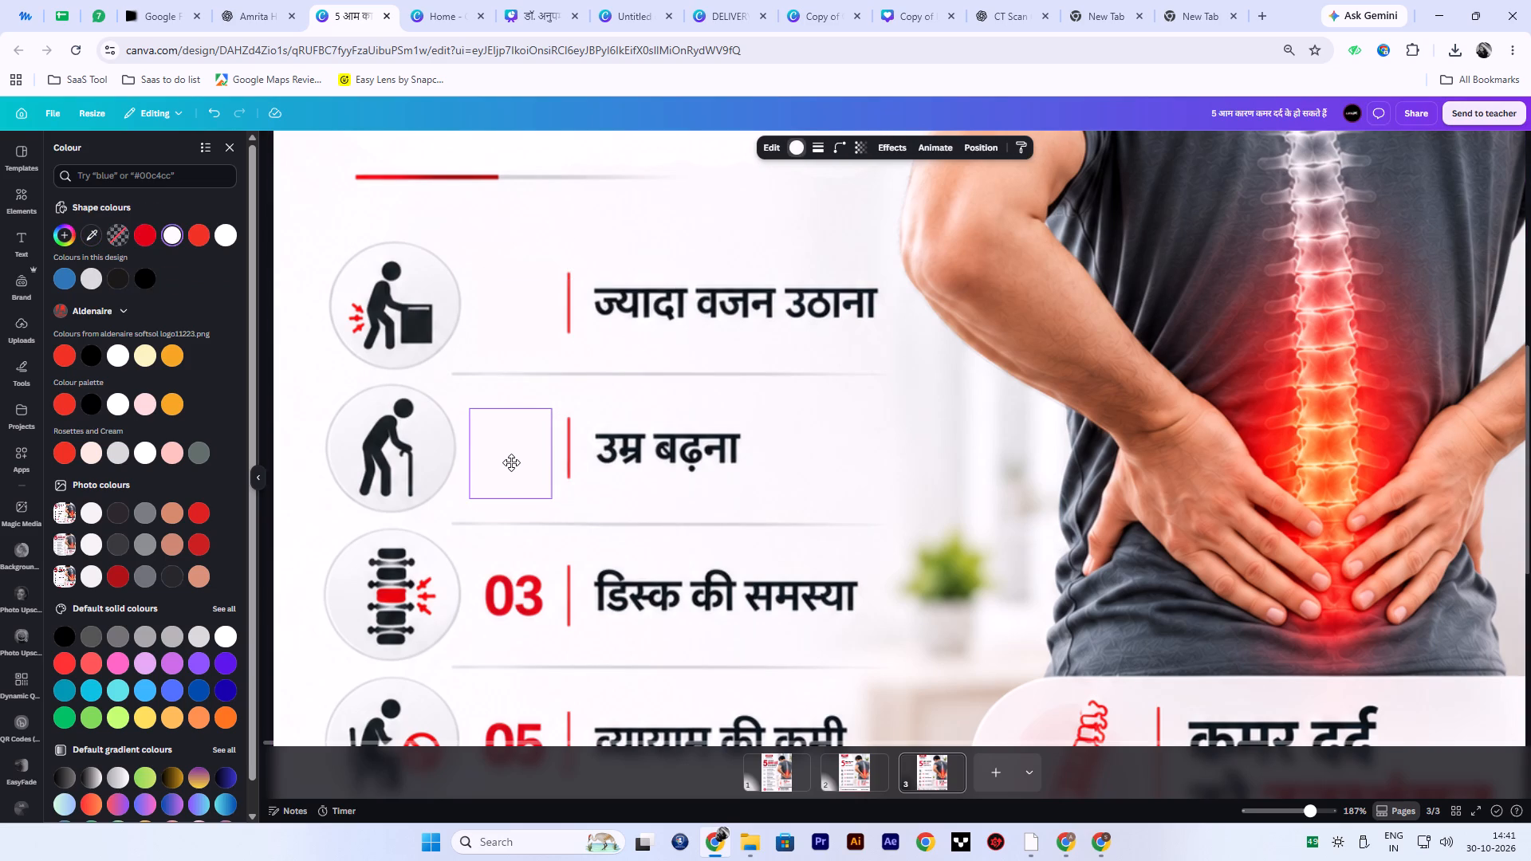
drag(511, 462, 513, 462)
scroll(576, 465, down, 3)
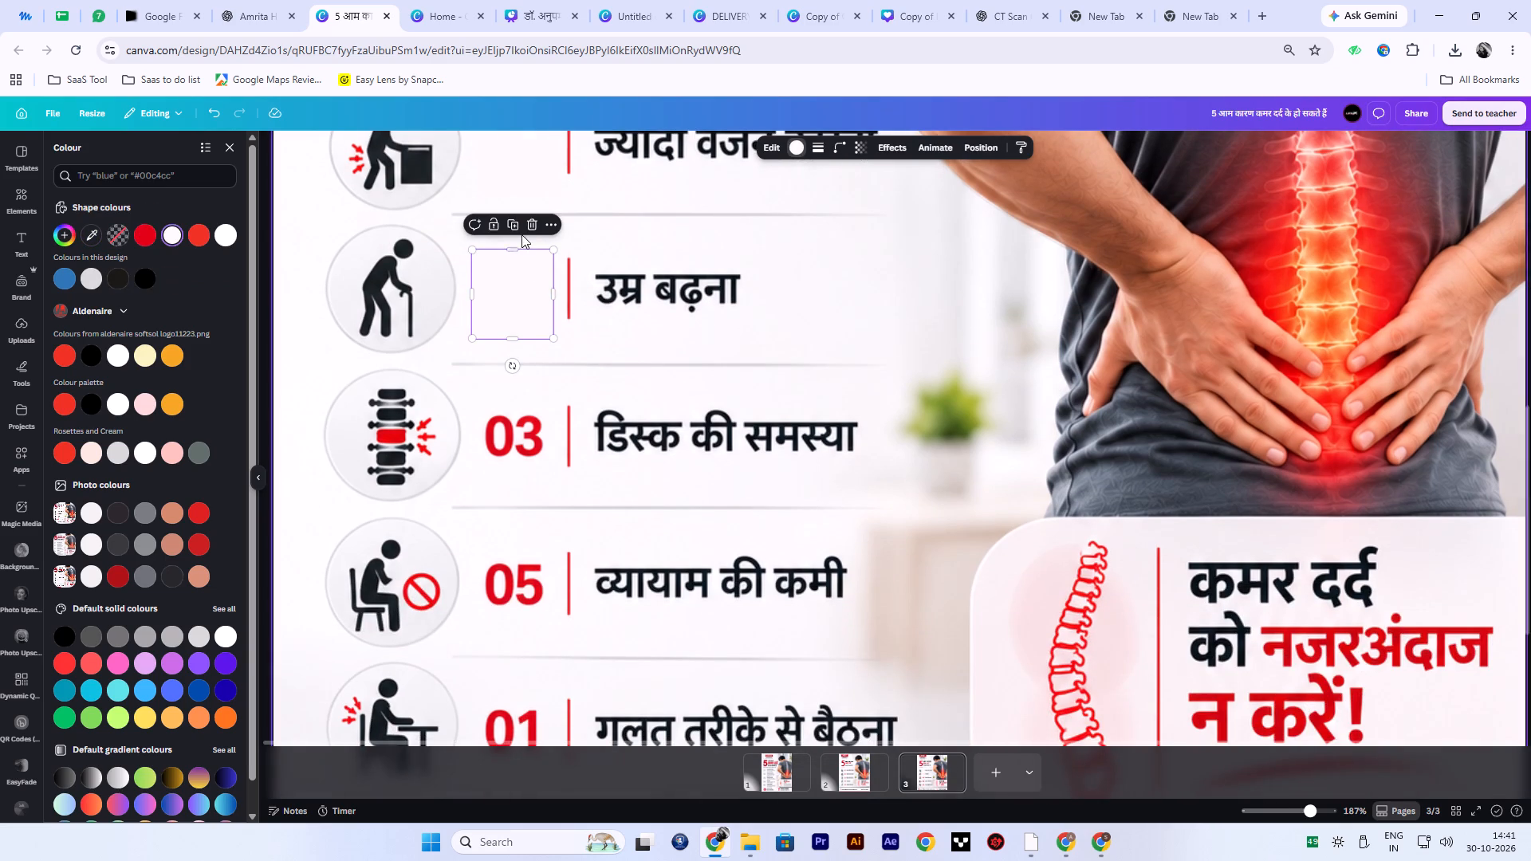
click(514, 226)
click(518, 464)
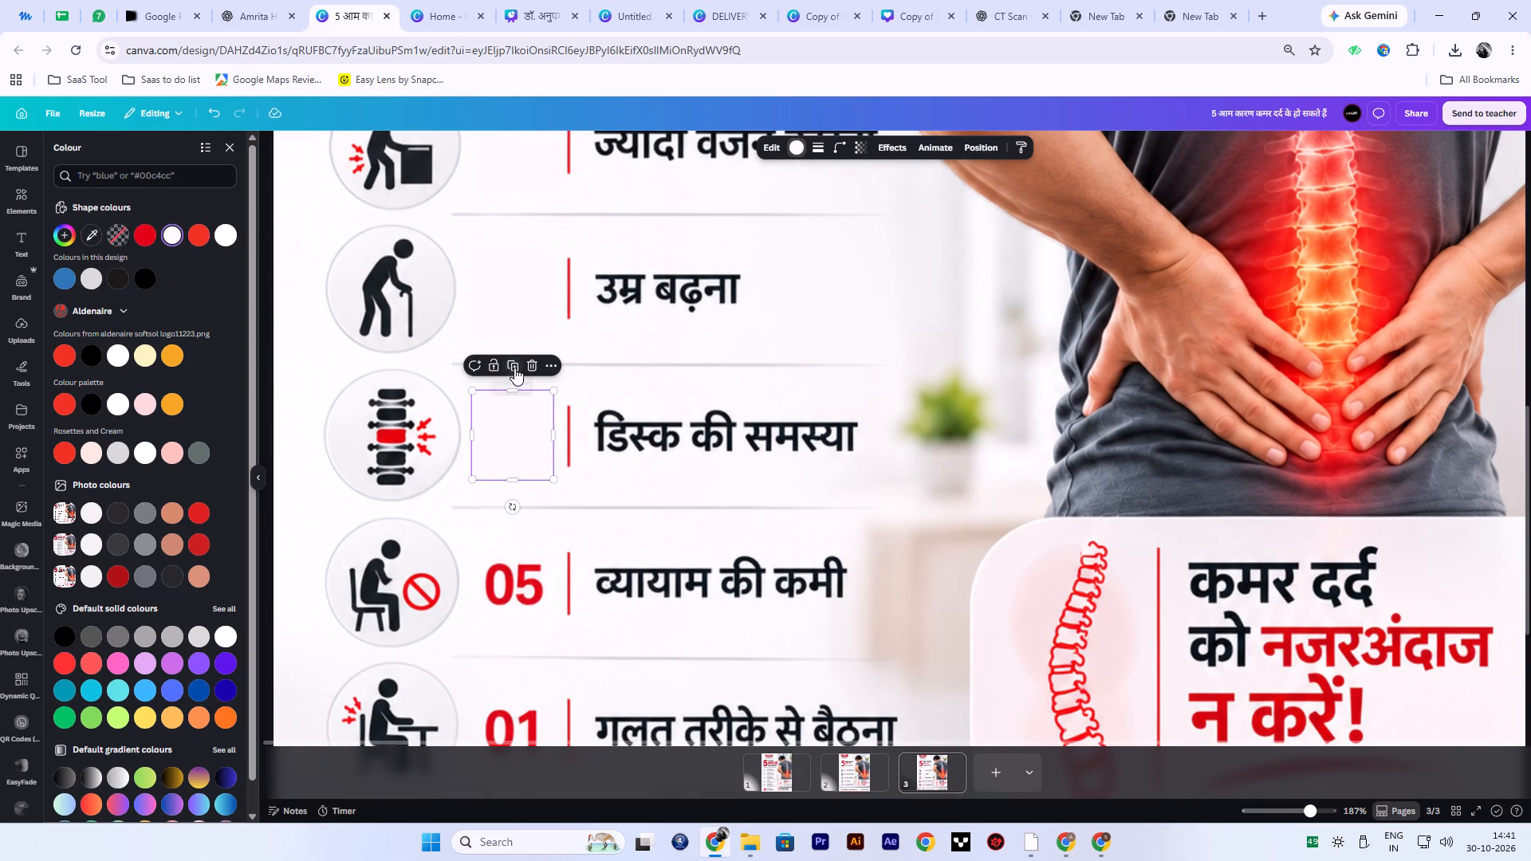
click(514, 368)
scroll(683, 512, down, 1)
drag(520, 535, 521, 544)
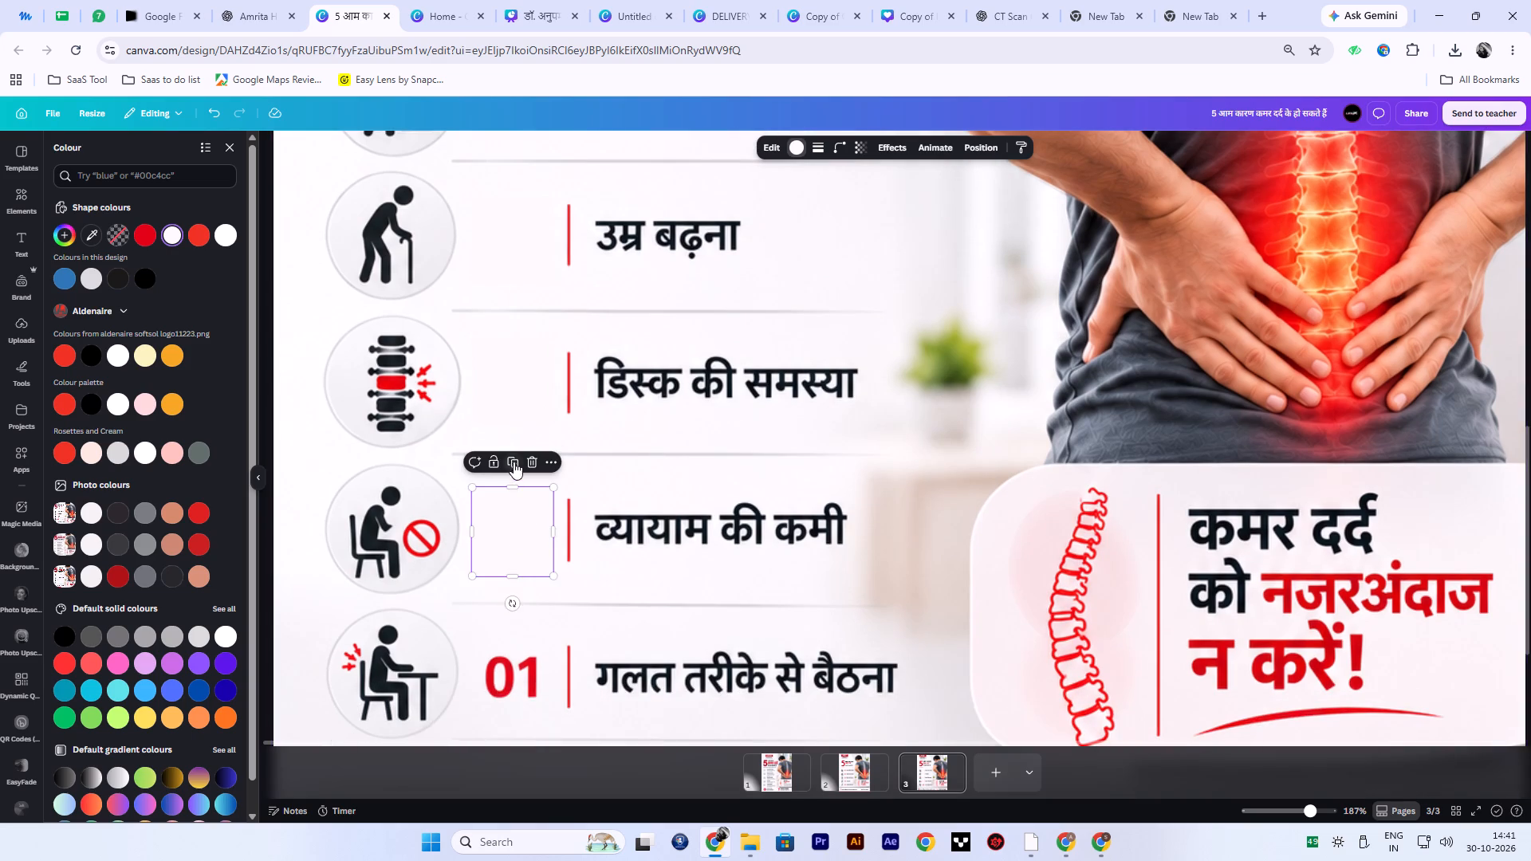
click(514, 462)
scroll(705, 496, down, 3)
click(528, 520)
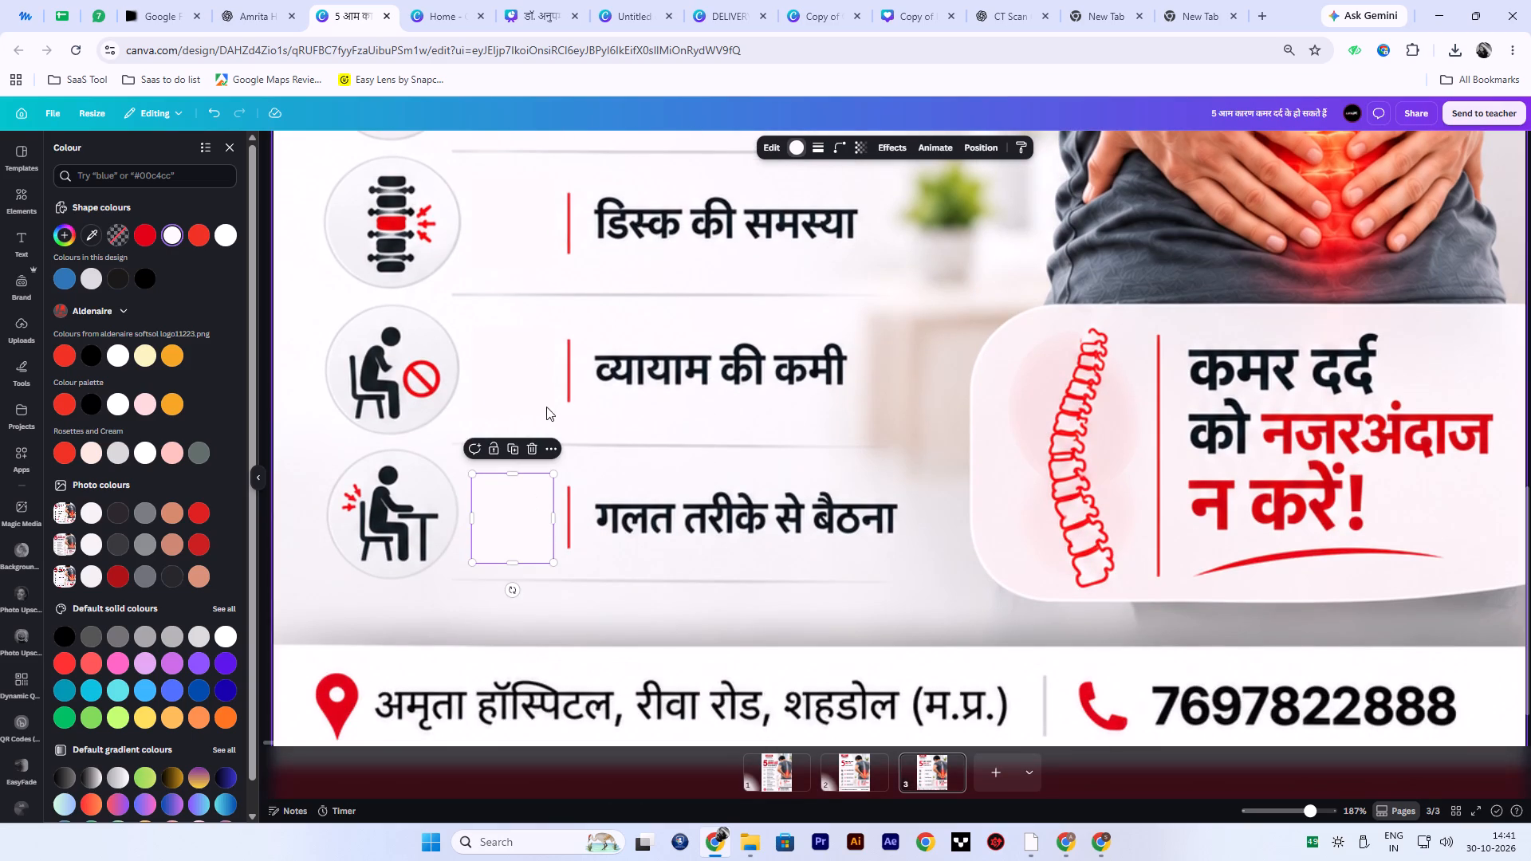
Select all five off-white cover shapes in the number column and lock them in place.
shift+click(537, 383)
shift+click(525, 216)
scroll(611, 426, up, 4)
shift+click(501, 283)
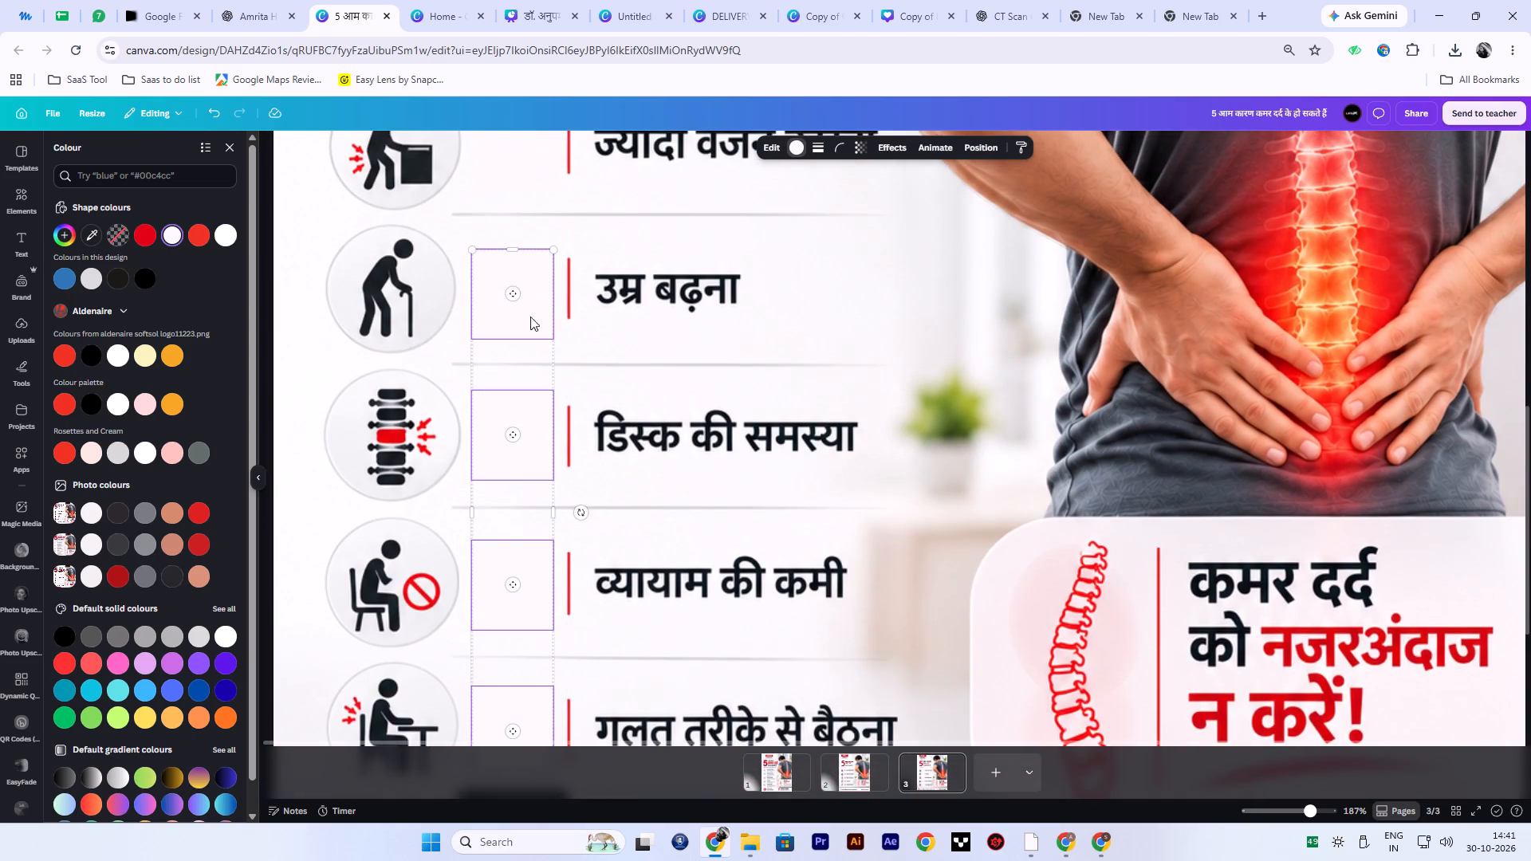
scroll(559, 375, up, 3)
shift+click(527, 305)
click(506, 237)
click(746, 356)
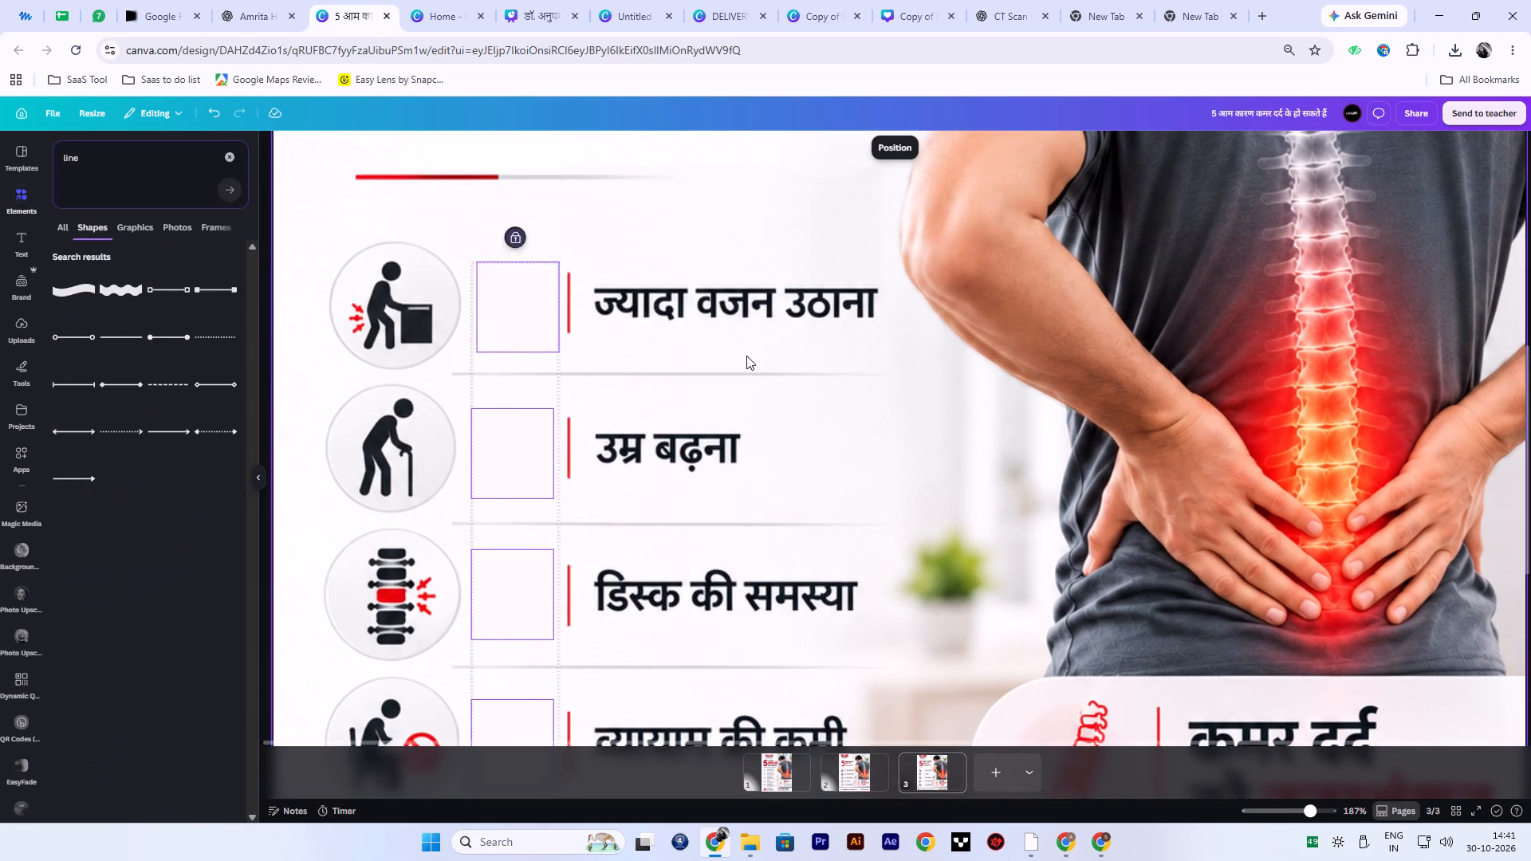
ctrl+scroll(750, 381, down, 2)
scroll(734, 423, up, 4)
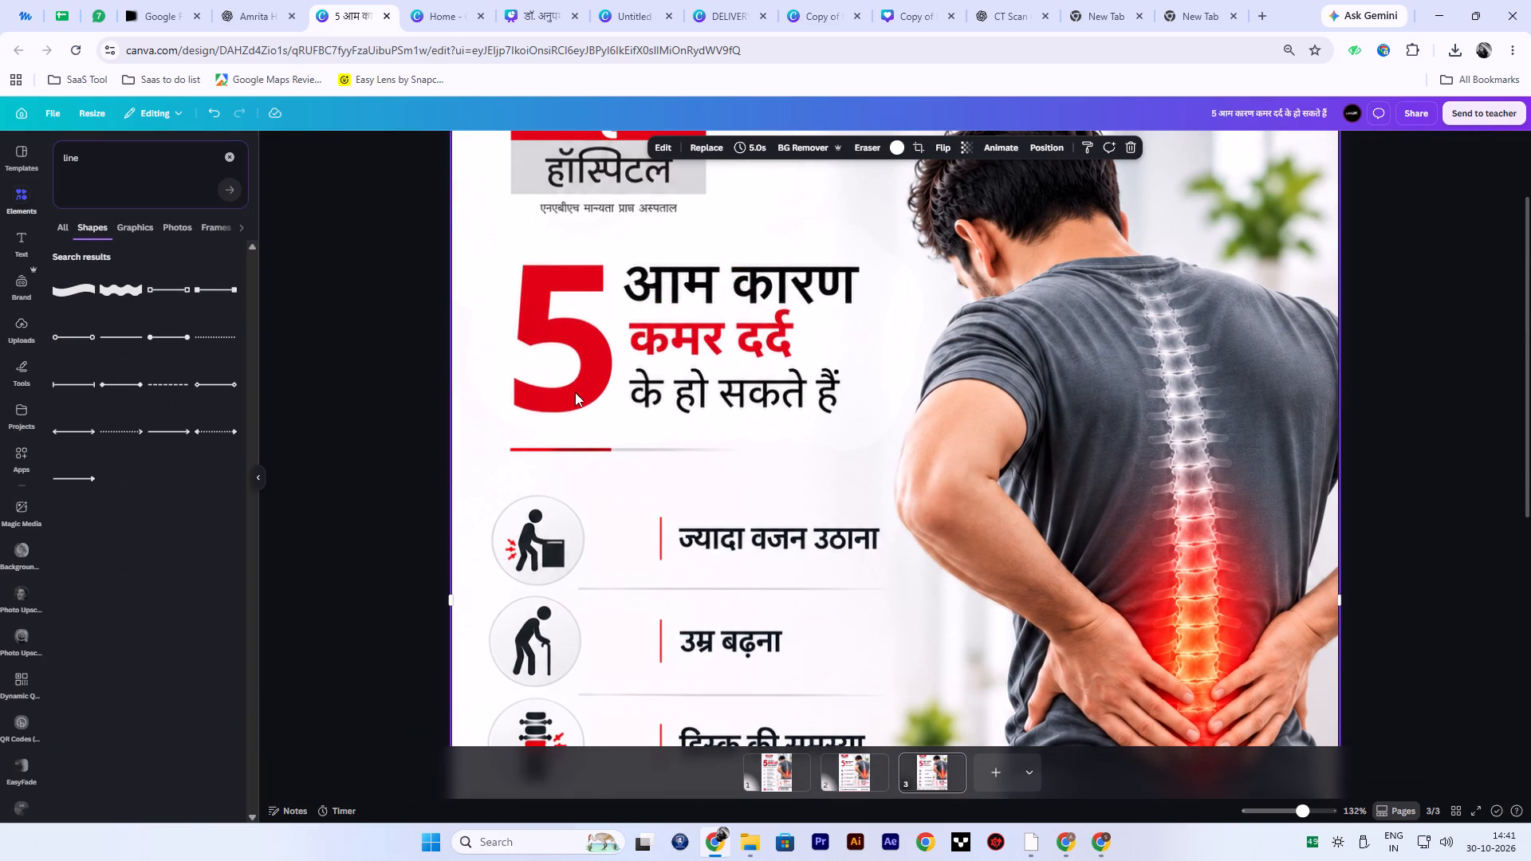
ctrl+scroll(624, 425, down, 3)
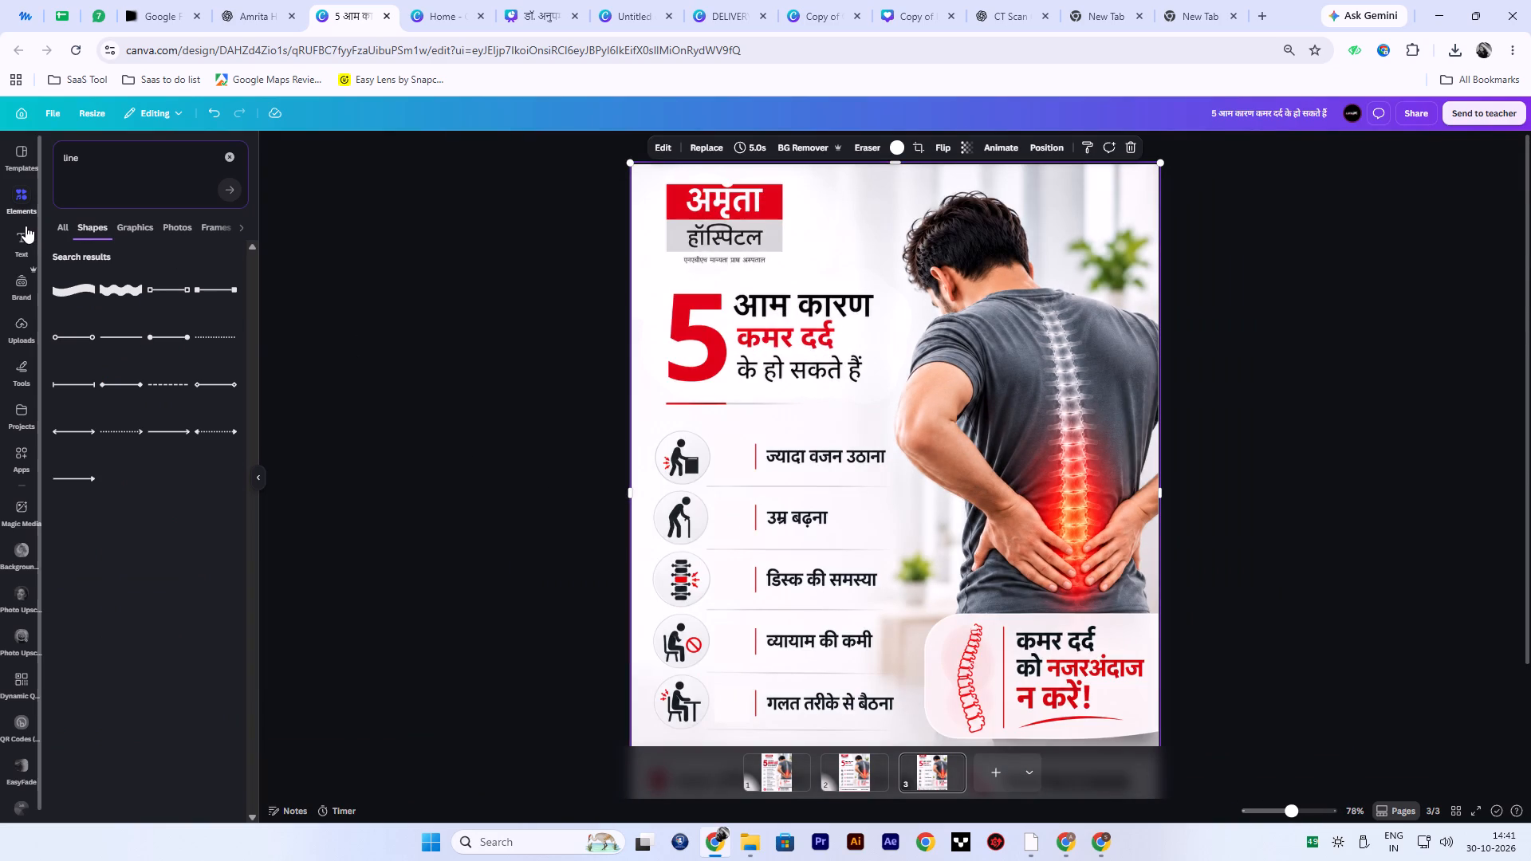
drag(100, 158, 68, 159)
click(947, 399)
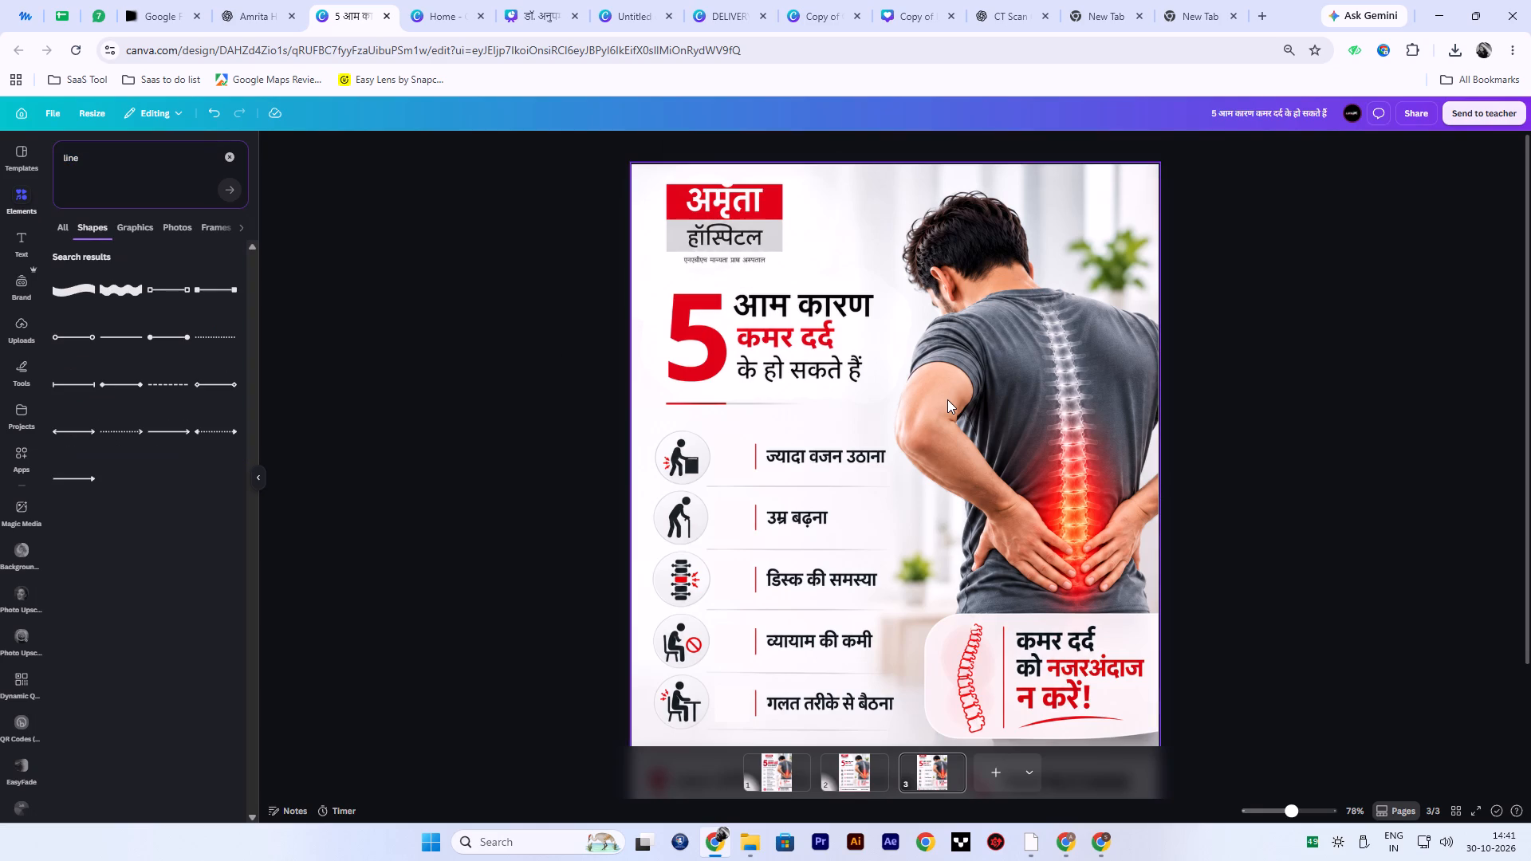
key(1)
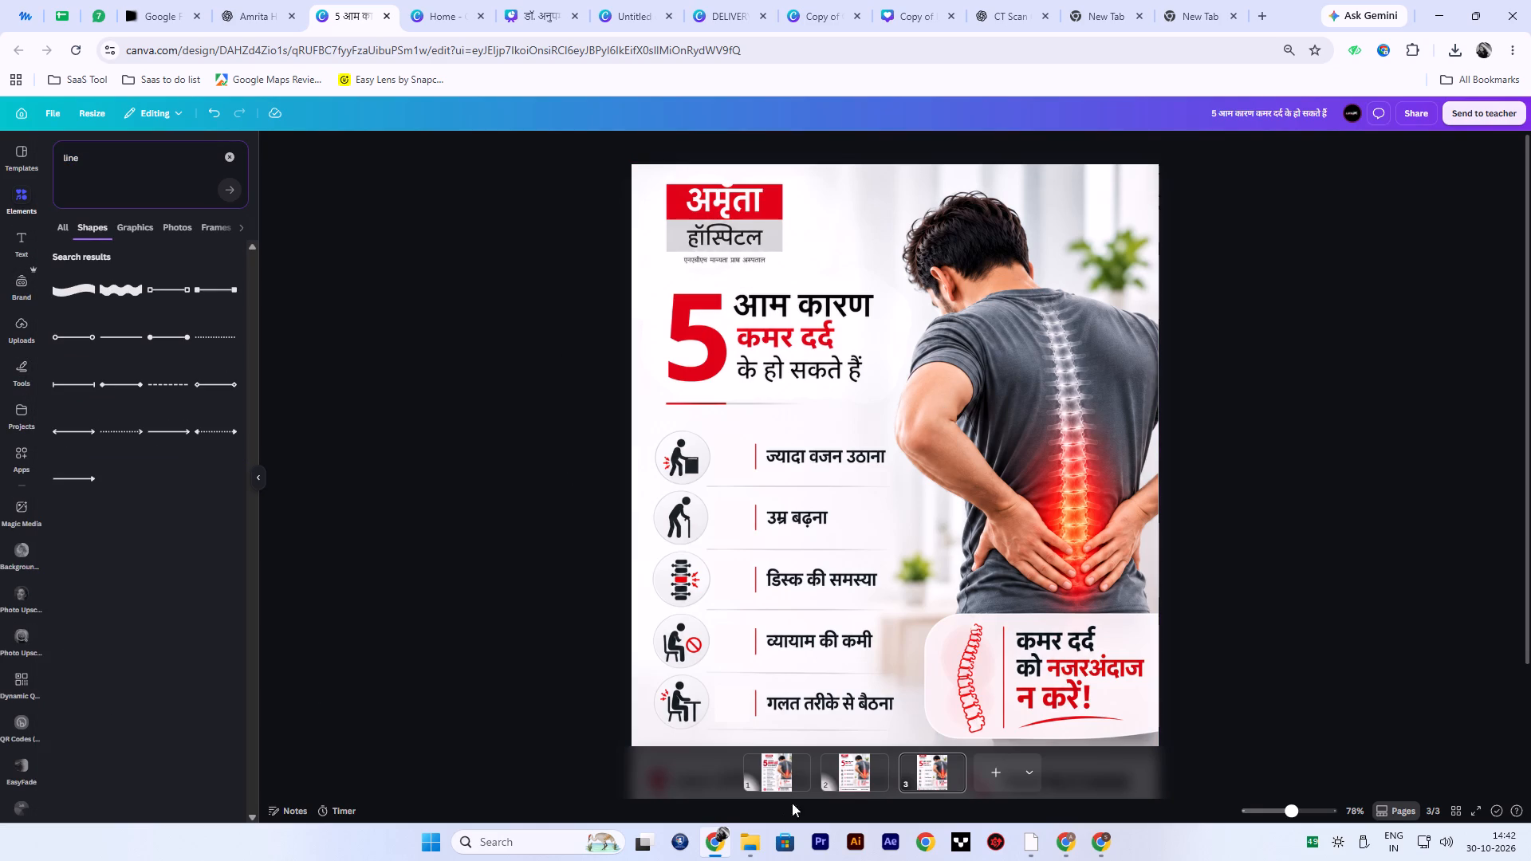
Copy the large red "5" from page 2's heading and paste it onto page 3.
click(868, 768)
click(692, 379)
key(ctrl+c)
click(935, 761)
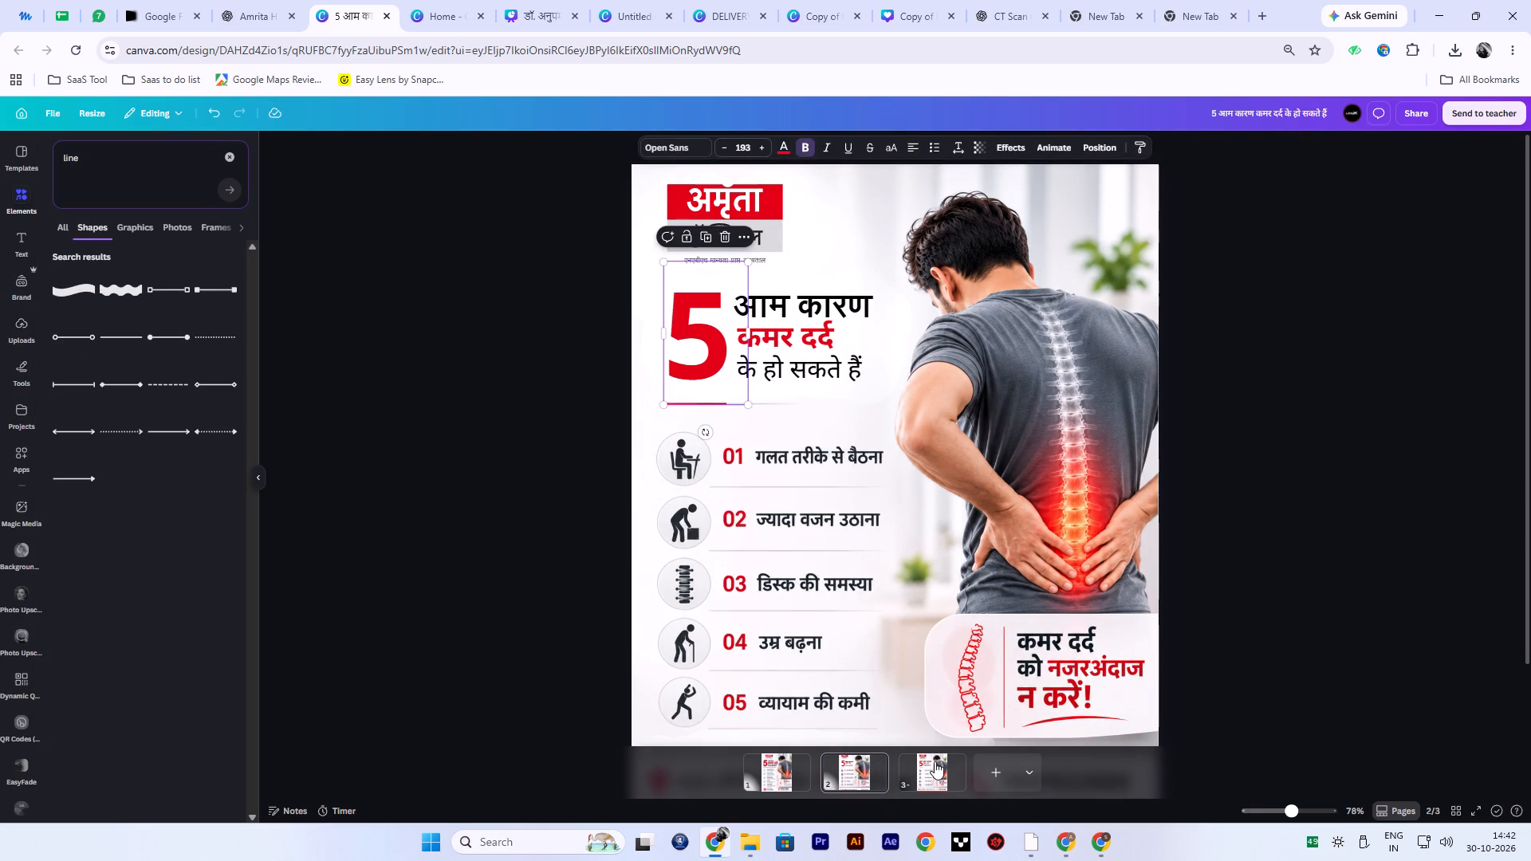
ctrl+click(851, 473)
key(ctrl+v)
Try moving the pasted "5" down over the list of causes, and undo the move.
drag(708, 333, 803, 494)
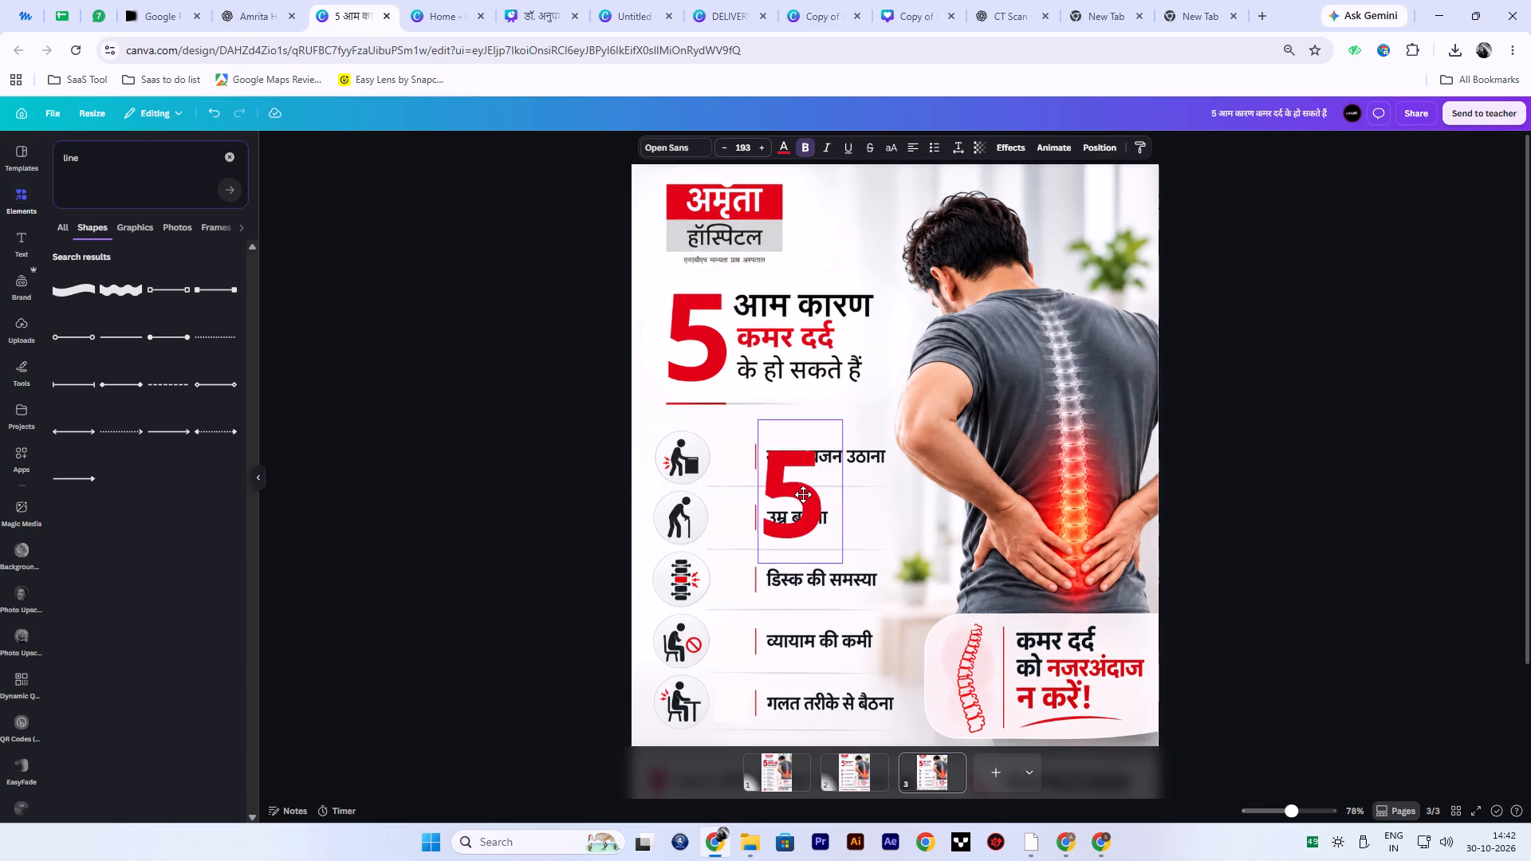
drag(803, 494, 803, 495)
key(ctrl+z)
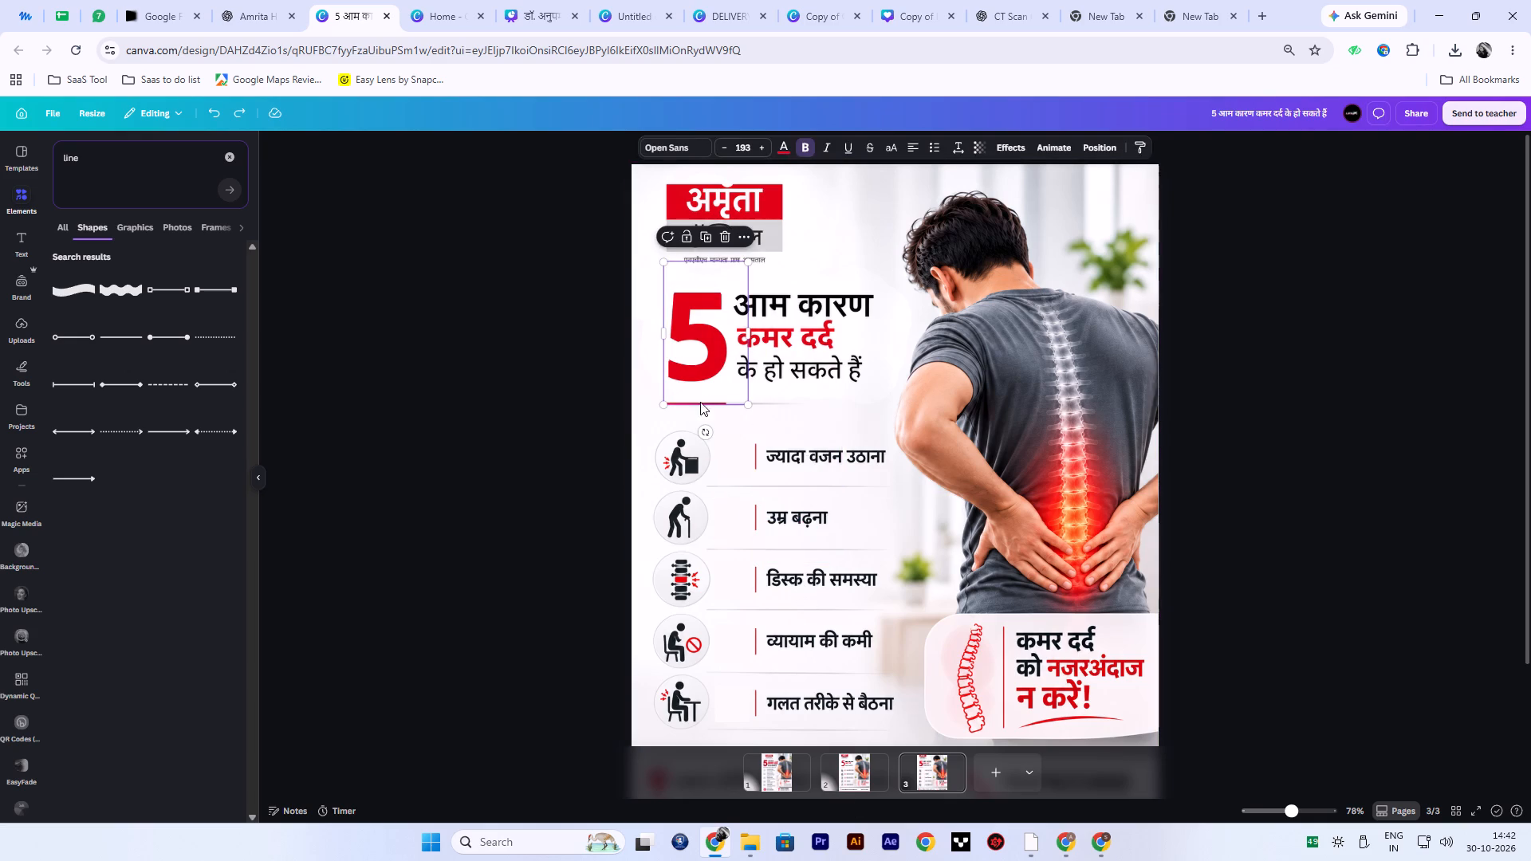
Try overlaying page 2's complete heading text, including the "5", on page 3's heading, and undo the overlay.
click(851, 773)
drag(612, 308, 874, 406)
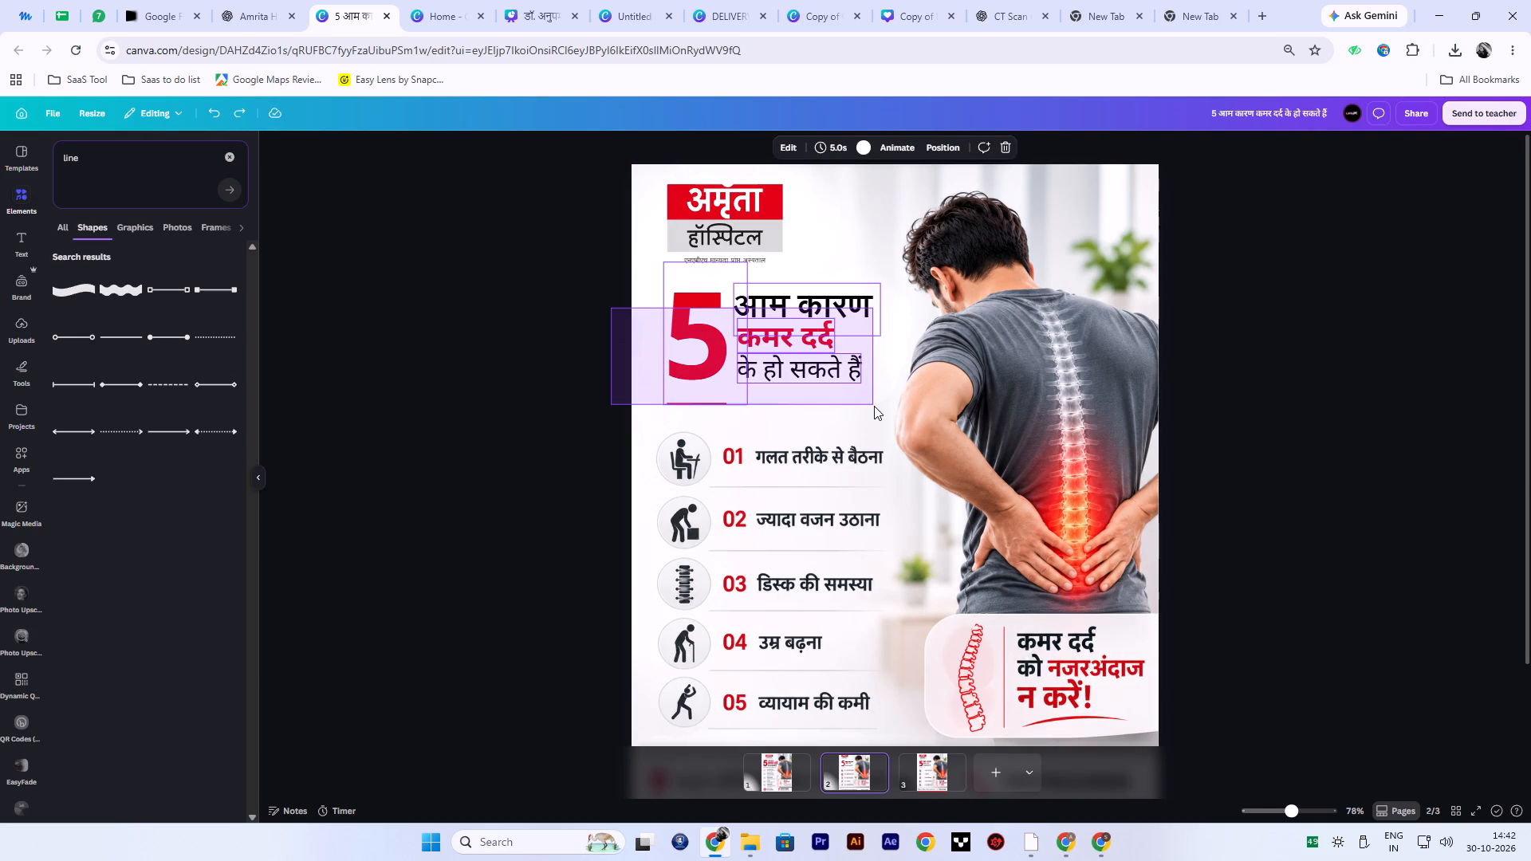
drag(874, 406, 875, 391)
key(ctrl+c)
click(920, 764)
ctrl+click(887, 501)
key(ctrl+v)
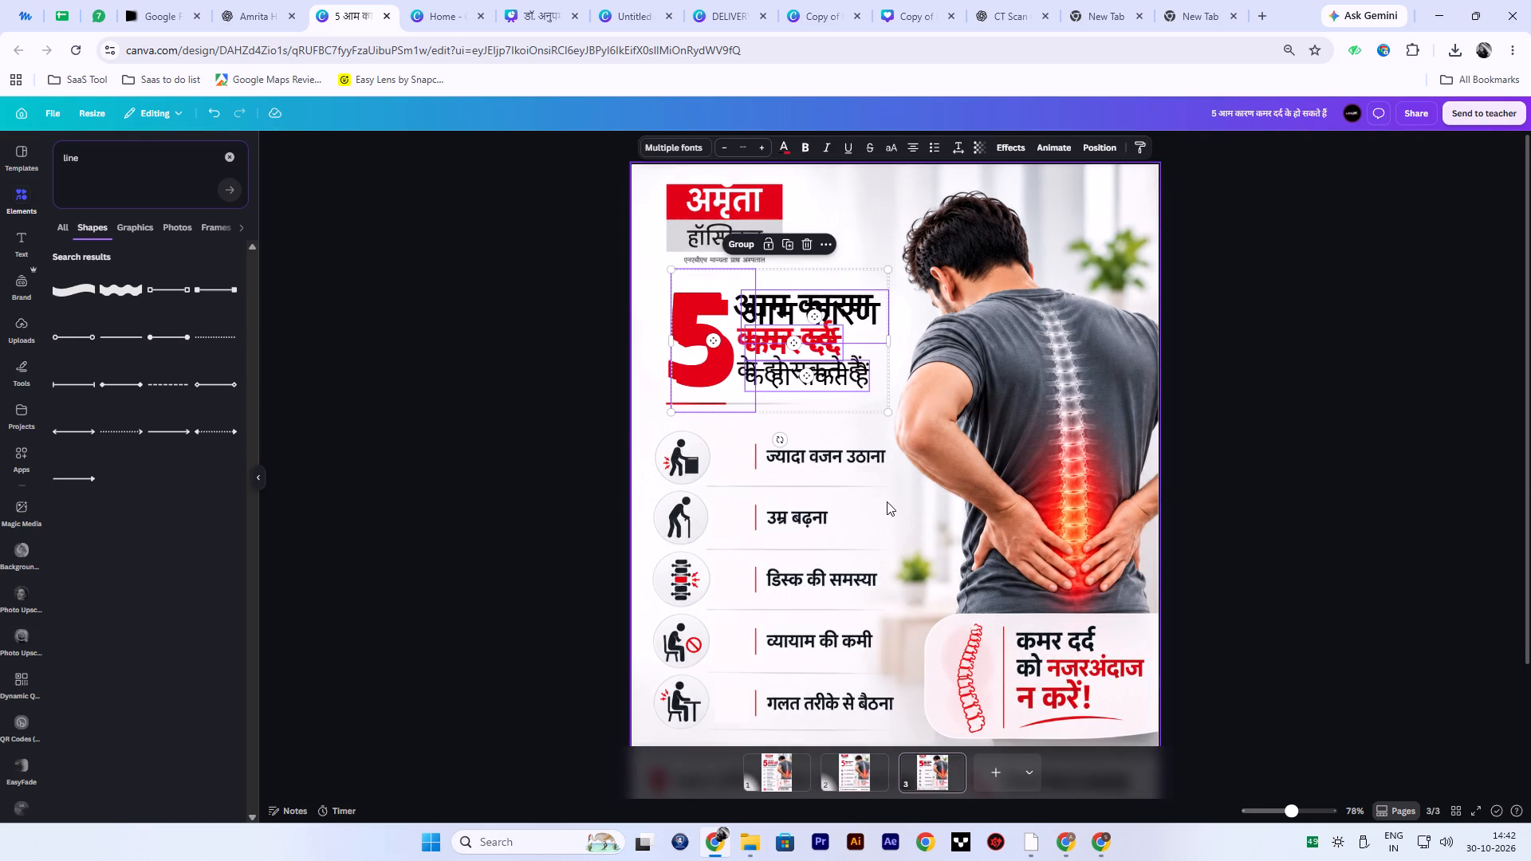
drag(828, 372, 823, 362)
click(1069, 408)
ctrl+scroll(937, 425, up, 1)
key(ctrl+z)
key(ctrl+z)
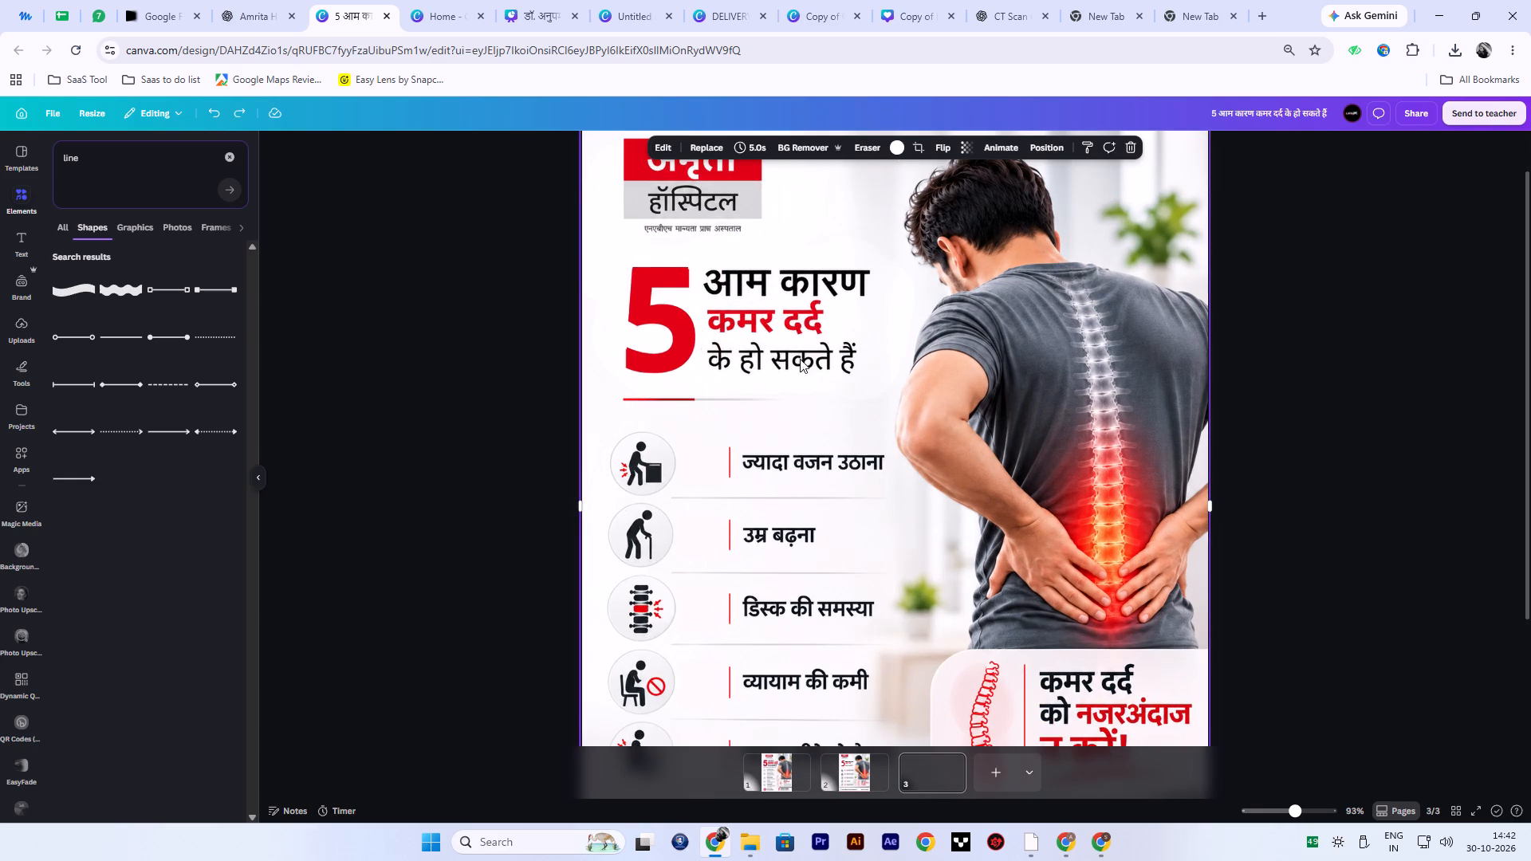
Change the pasted "5" to "1", shrink it to font size 60, and place it beside the first row "ज्यादा वजन उठाना".
drag(663, 314, 795, 489)
double_click(805, 470)
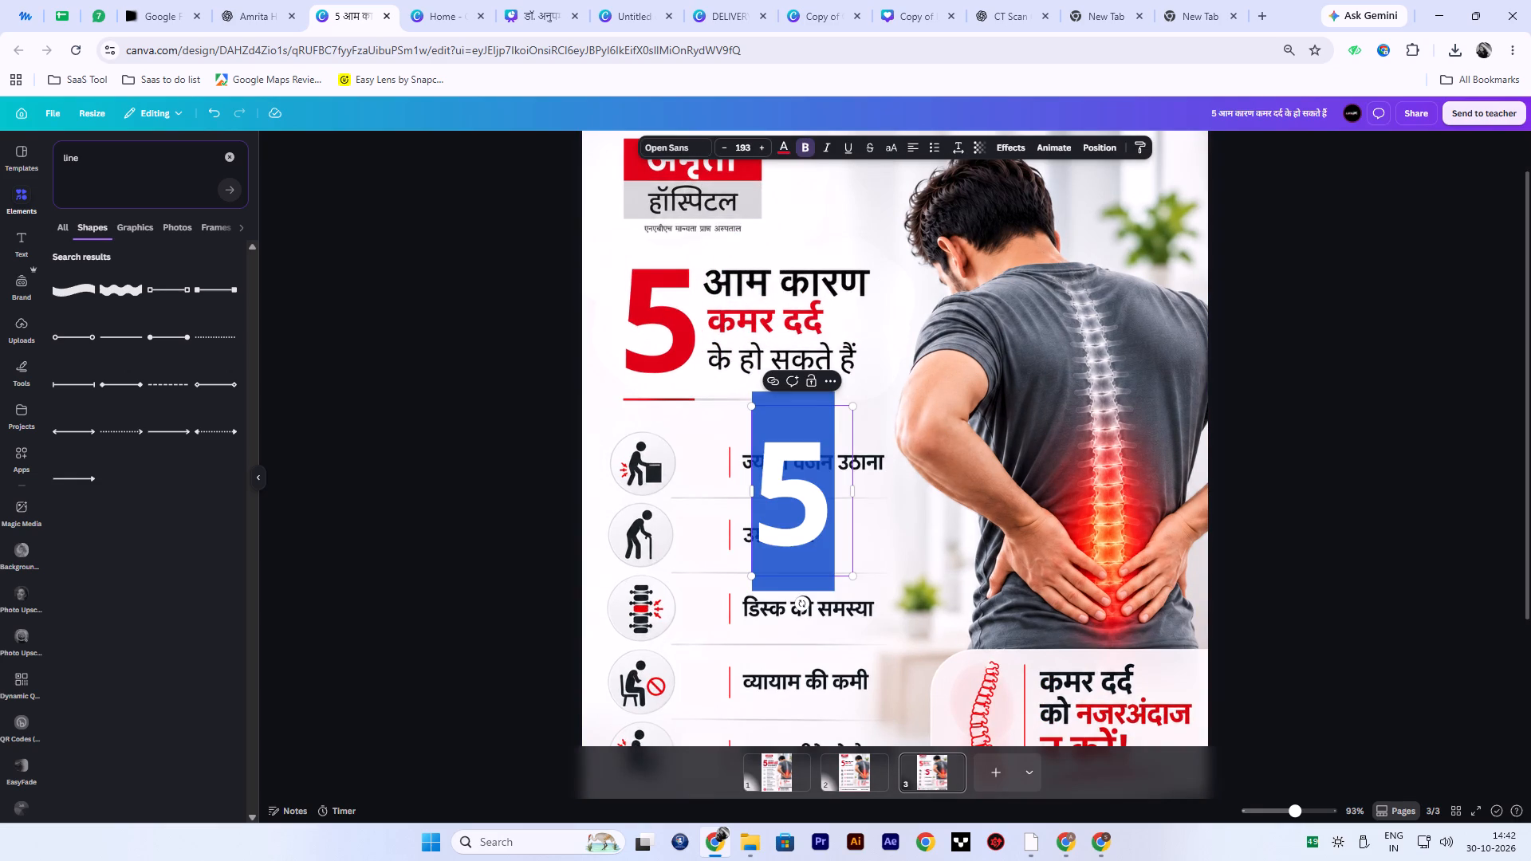
key(1)
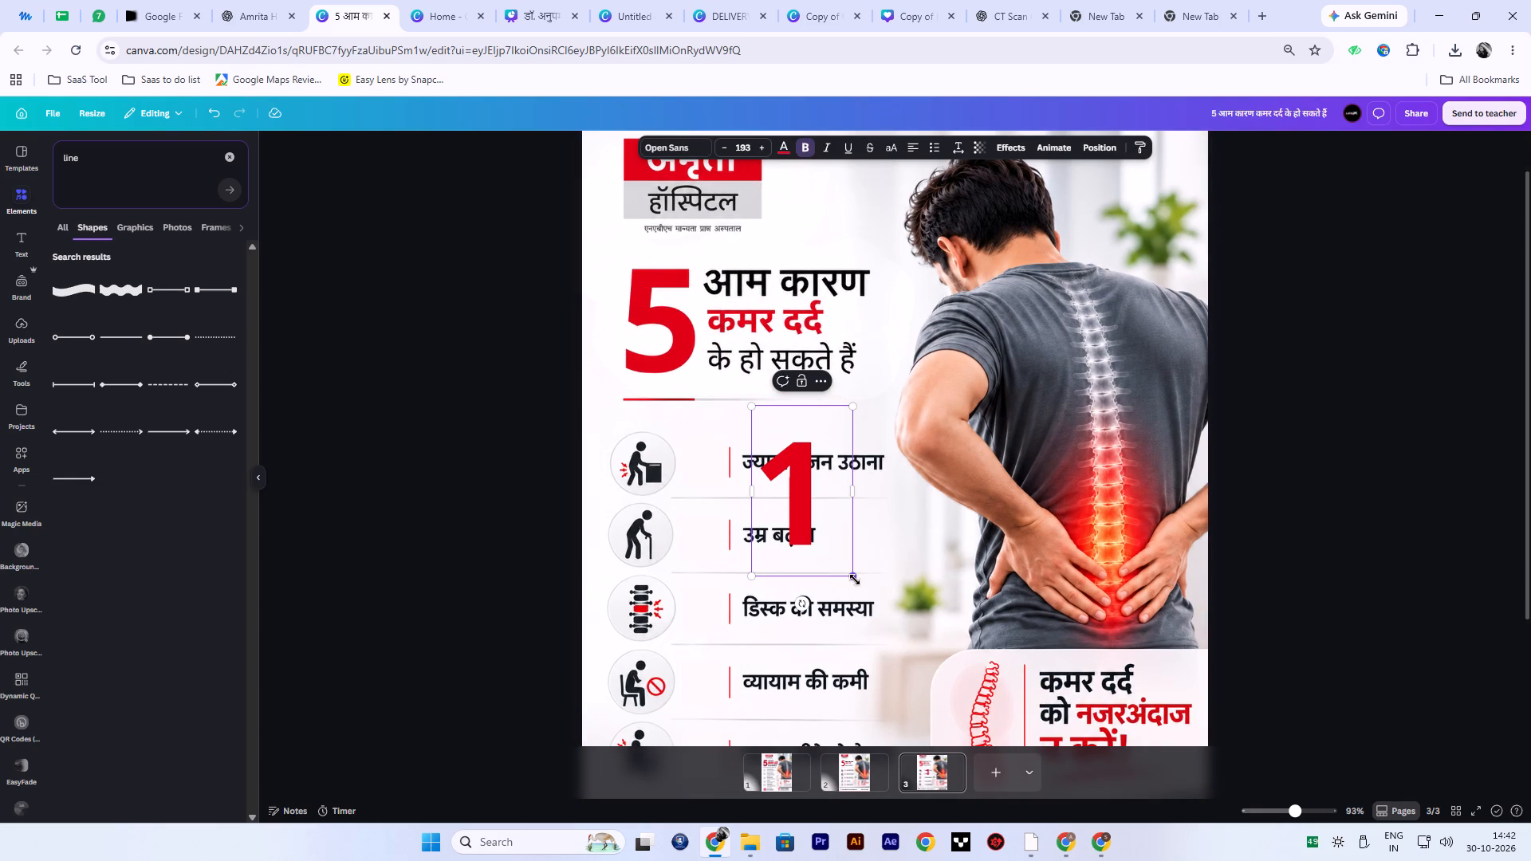
drag(855, 580, 789, 460)
click(914, 457)
drag(769, 429, 674, 467)
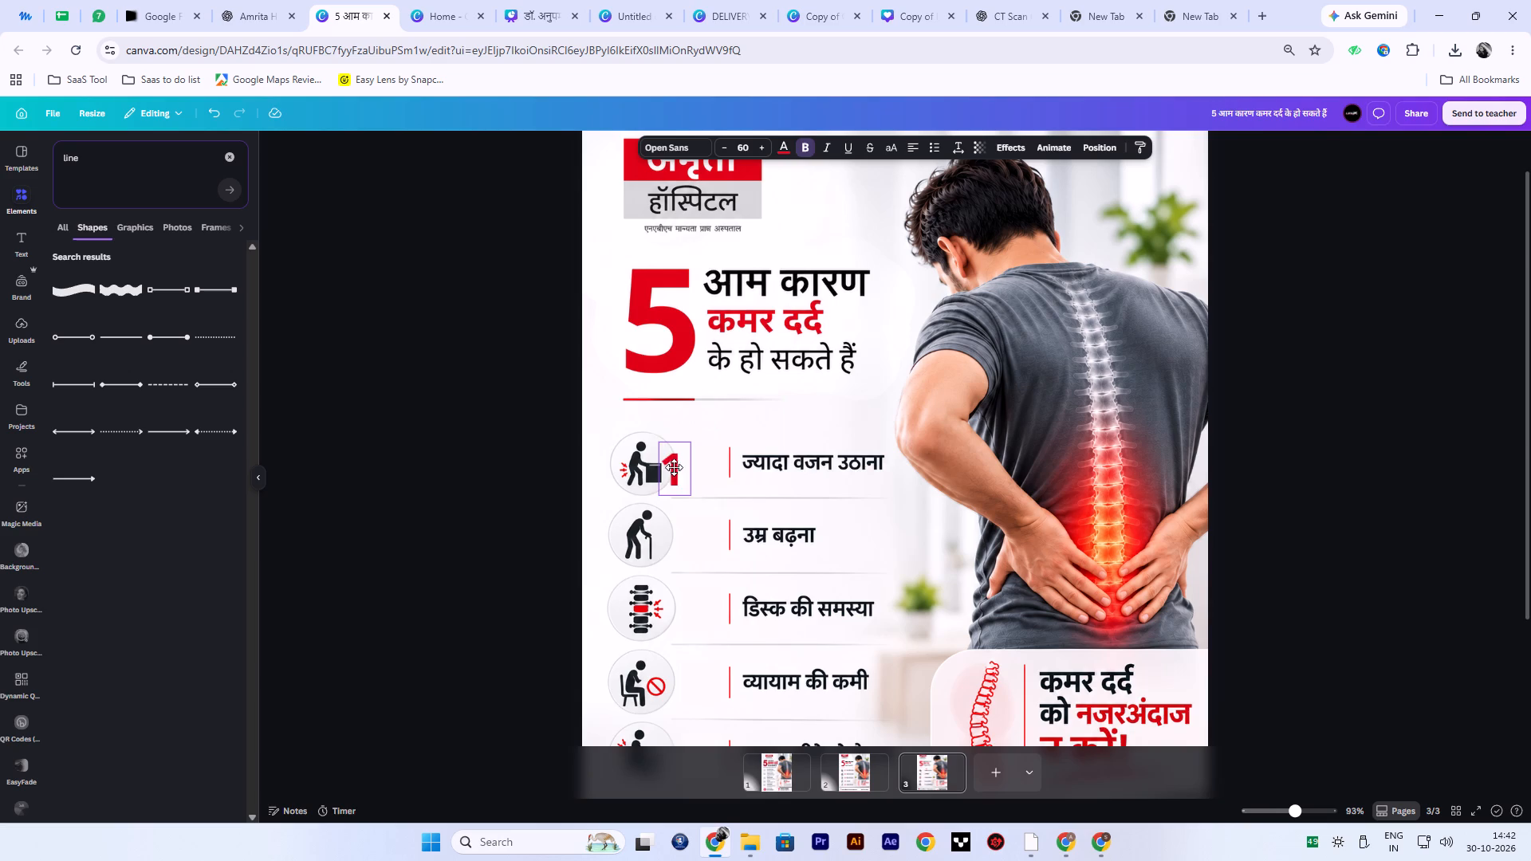
drag(674, 467, 707, 458)
click(805, 474)
Reduce the red "1" beside the first row to font size about 54.7, fitting it before the red divider.
ctrl+scroll(781, 509, up, 6)
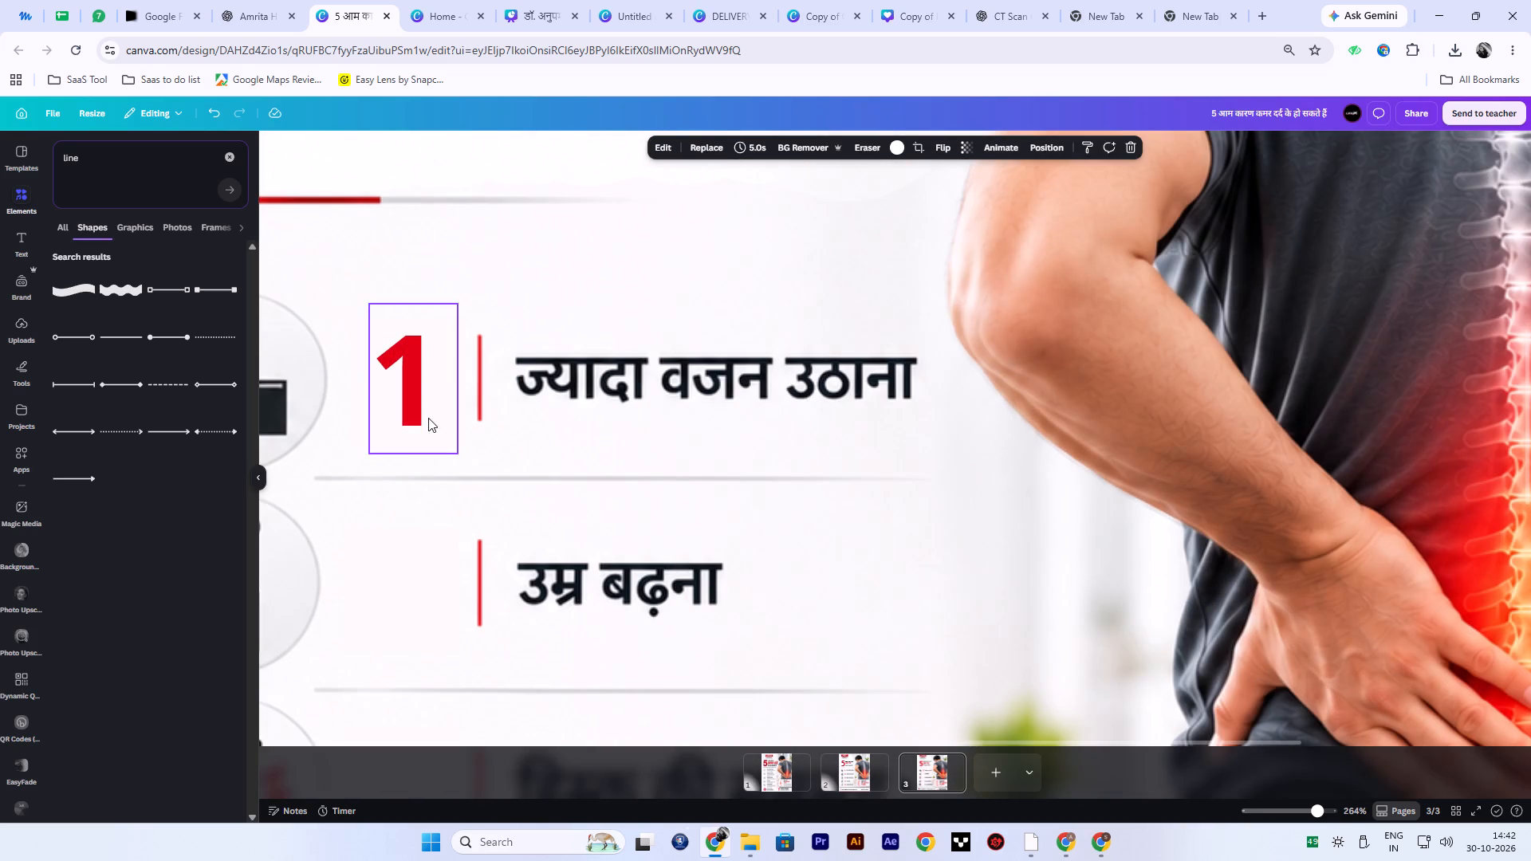
click(428, 418)
drag(467, 445, 453, 423)
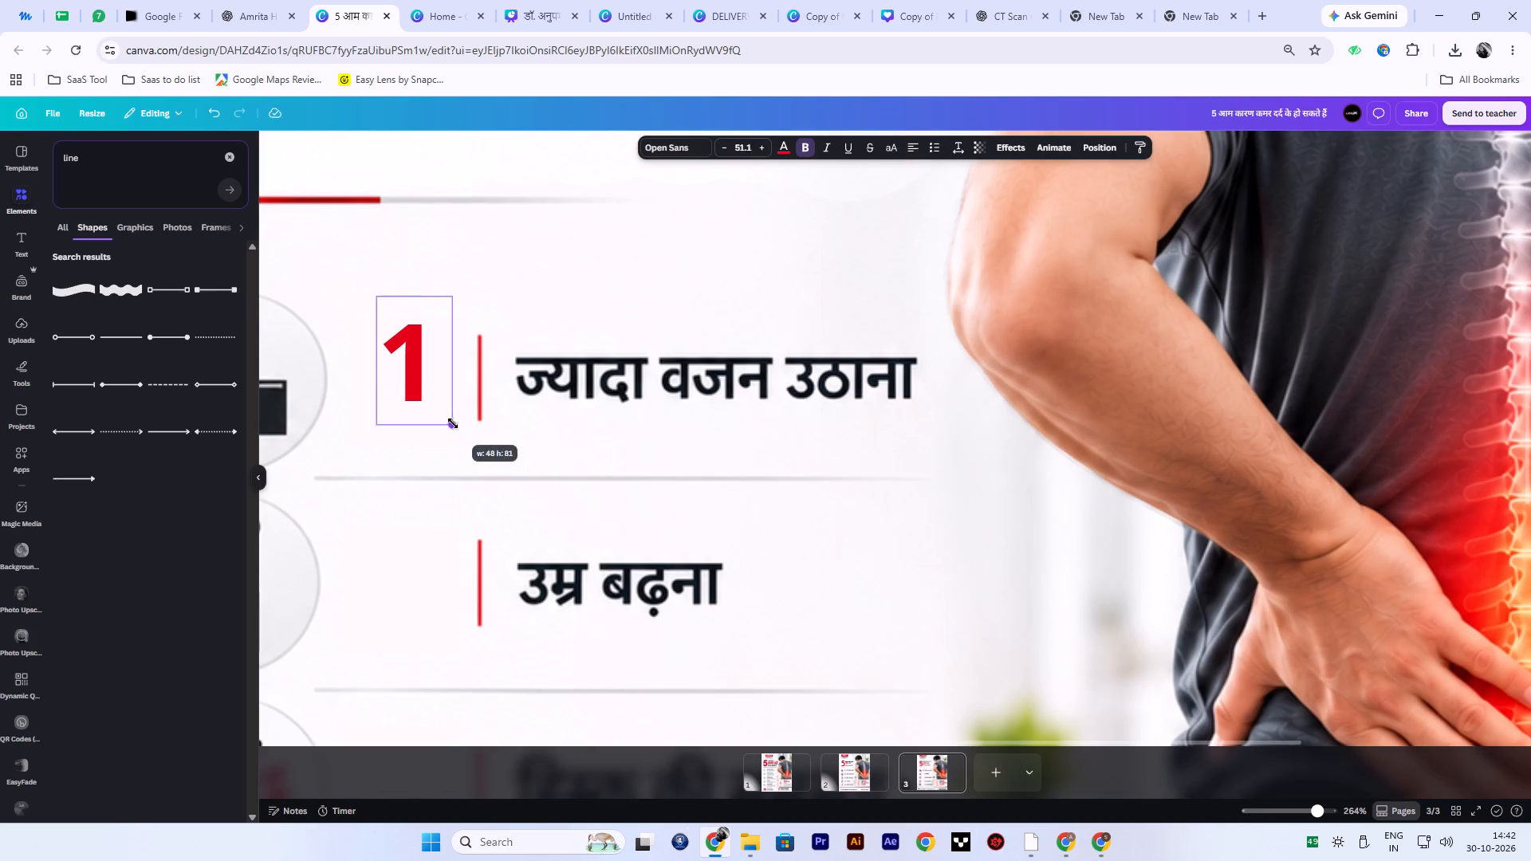
drag(453, 423, 456, 430)
click(435, 391)
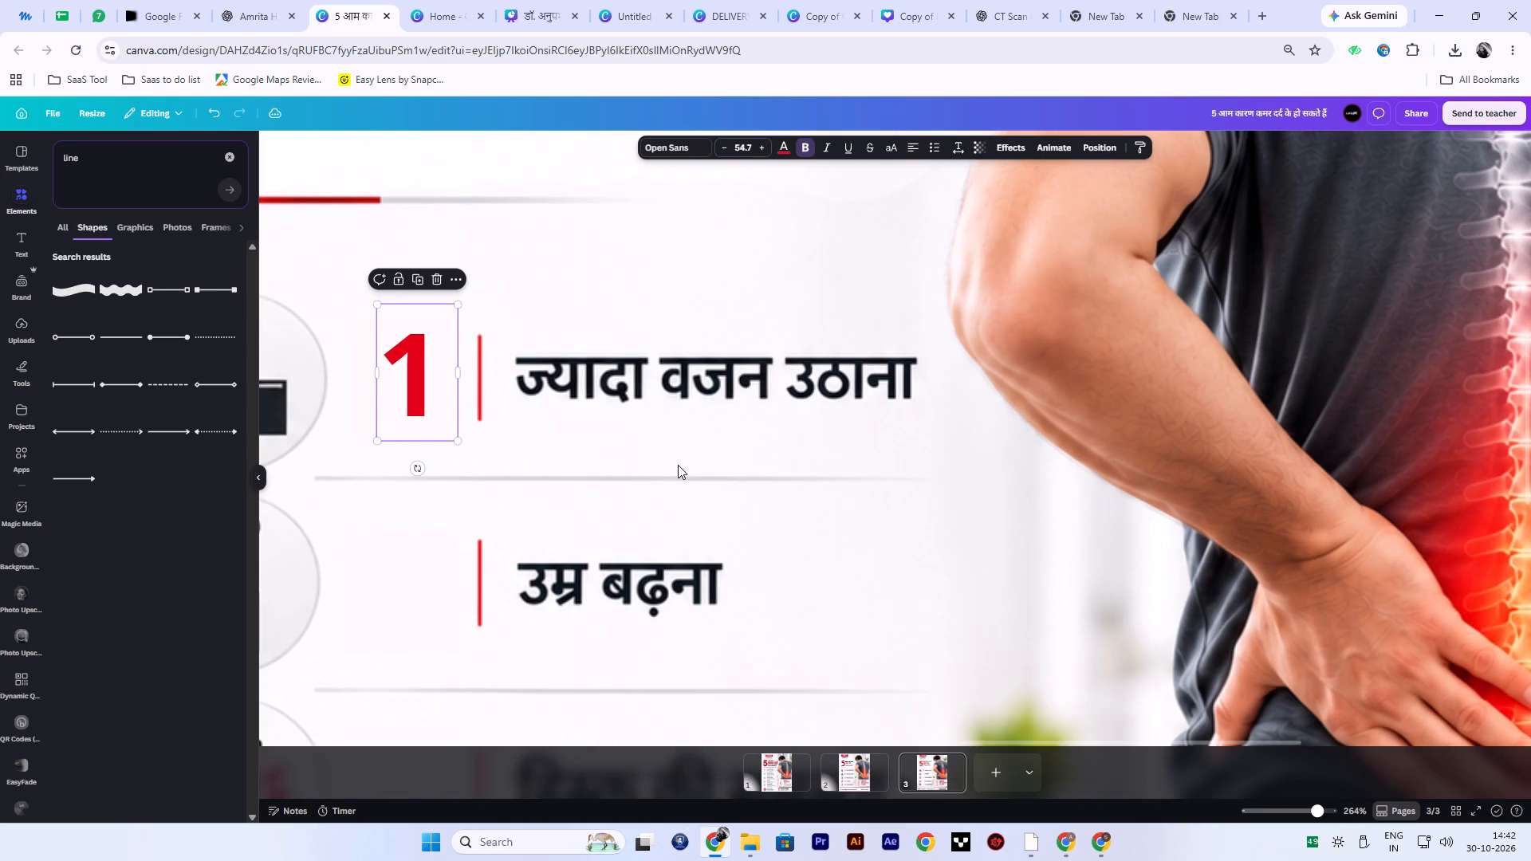
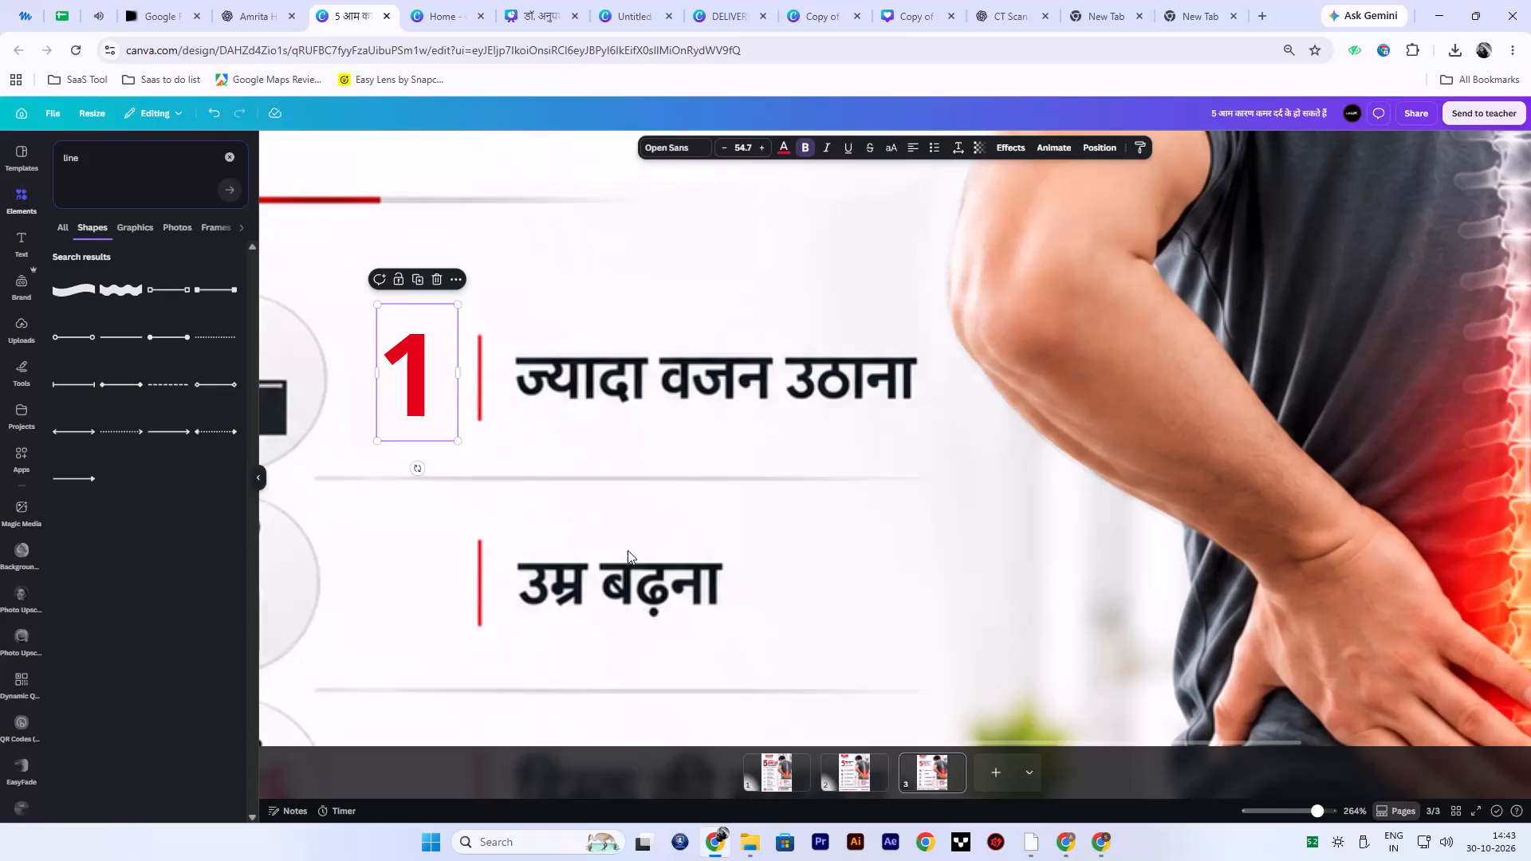
Duplicate page 3 of the poster as a new page 4.
ctrl+scroll(627, 549, down, 4)
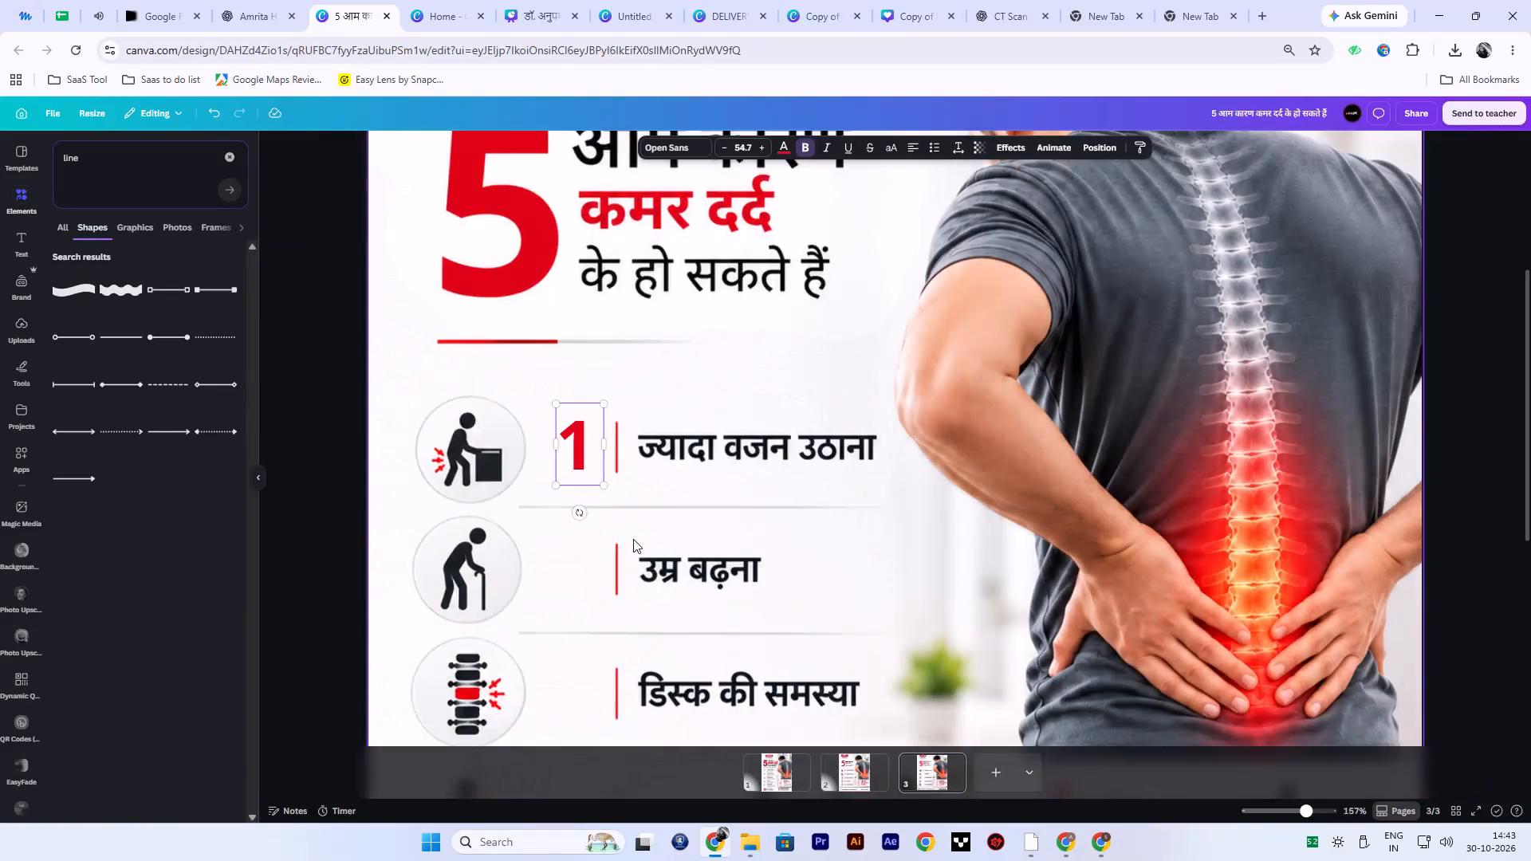
ctrl+scroll(634, 539, down, 2)
click(363, 505)
ctrl+scroll(653, 584, down, 2)
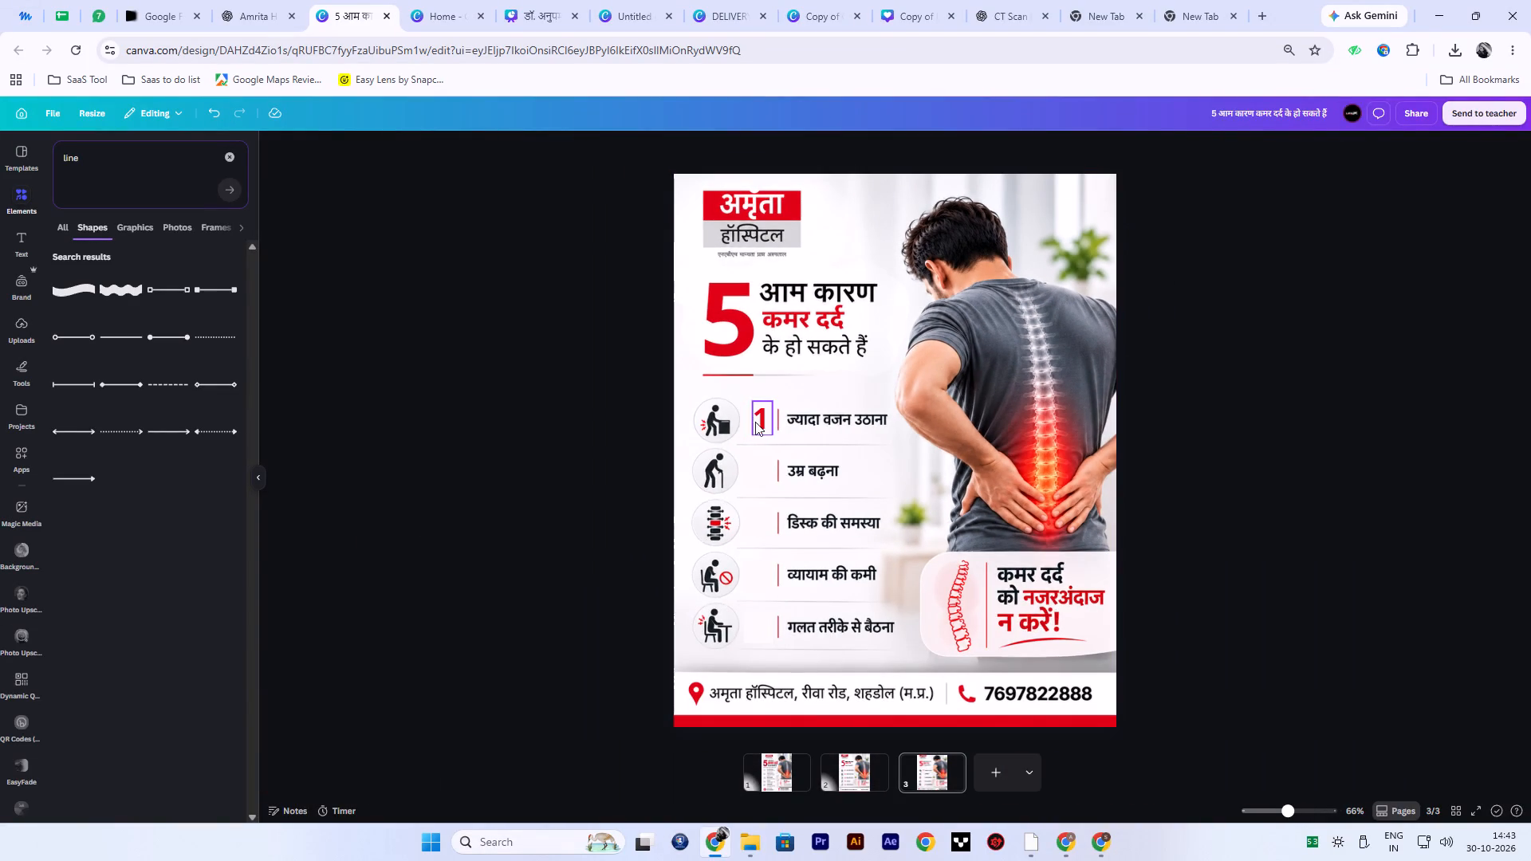
click(759, 421)
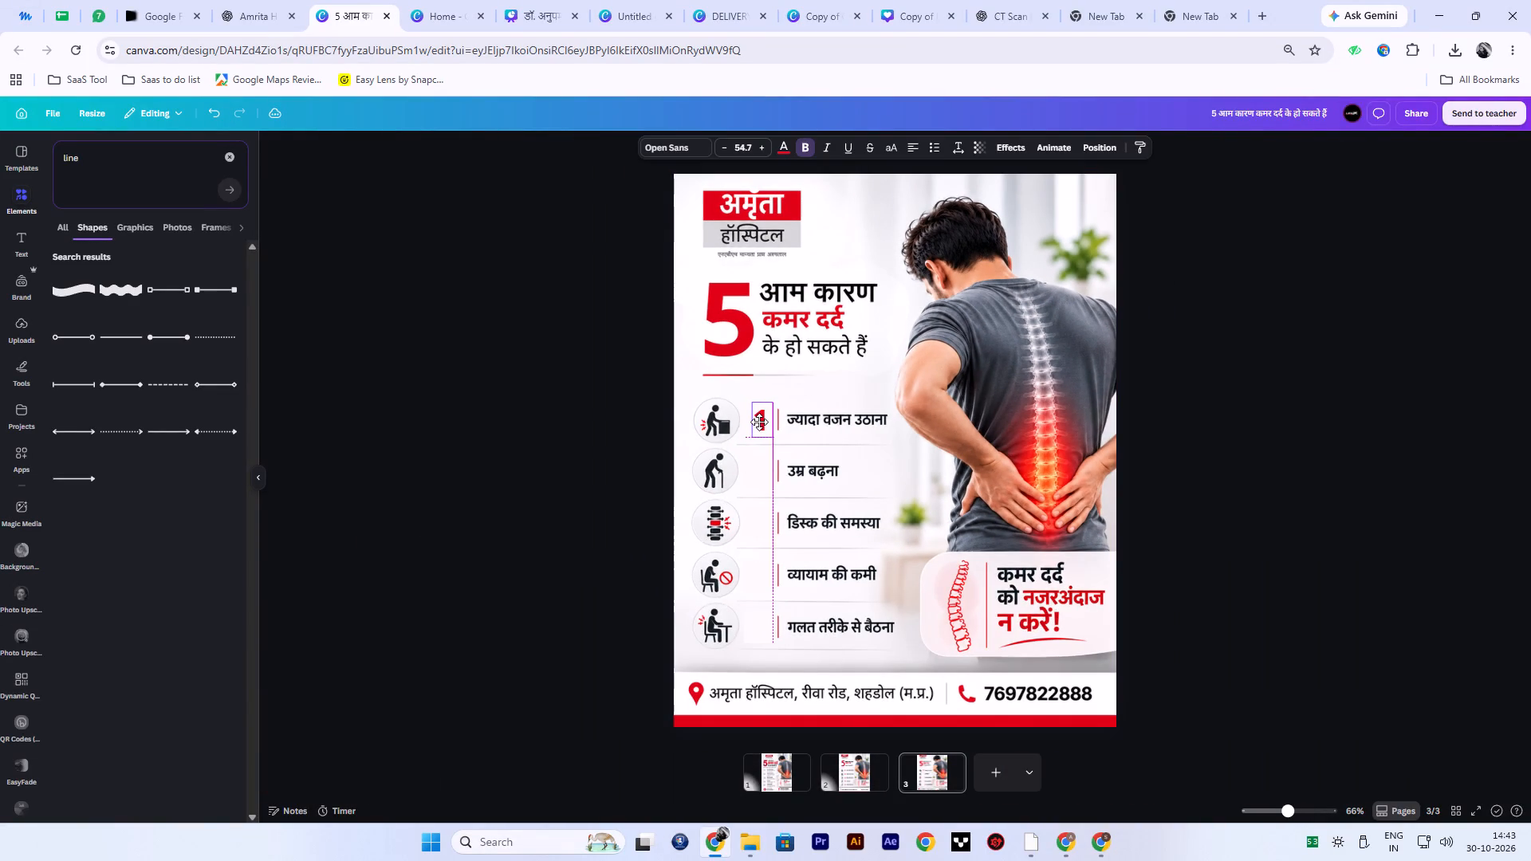
click(953, 463)
right_click(954, 521)
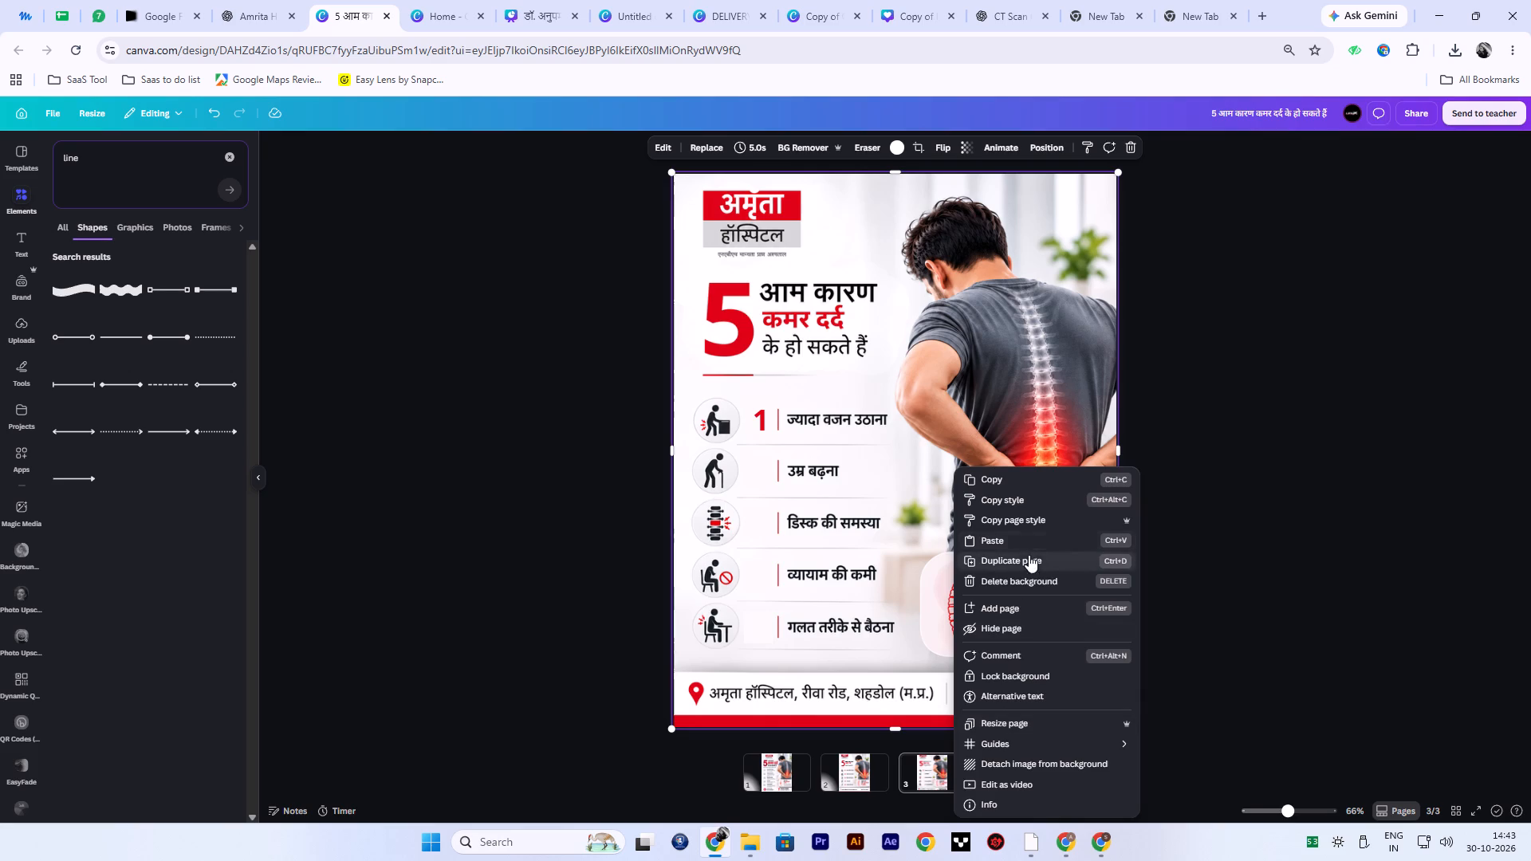
click(1029, 555)
click(877, 451)
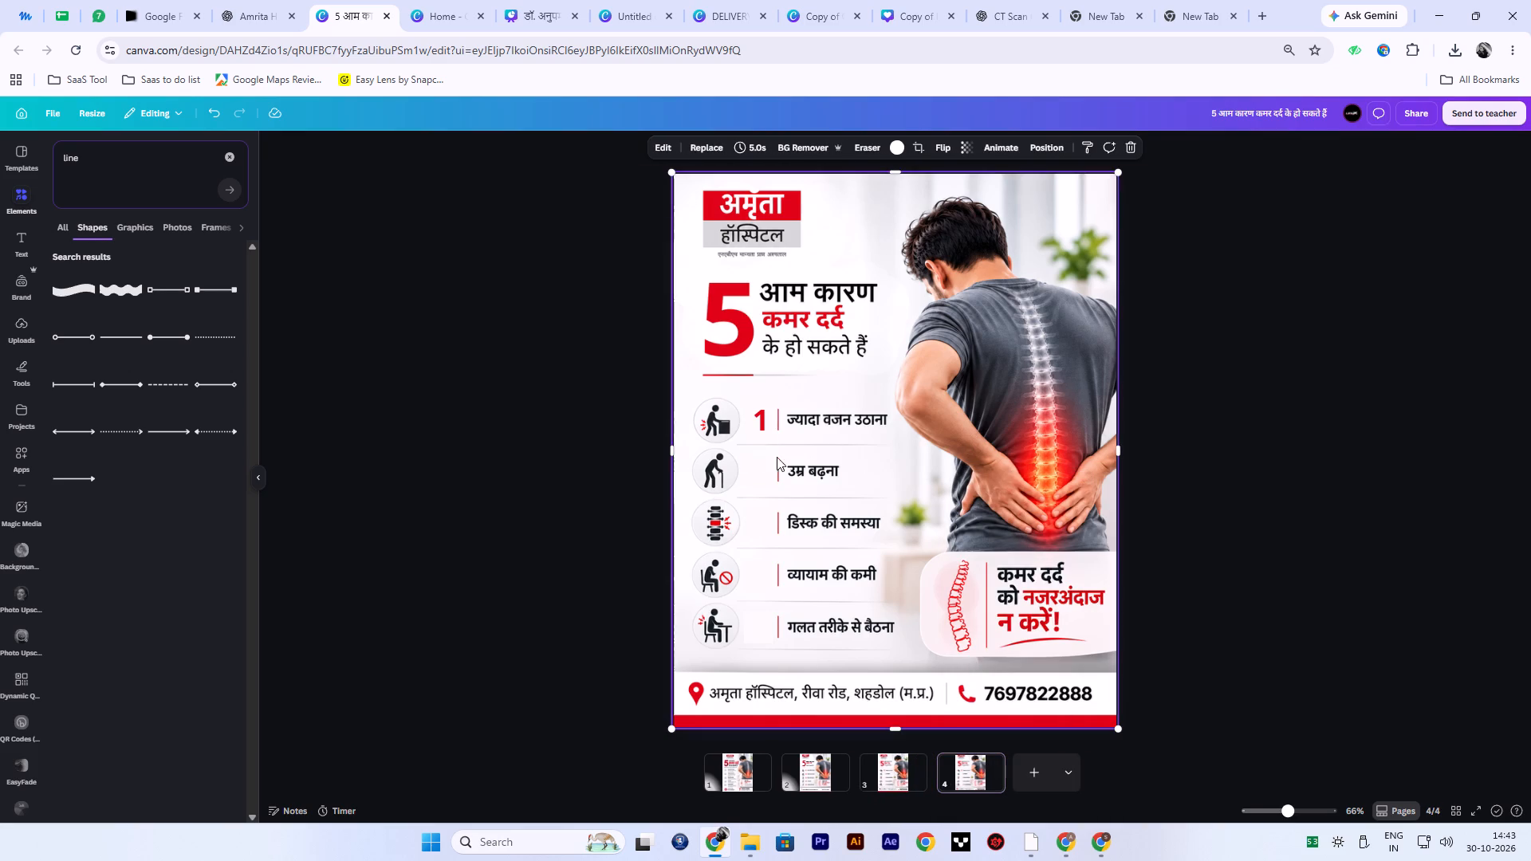
Detach the background image on page 4, align it to the page's upper-left corner, and enlarge it to fill the page.
drag(884, 371, 969, 403)
right_click(973, 392)
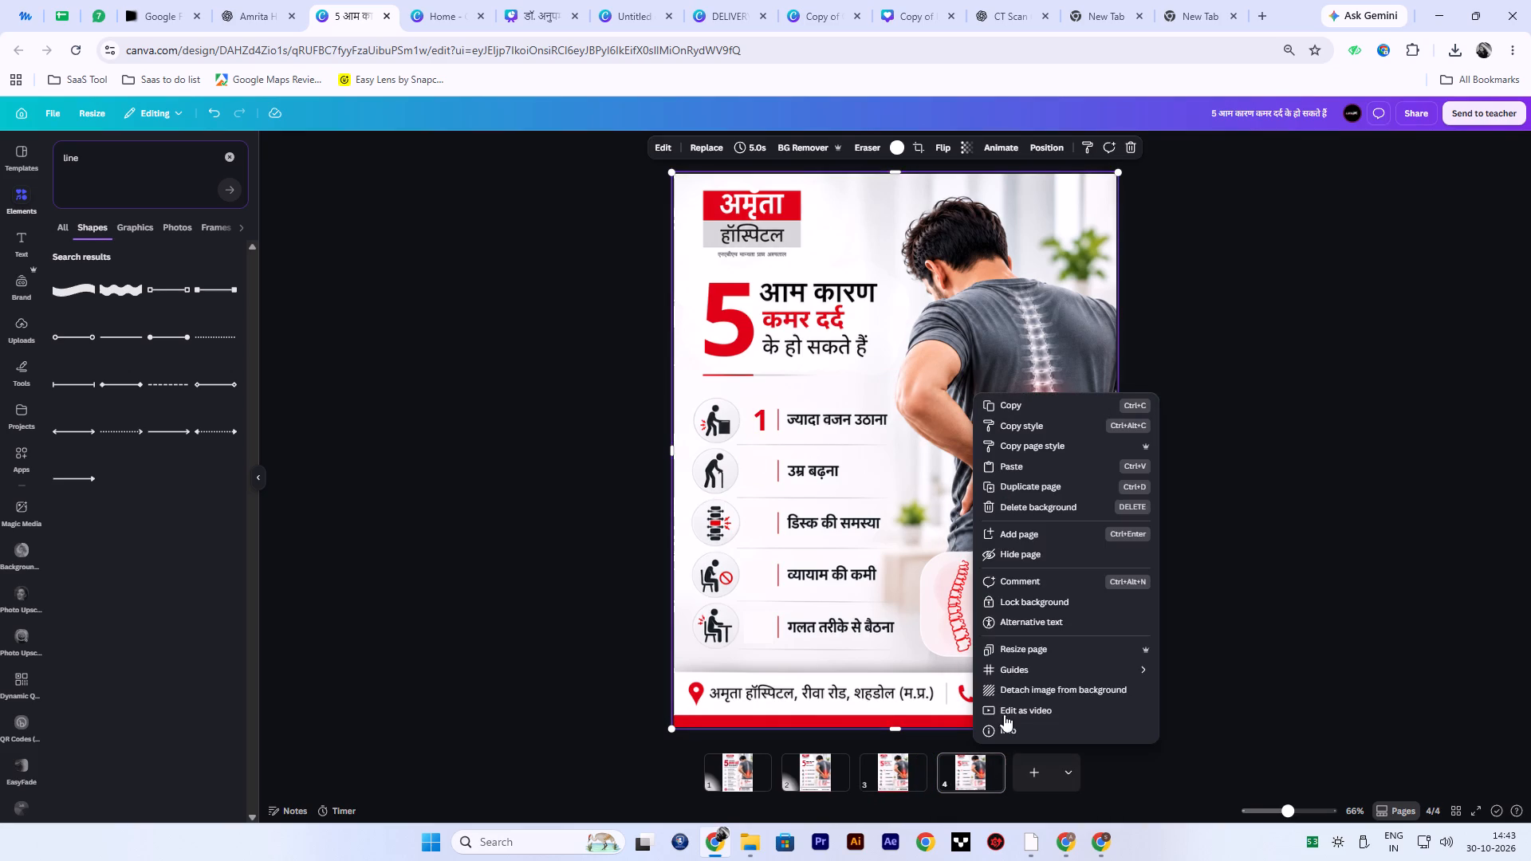
click(1021, 683)
drag(958, 497, 986, 471)
right_click(960, 442)
click(914, 399)
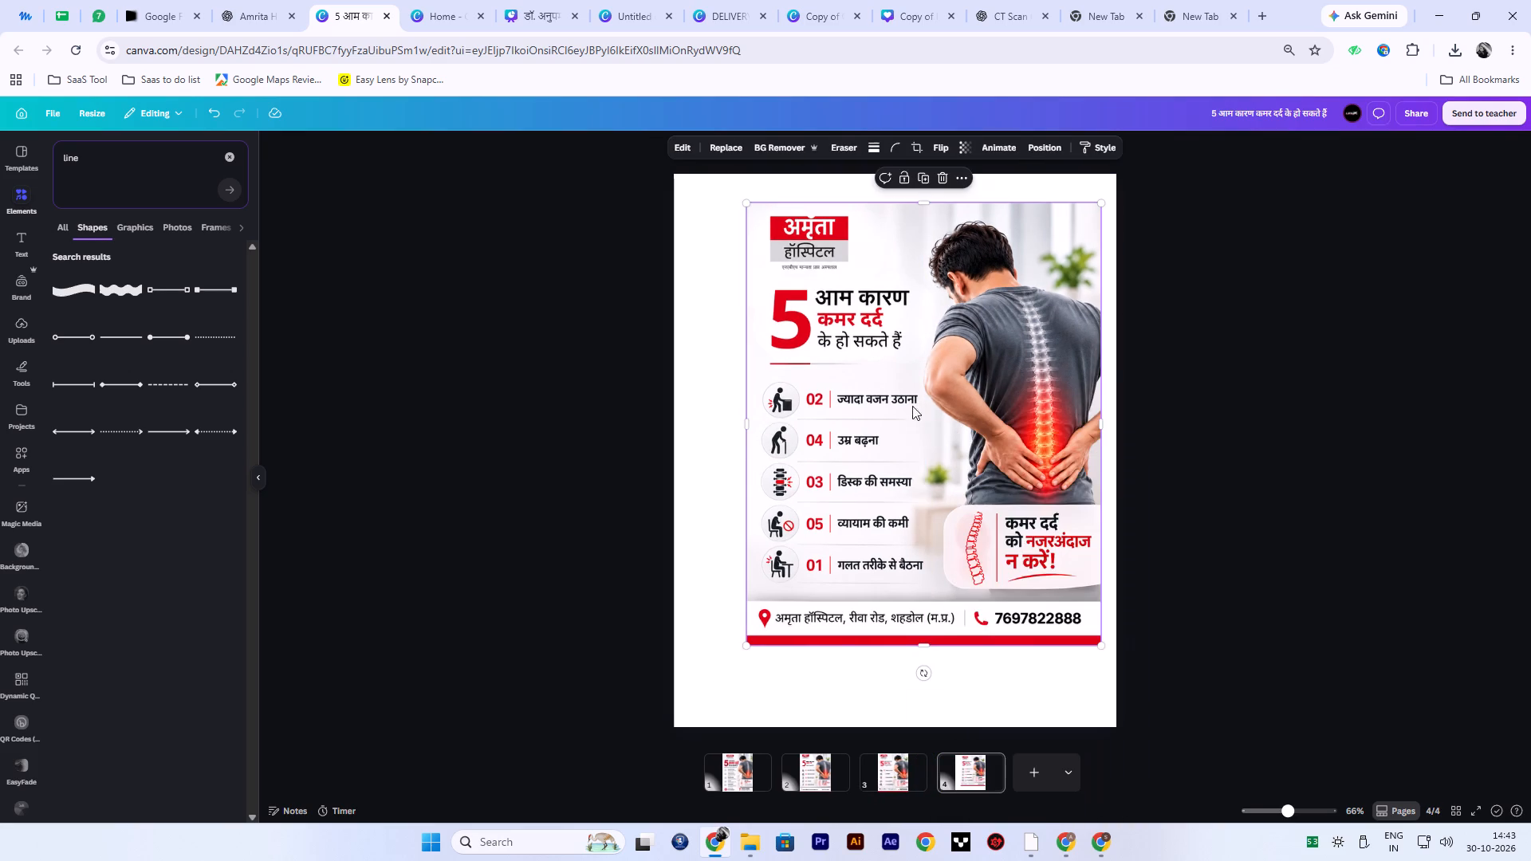
drag(919, 424, 847, 393)
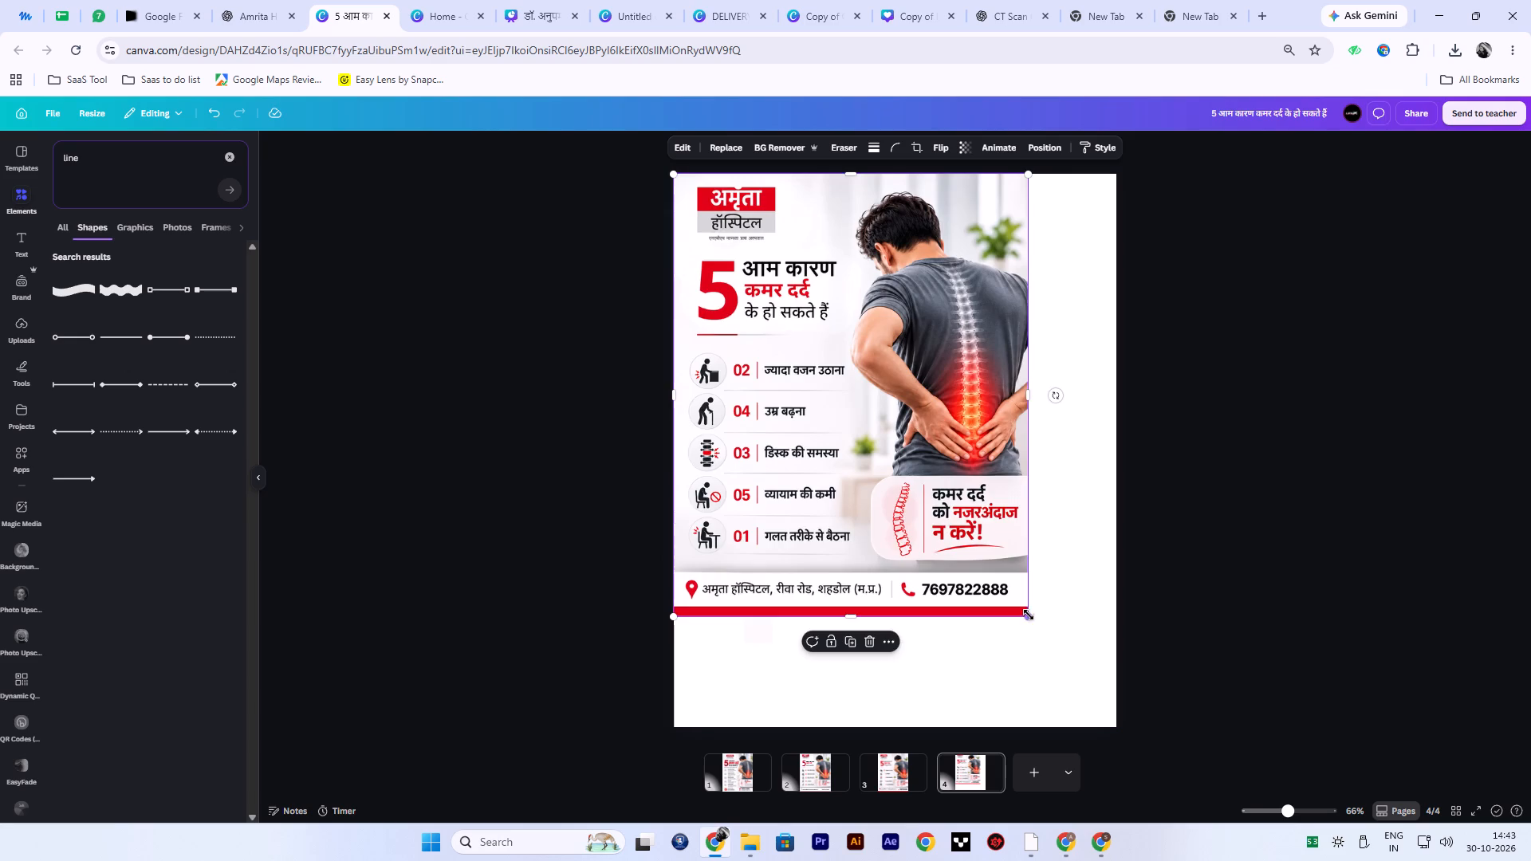
drag(1029, 615, 1136, 710)
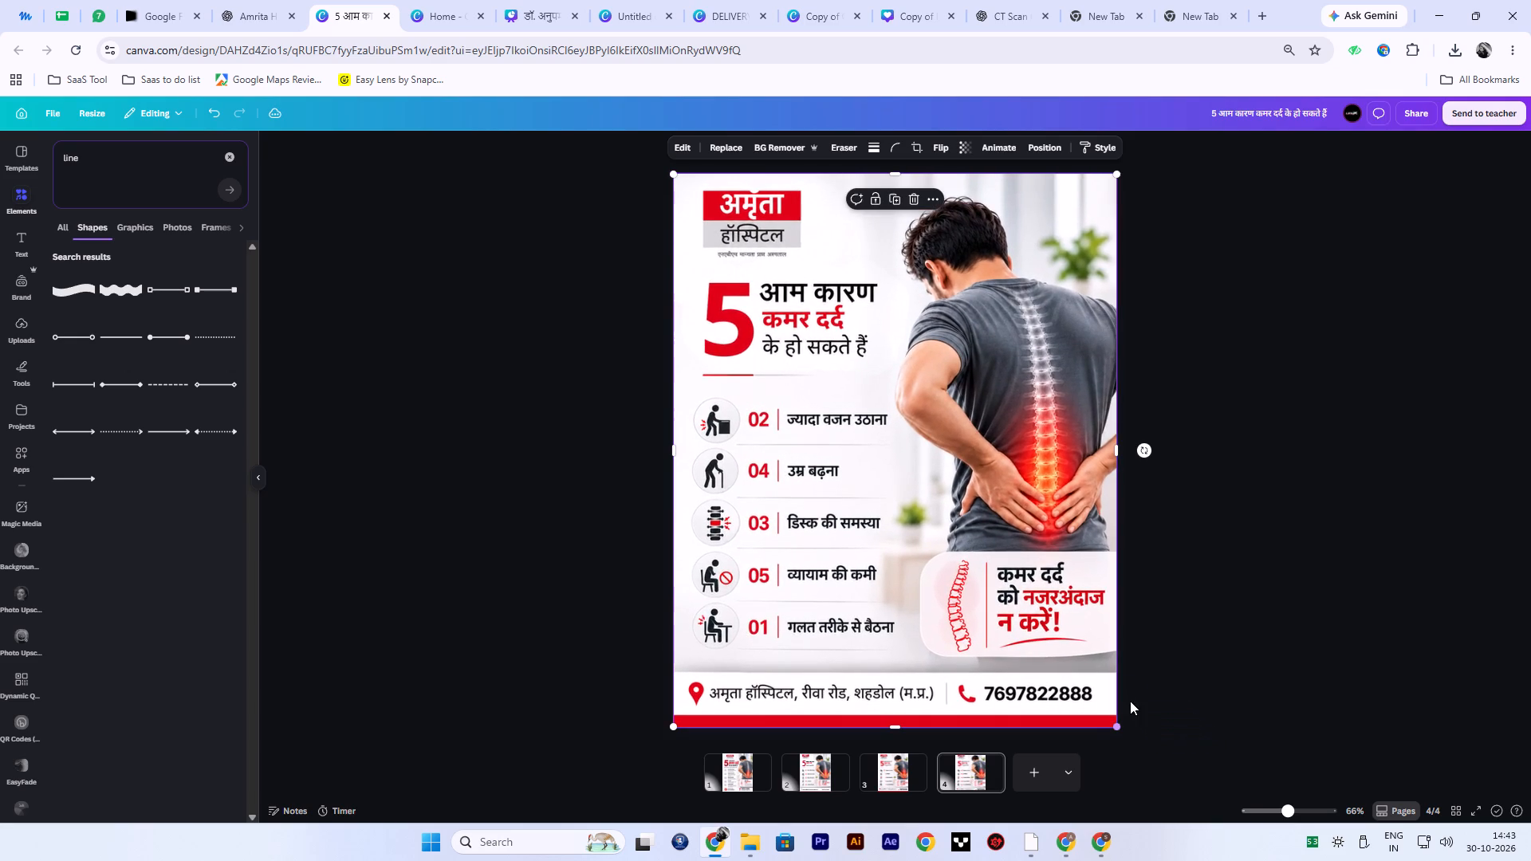
Compare the poster versions on pages 1 to 4.
click(899, 780)
click(949, 784)
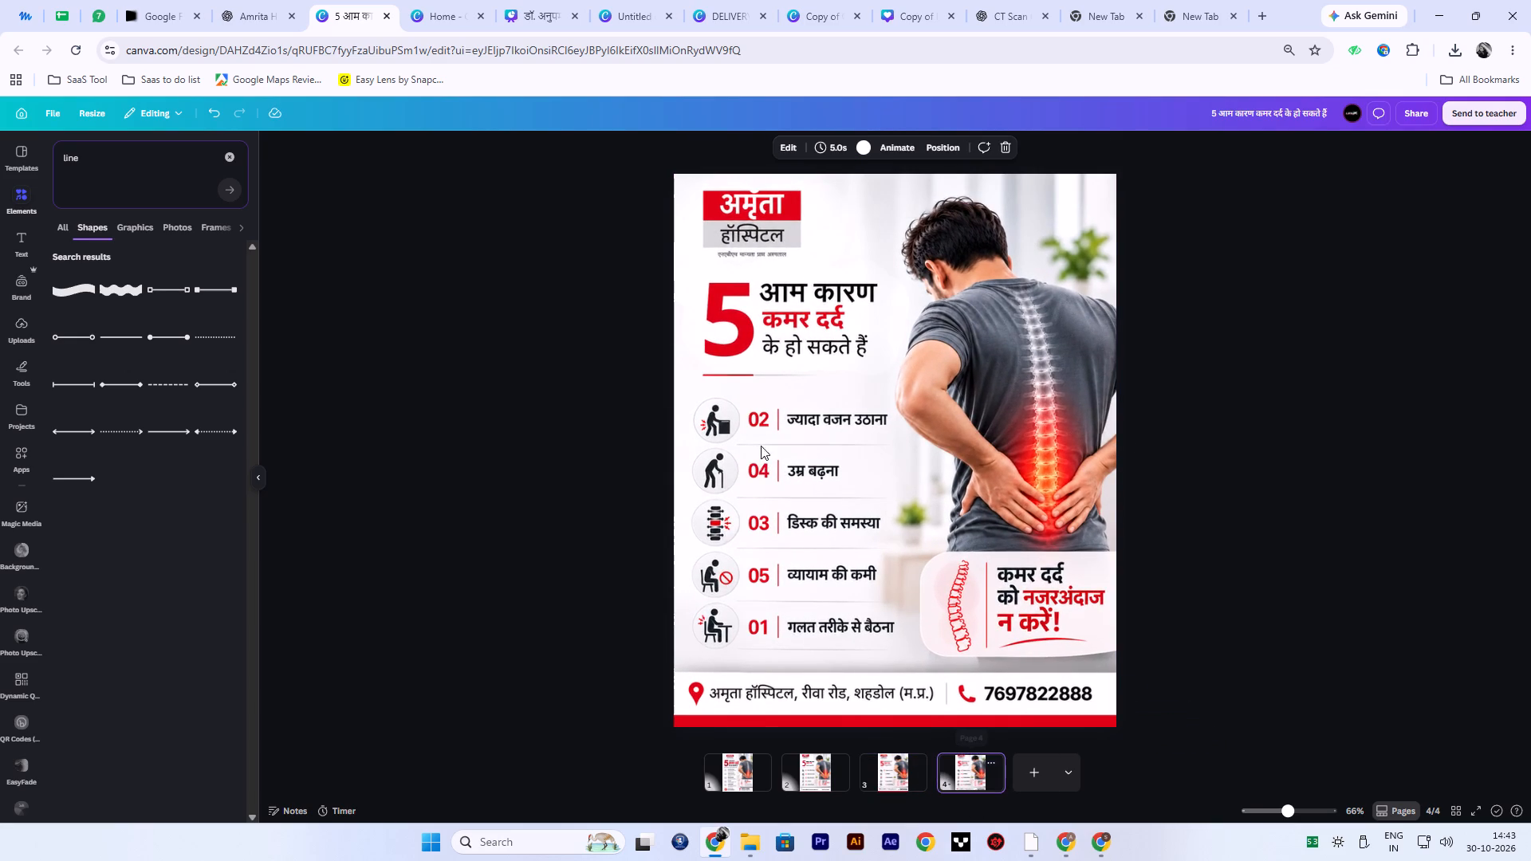
click(902, 773)
click(717, 754)
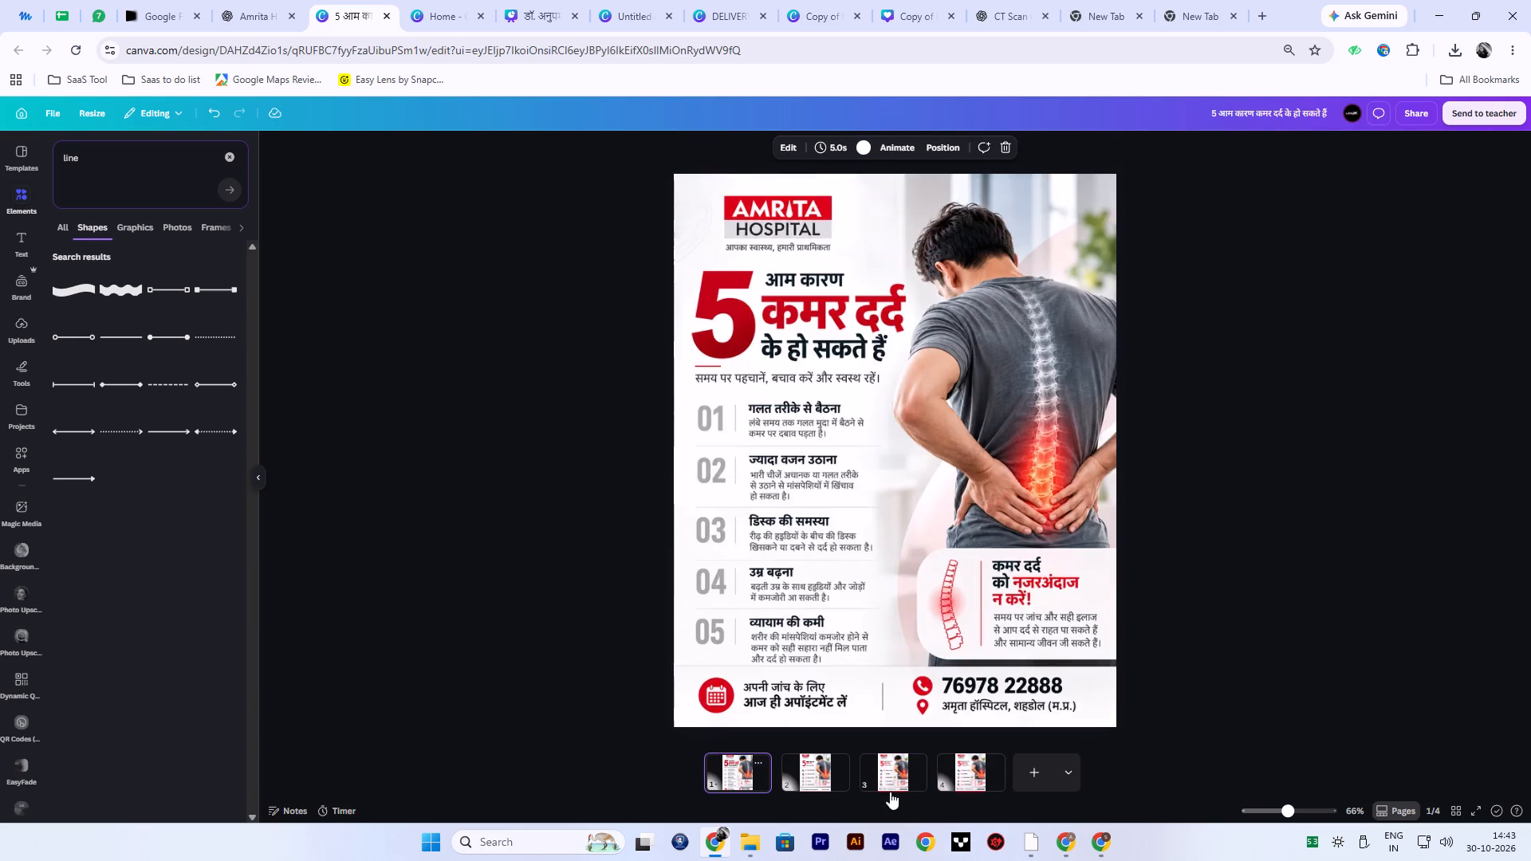
click(821, 775)
click(982, 776)
On page 3, change the red "1" to "01", reduce it to font size about 41.9, and fit it before the first row's divider.
click(913, 776)
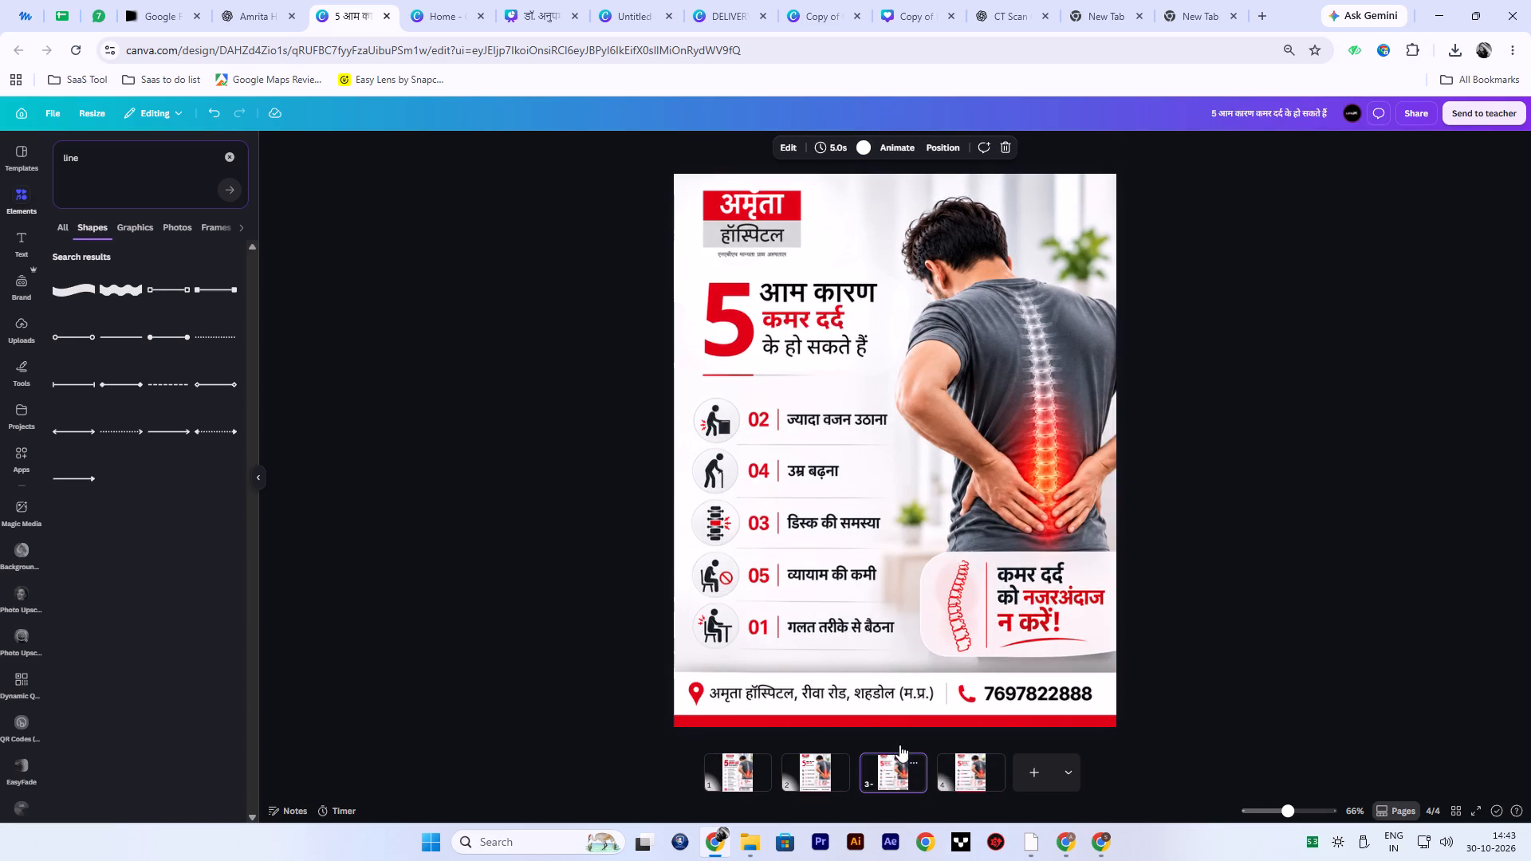
double_click(762, 423)
key(Left)
key(0)
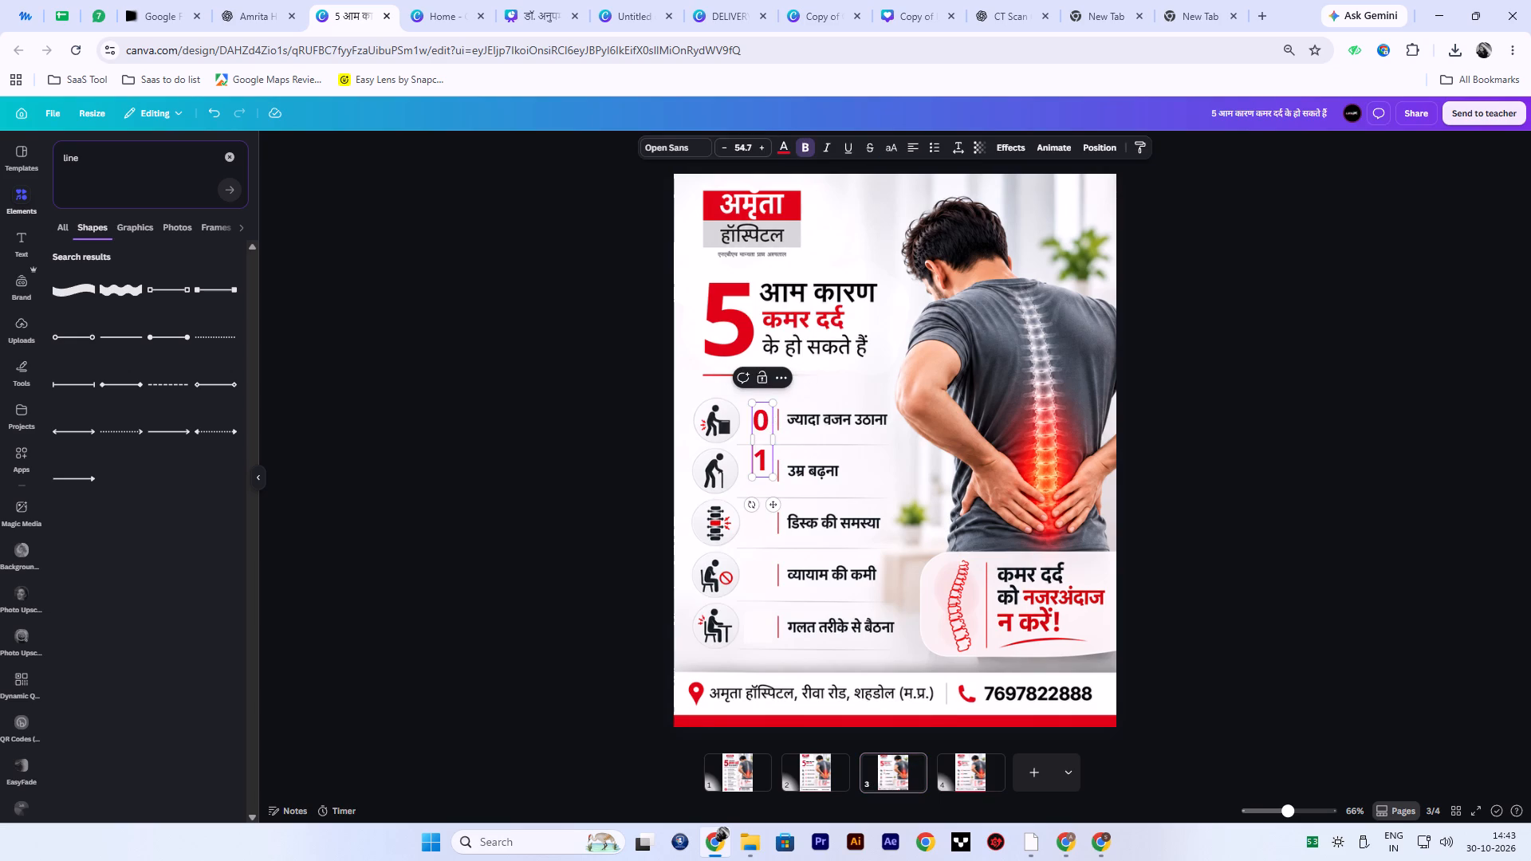
drag(775, 442, 789, 442)
drag(787, 439, 766, 431)
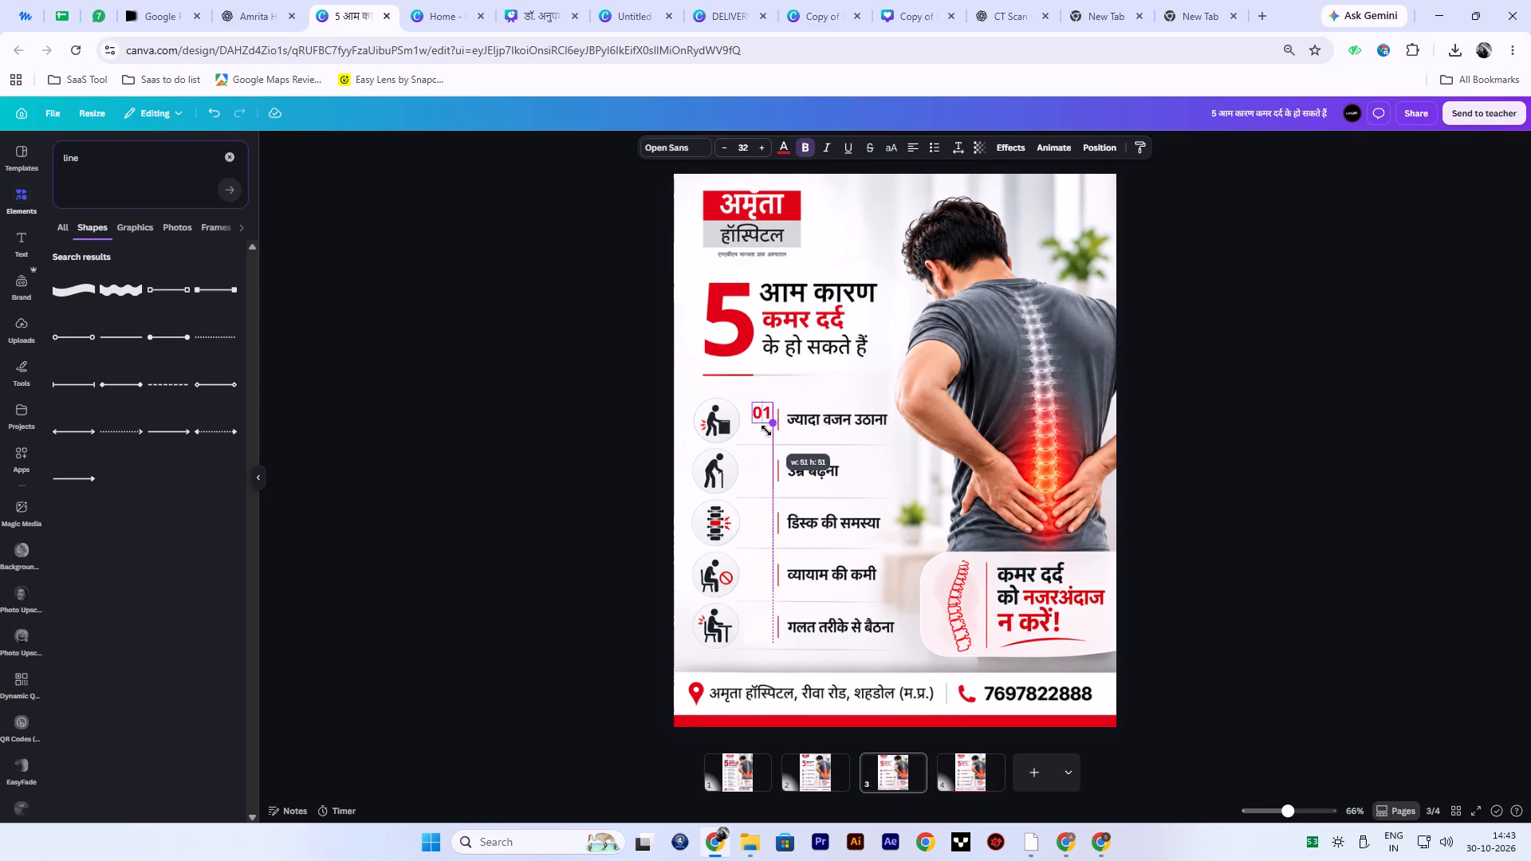
drag(766, 431, 774, 436)
click(860, 445)
click(769, 417)
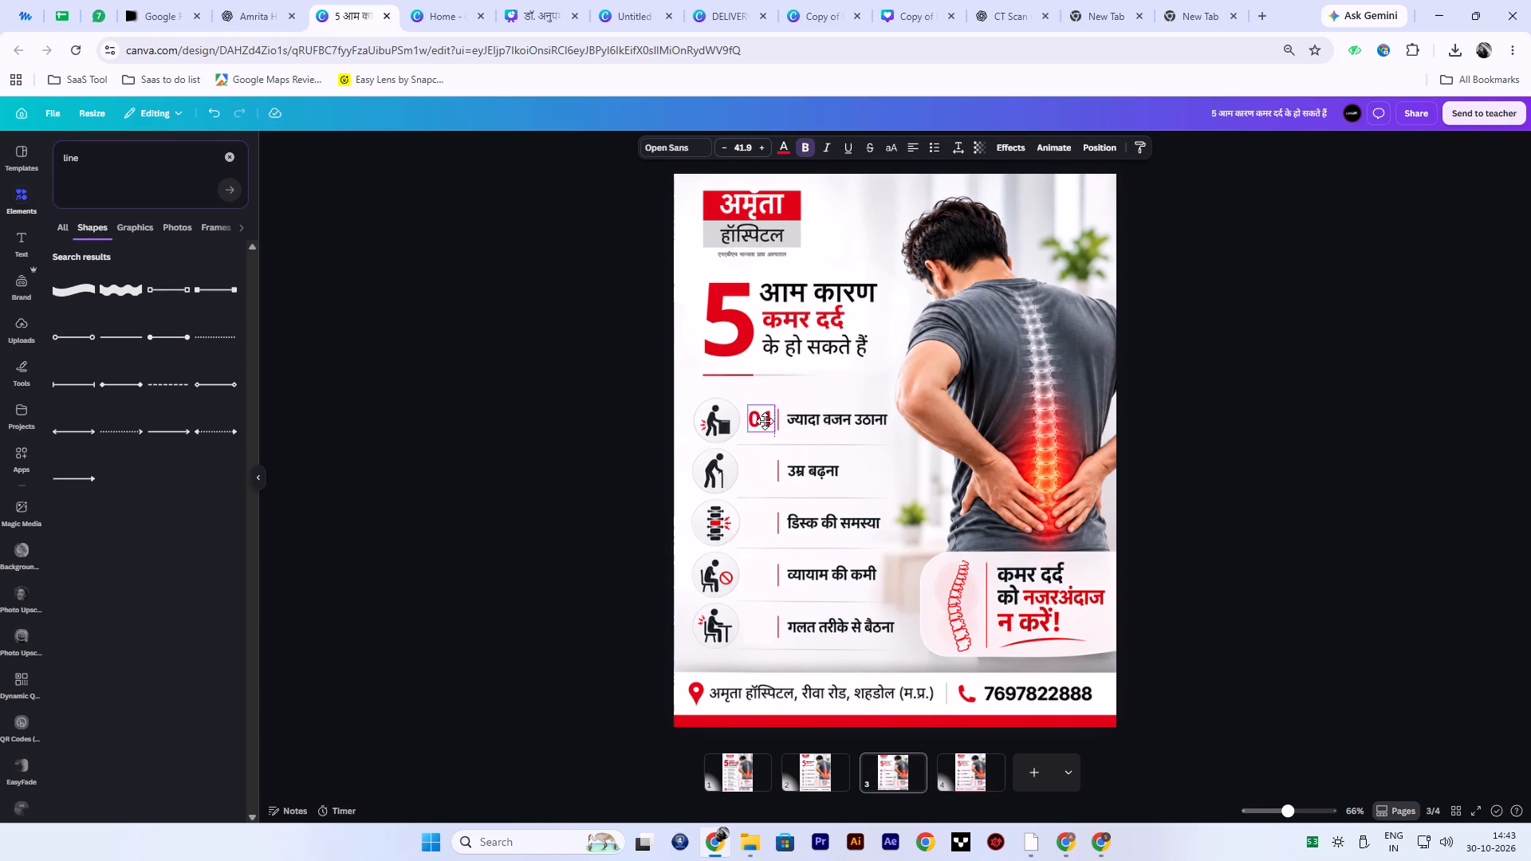
click(883, 434)
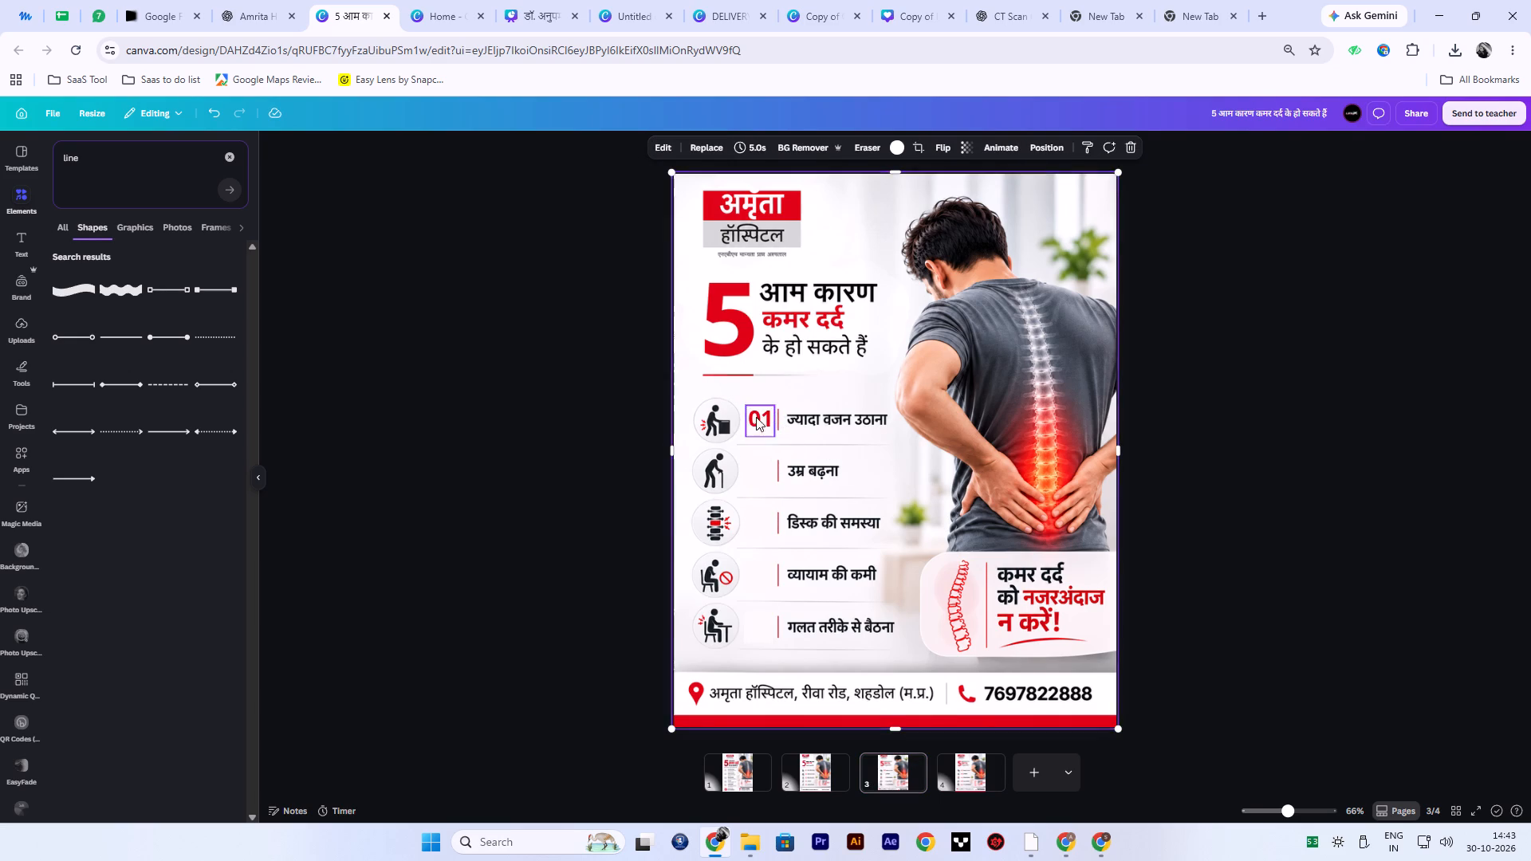
click(766, 415)
key(Down)
key(Left)
key(Left)
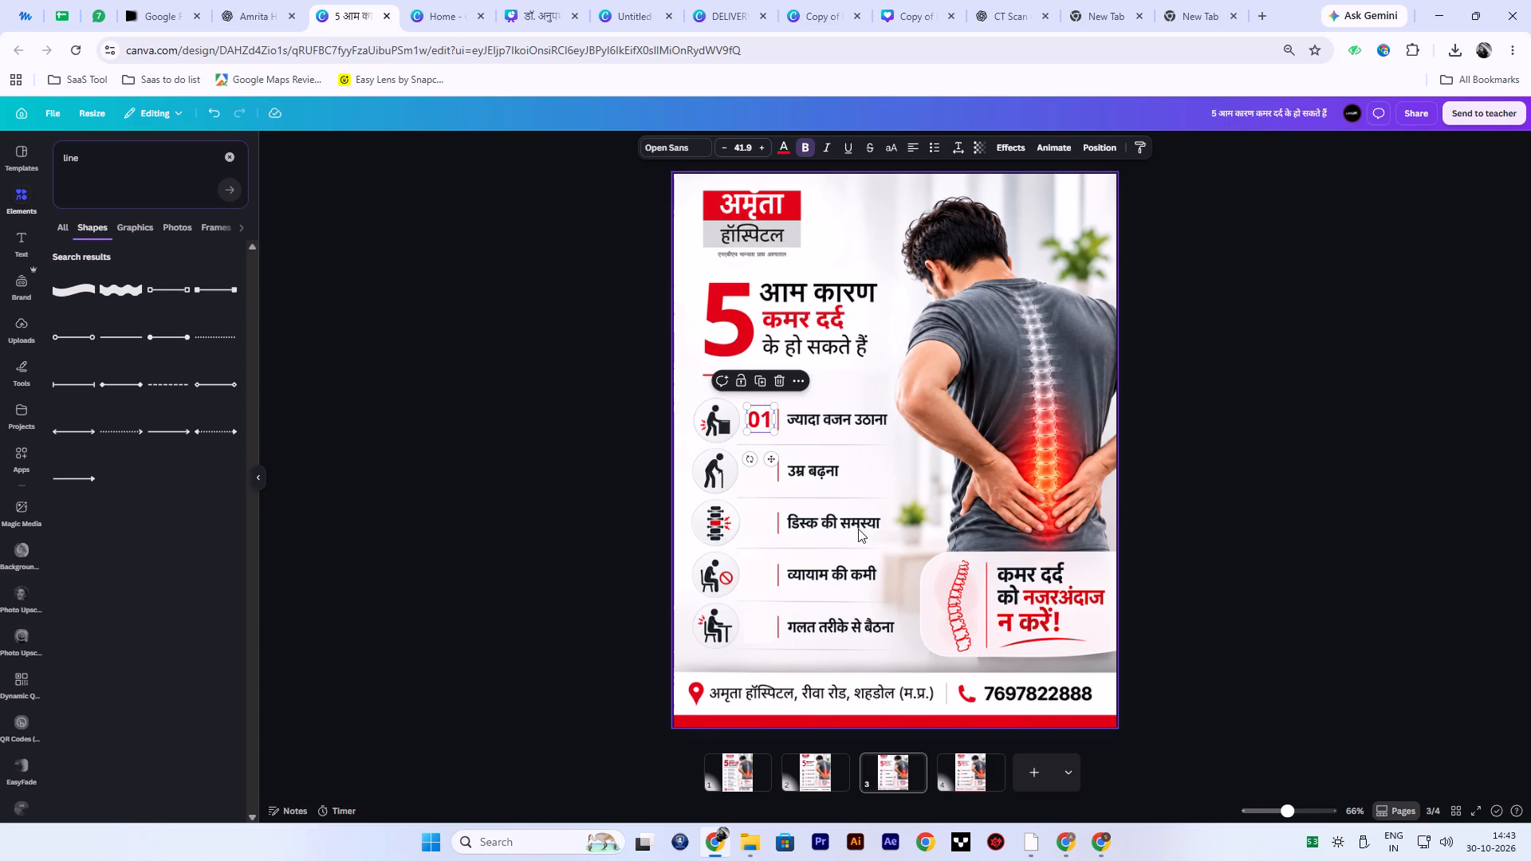
ctrl+click(858, 529)
Duplicate the red "01" into the second row beside "उम्र बढ़ना" and change the copy to "02".
ctrl+scroll(820, 514, up, 7)
click(464, 195)
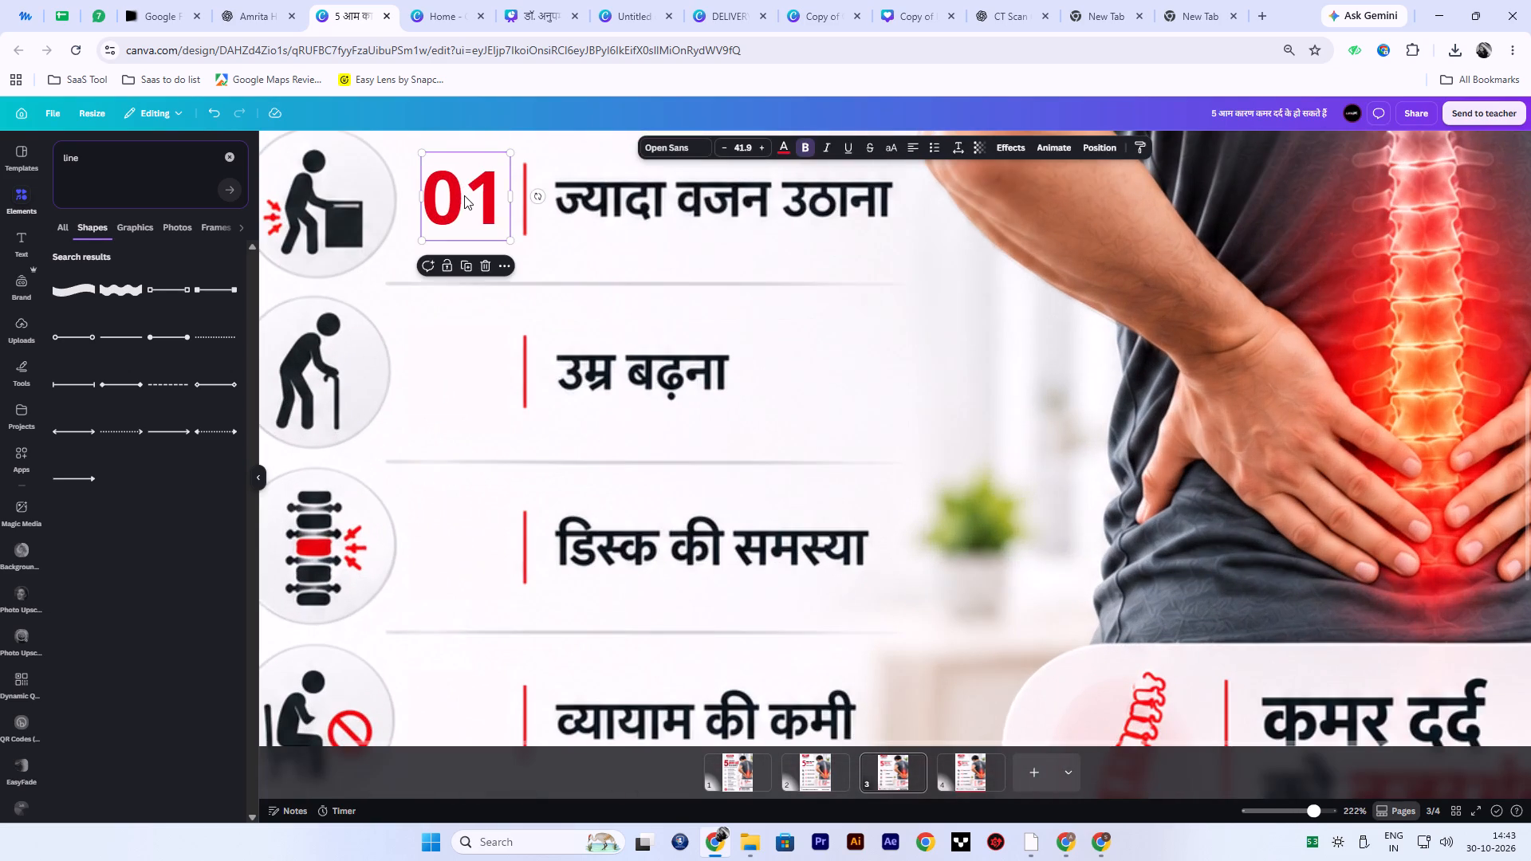
click(462, 267)
drag(492, 220, 477, 375)
double_click(477, 375)
click(496, 378)
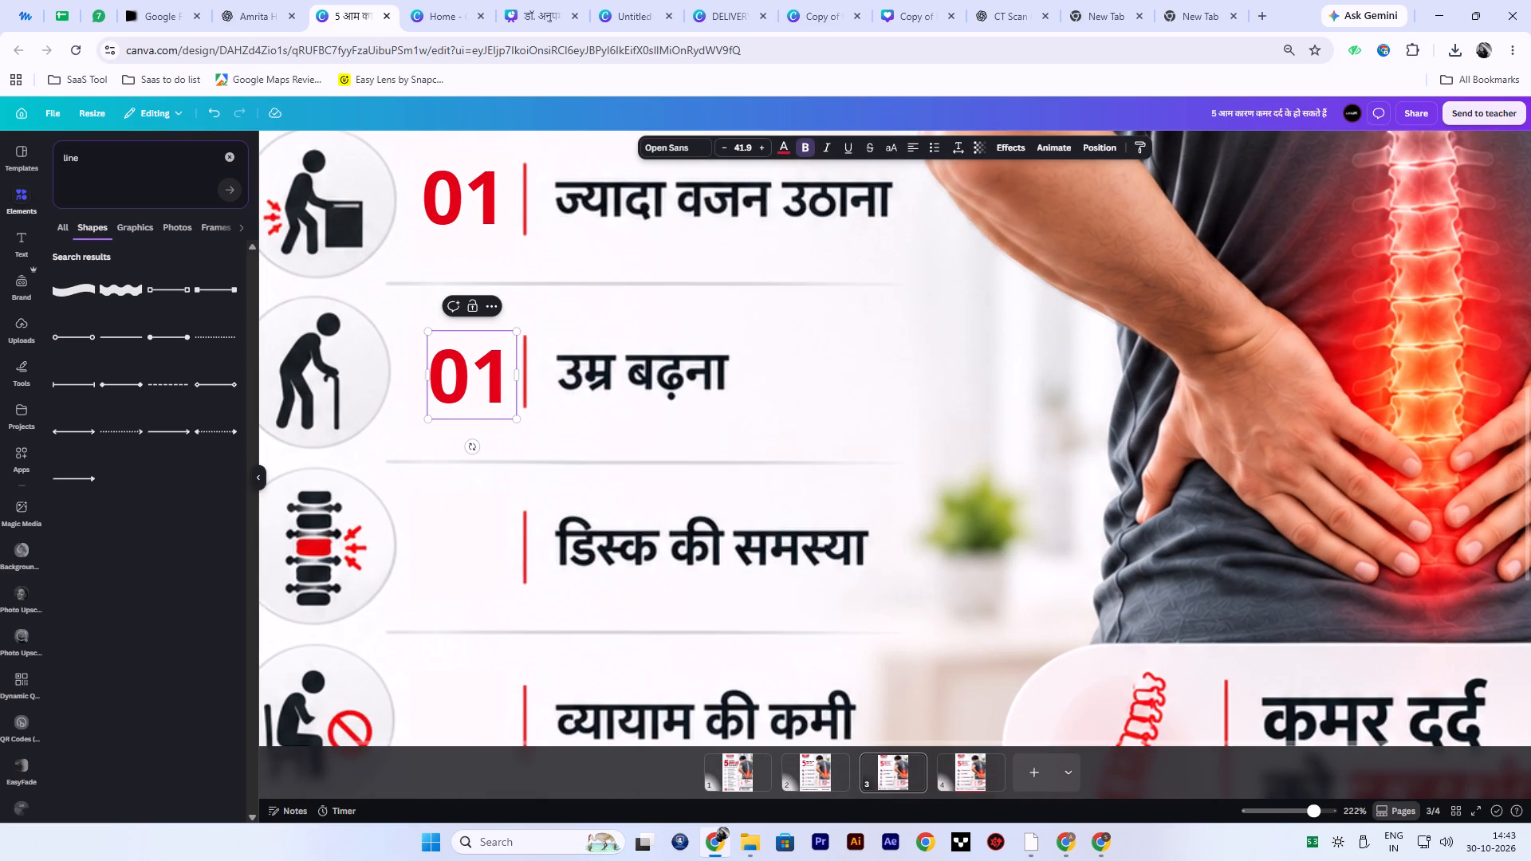
key(BackSpace)
key(2)
ctrl+click(779, 393)
Nudge the red "02" away from its divider so it lines up under "01".
ctrl+scroll(684, 531, down, 3)
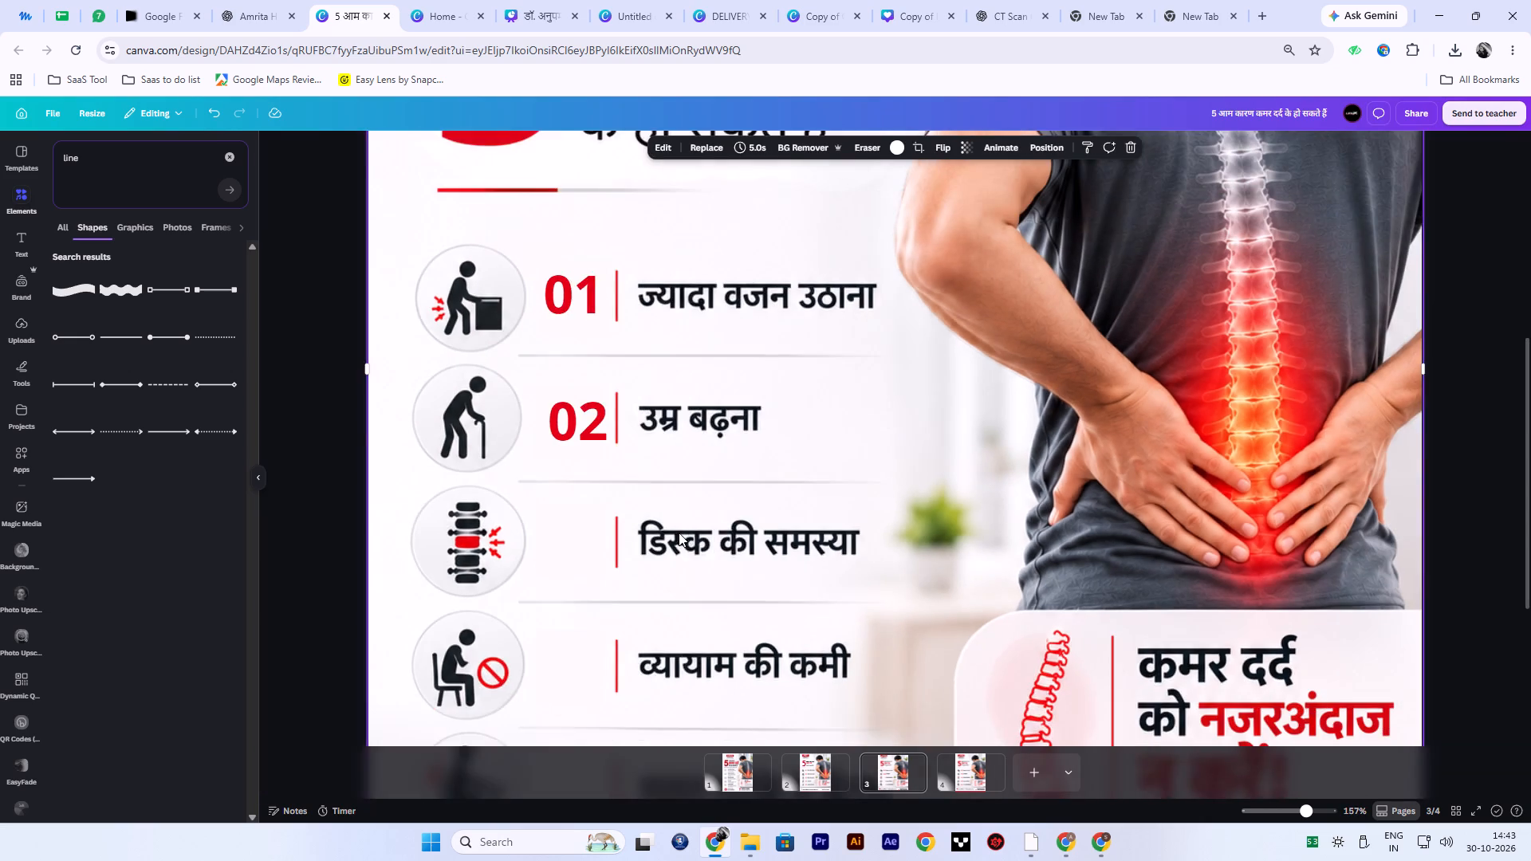
click(618, 446)
key(Left)
key(Left)
key(Left)
key(Left)
key(Left)
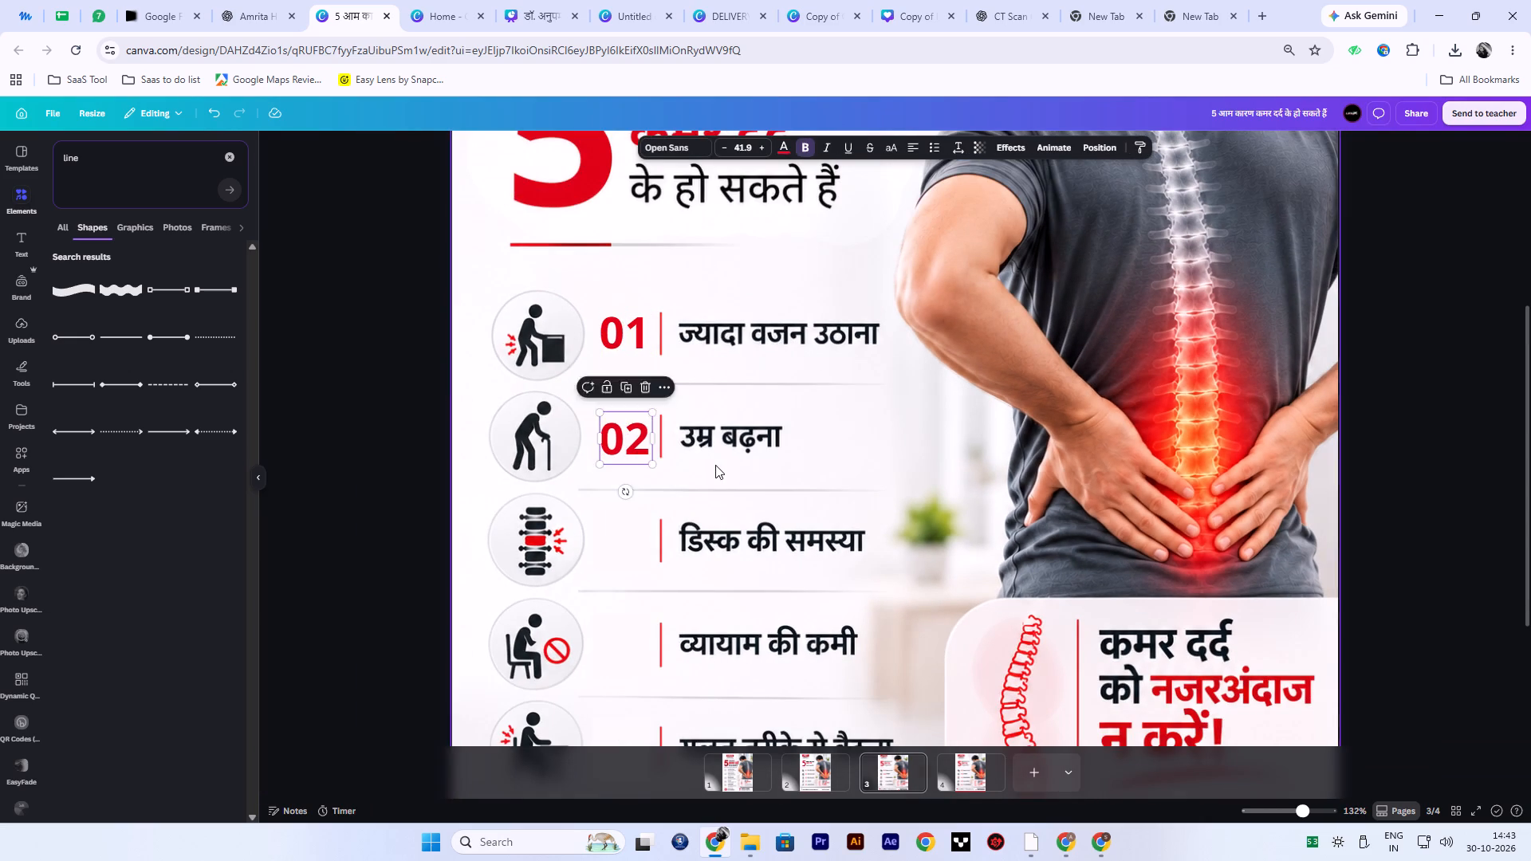
click(715, 465)
Duplicate "02" into the third row beside "डिस्क की समस्या" and change the copy to "03".
click(624, 445)
click(629, 388)
double_click(632, 542)
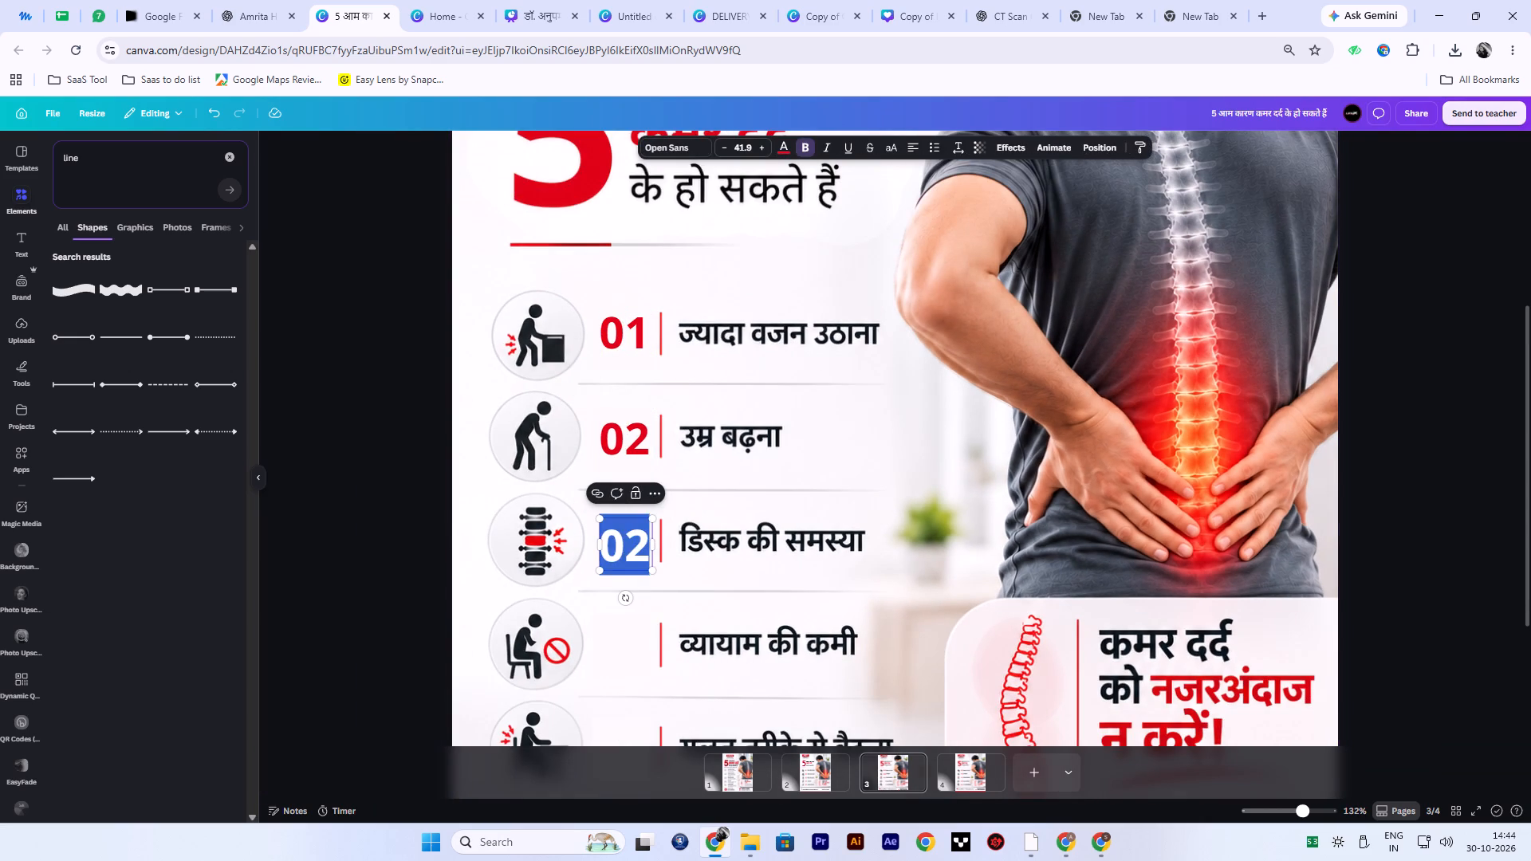
key(Right)
key(BackSpace)
key(3)
click(784, 553)
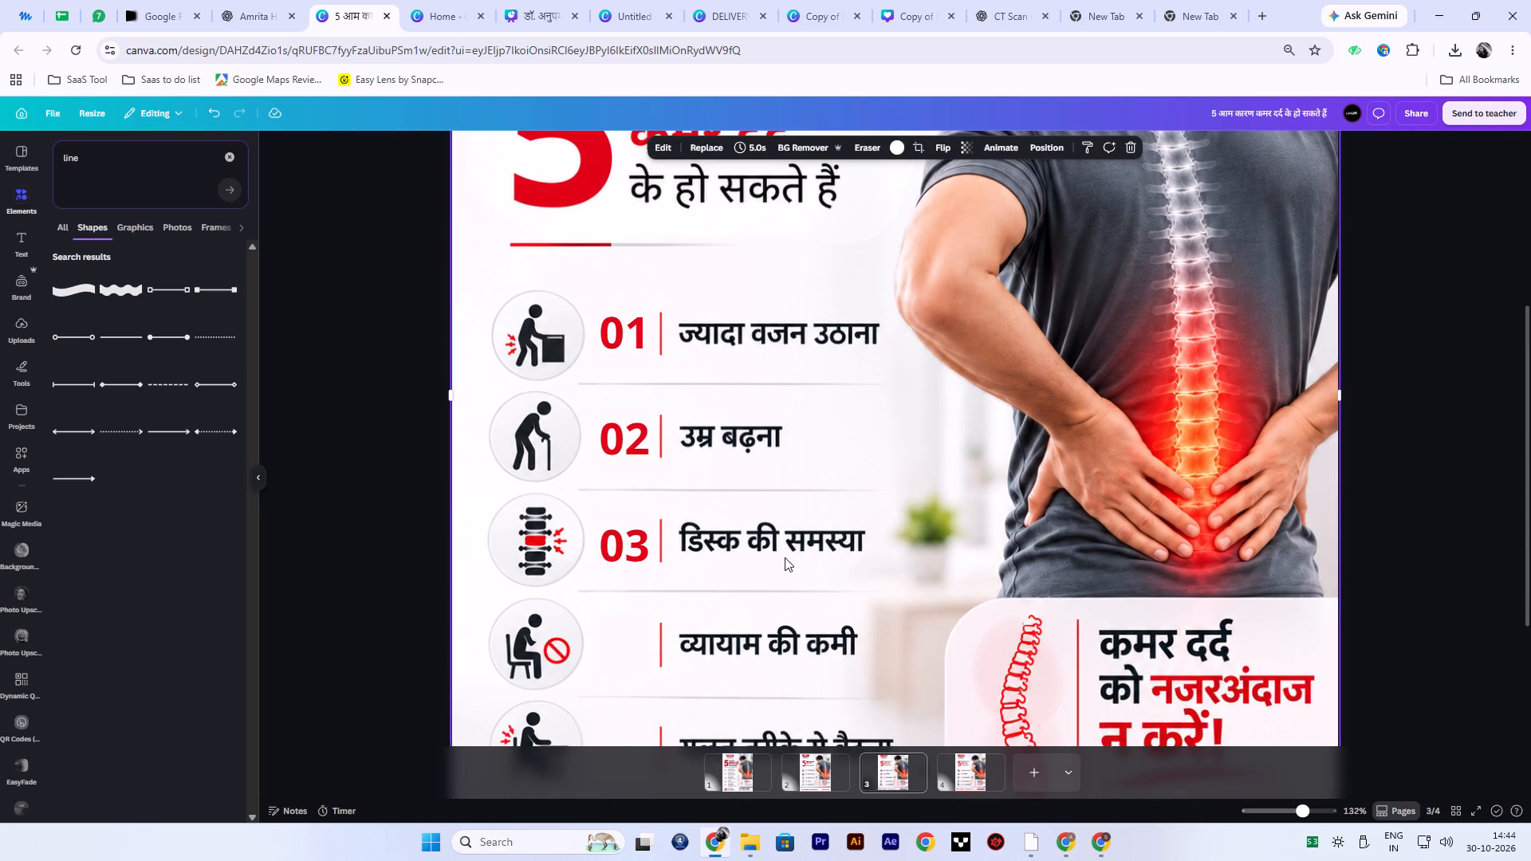
Duplicate "03" into the fourth row beside "व्यायाम की कमी" and change the copy to "04".
click(630, 546)
click(626, 491)
scroll(745, 547, down, 2)
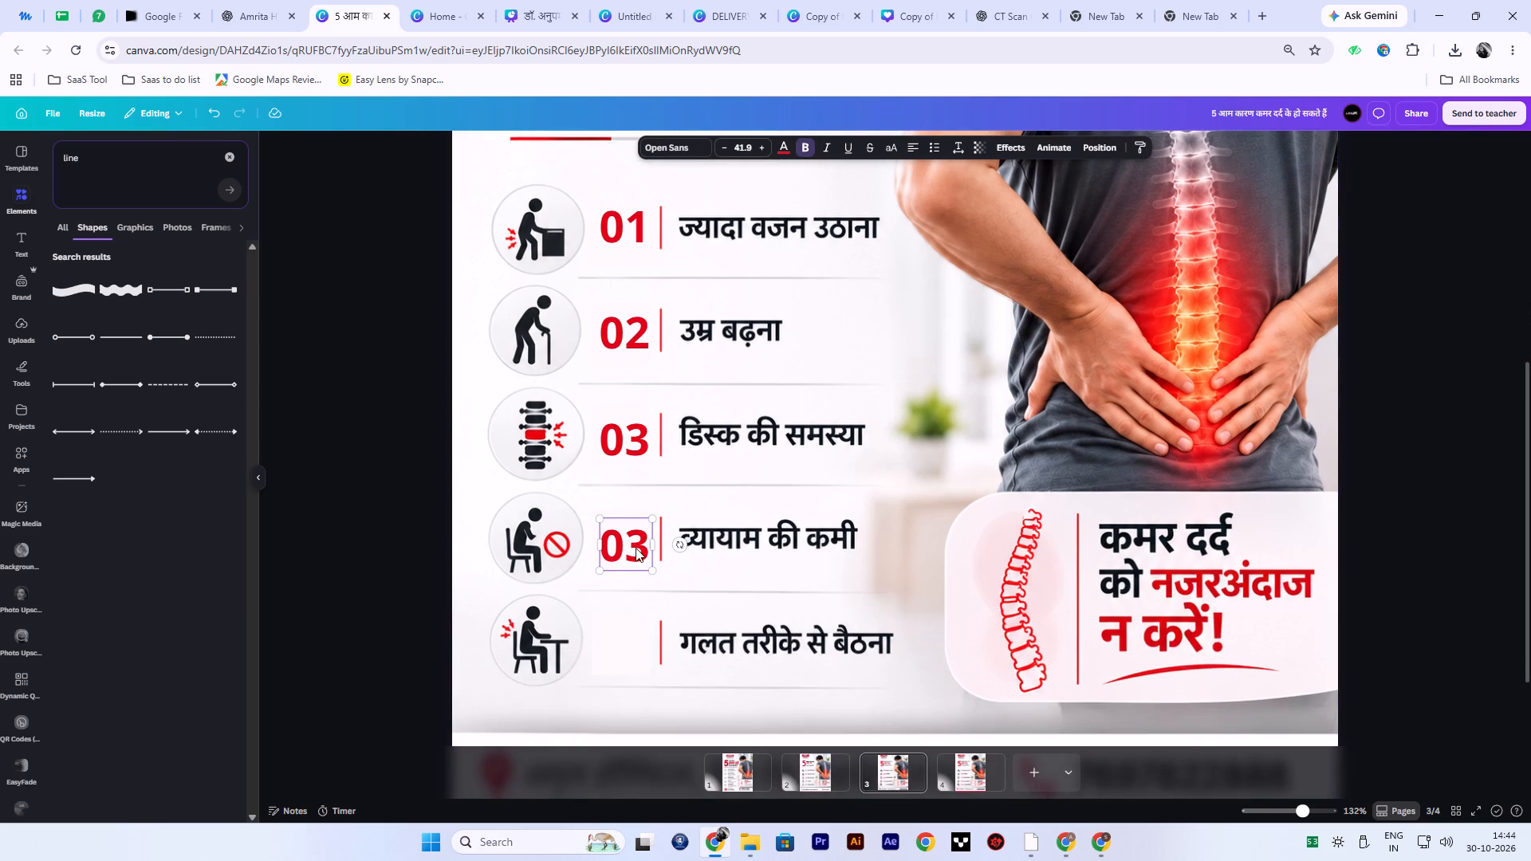
double_click(636, 548)
key(Right)
key(BackSpace)
key(4)
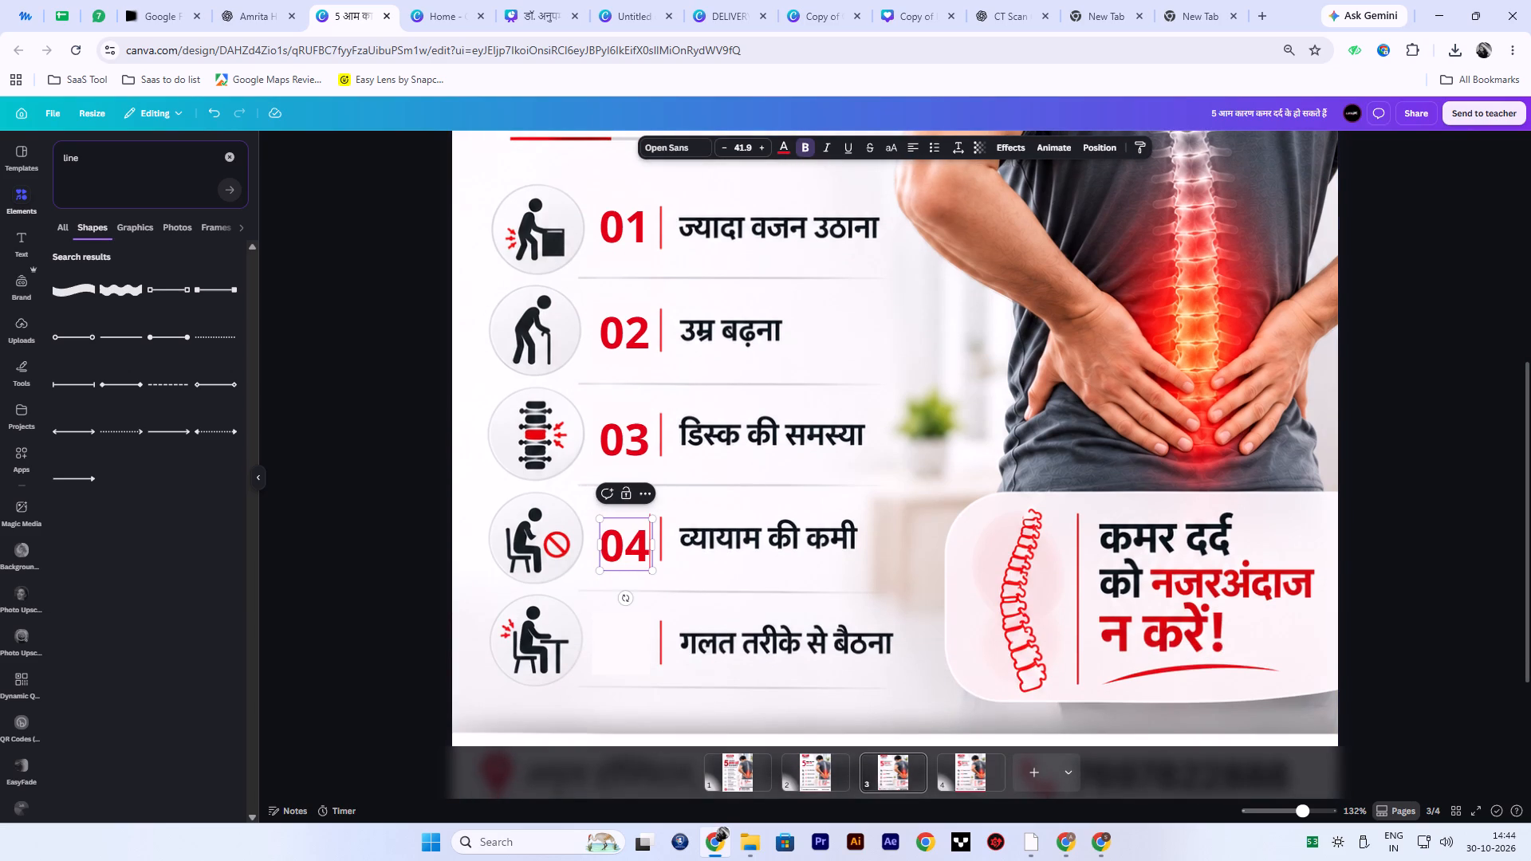
click(730, 545)
Duplicate "04" into the fifth row beside "गलत तरीके से बैठना" and change the copy to "05".
click(622, 552)
click(629, 497)
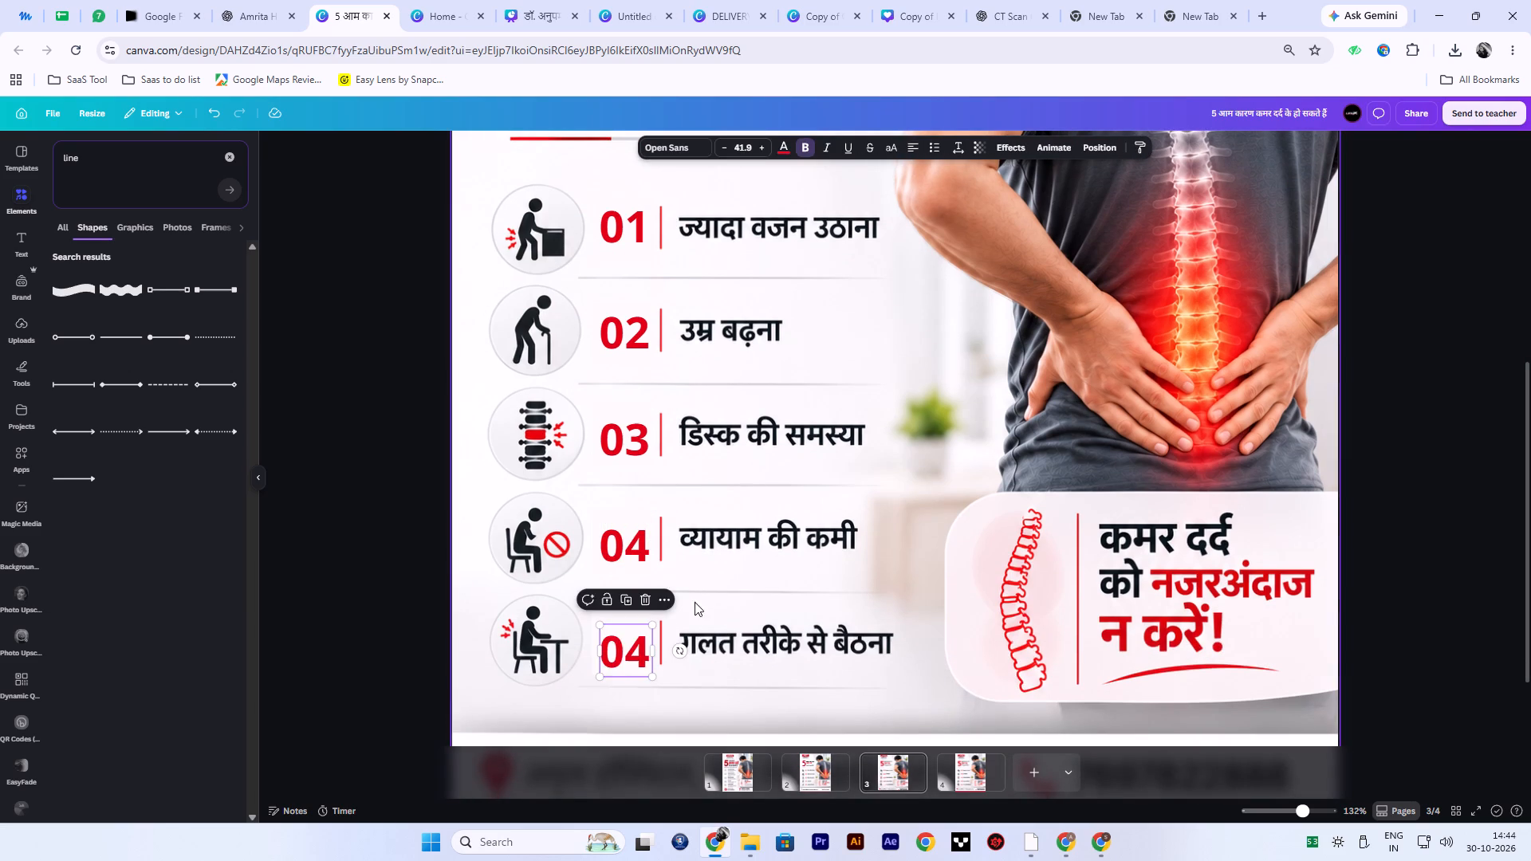
double_click(632, 640)
key(Right)
key(BackSpace)
key(5)
click(838, 647)
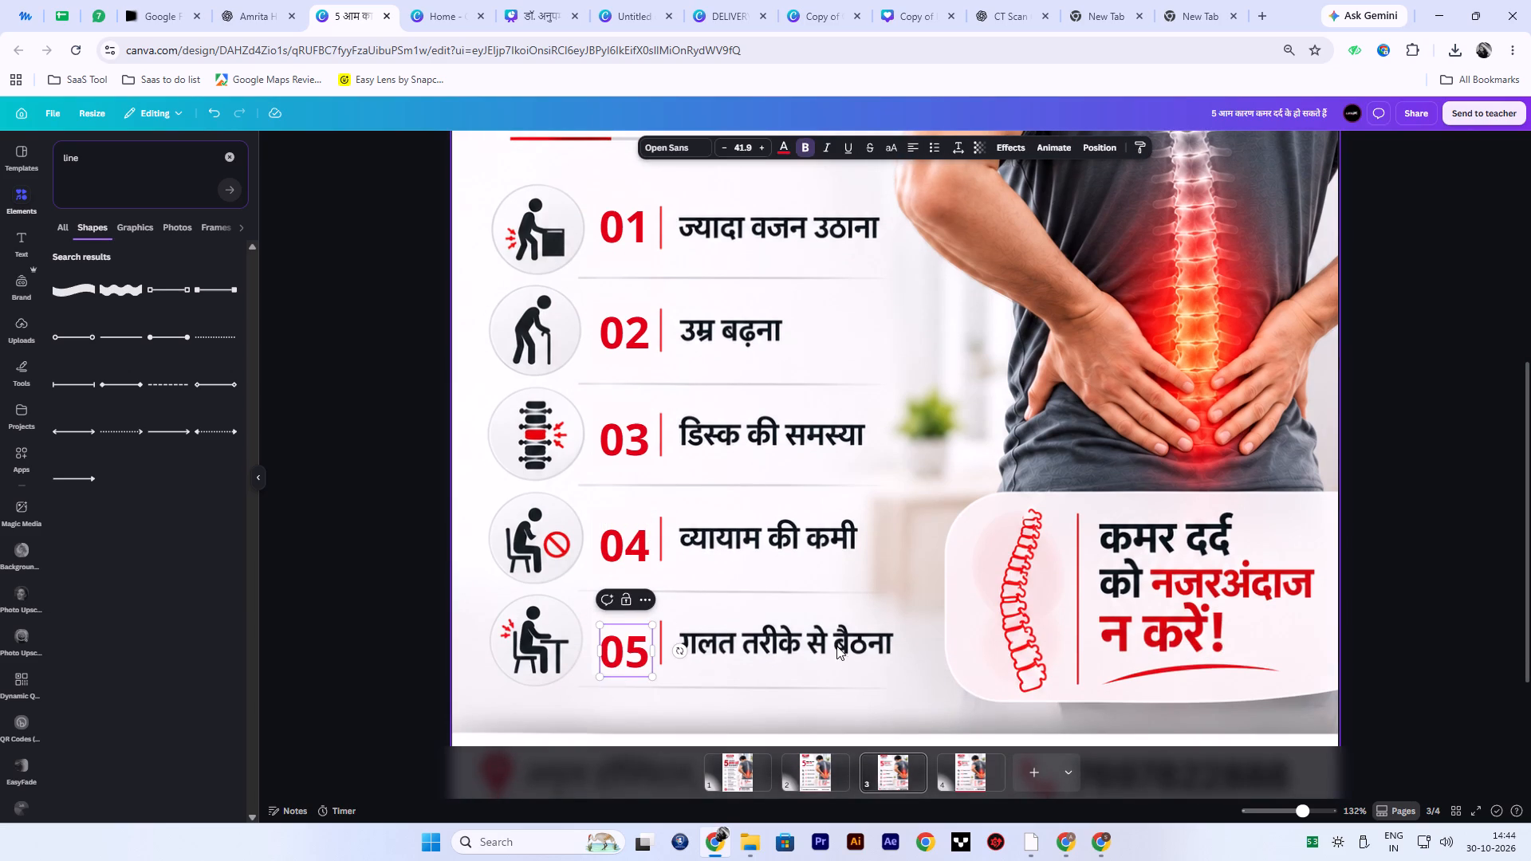
Shift "03", "04" and "05" slightly upward to centre each number on its row's text while keeping the number column aligned.
click(635, 446)
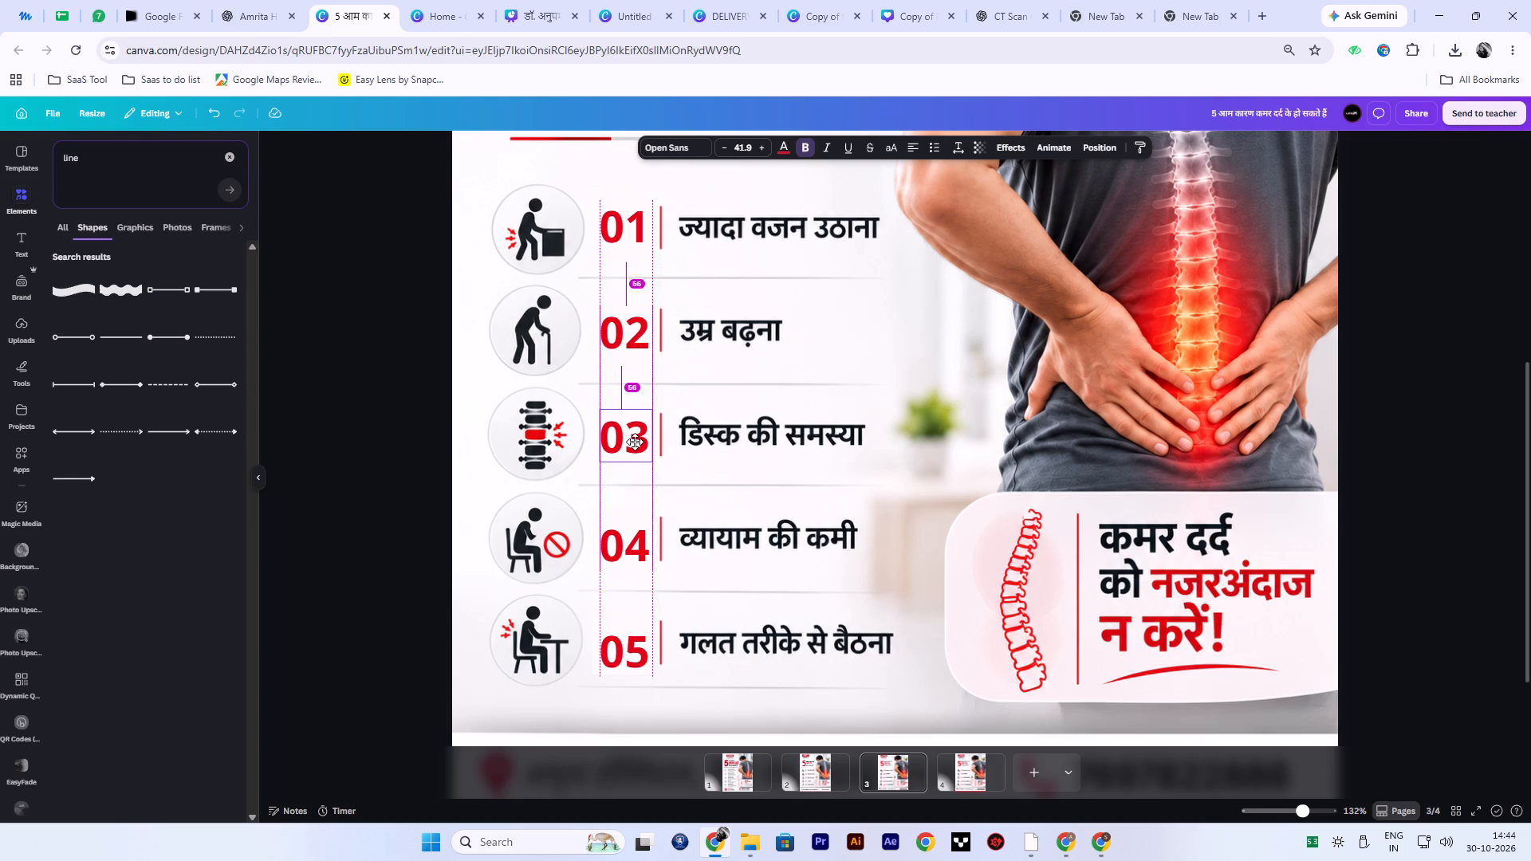
drag(628, 541, 628, 535)
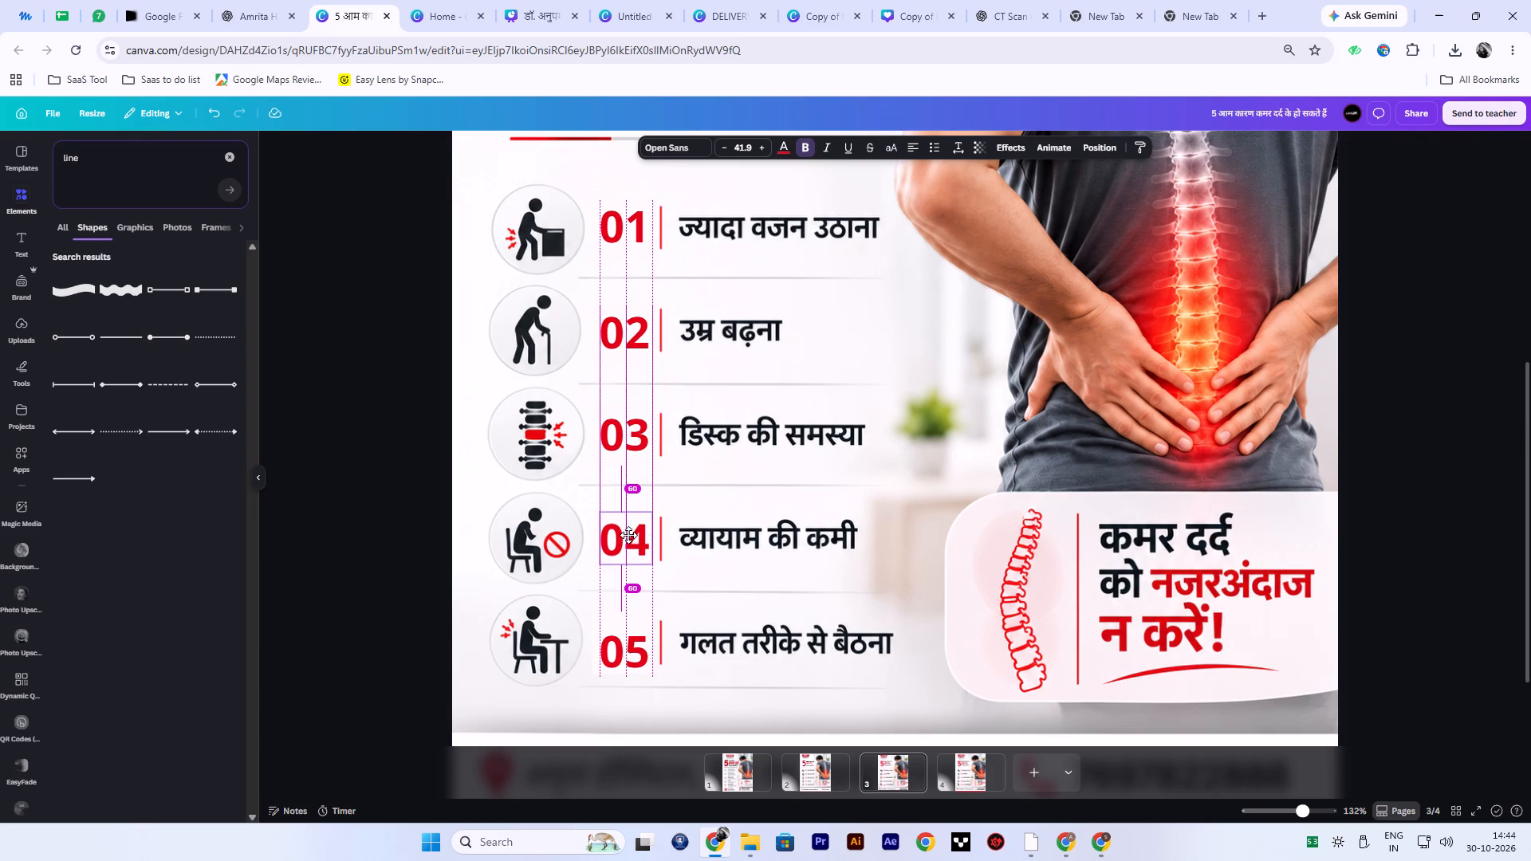
drag(628, 535, 628, 532)
drag(628, 654, 628, 642)
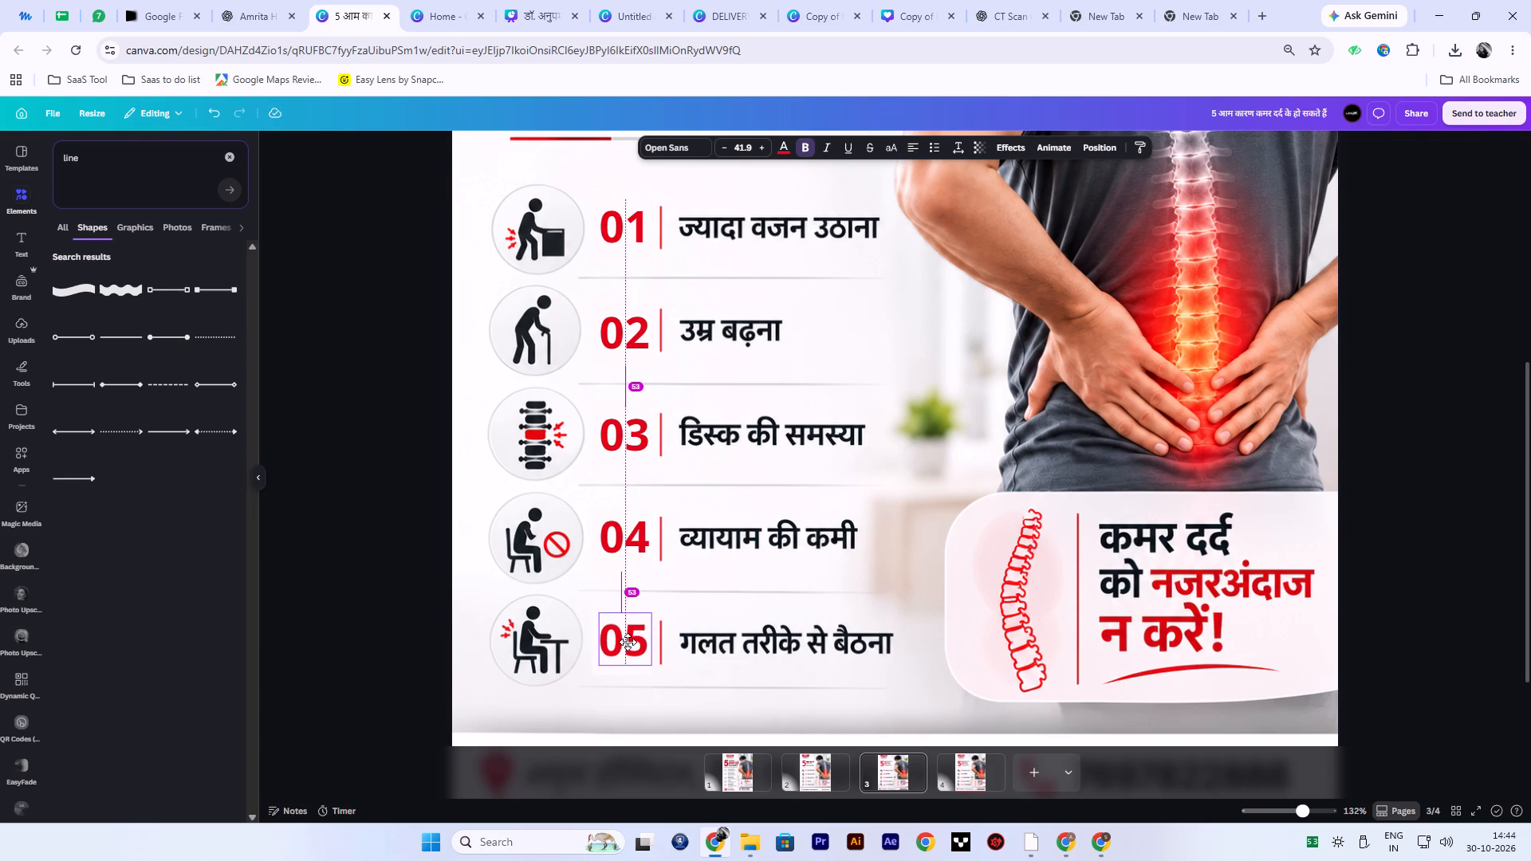
drag(628, 642, 628, 642)
click(811, 610)
Review the renumbered page 3 as a whole and compare it with the other pages in full-screen view.
ctrl+scroll(1005, 607, down, 4)
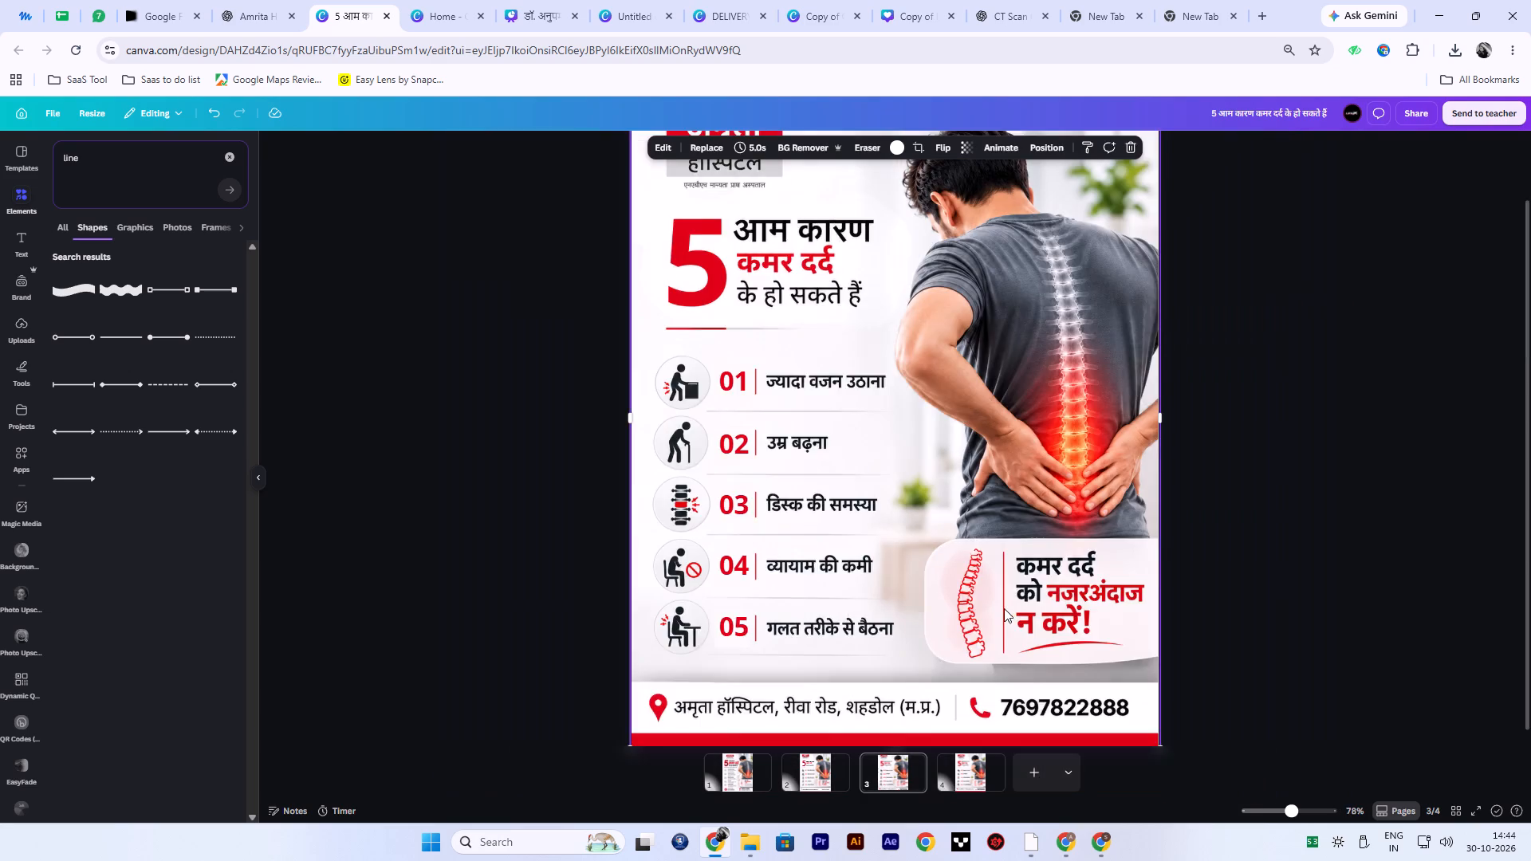
click(1362, 498)
ctrl+scroll(1104, 590, down, 1)
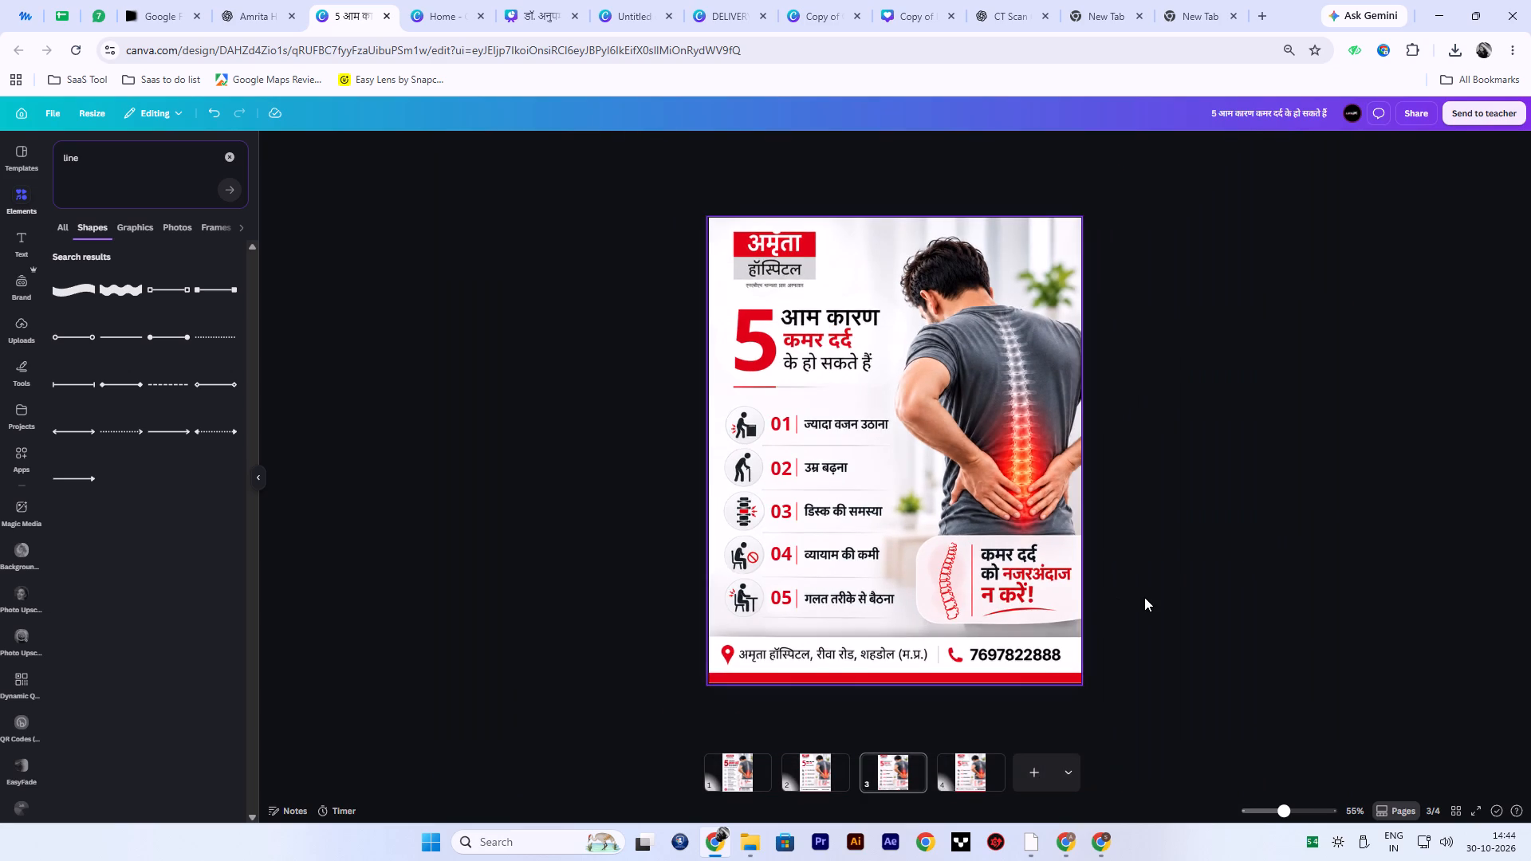
ctrl+scroll(1144, 597, up, 1)
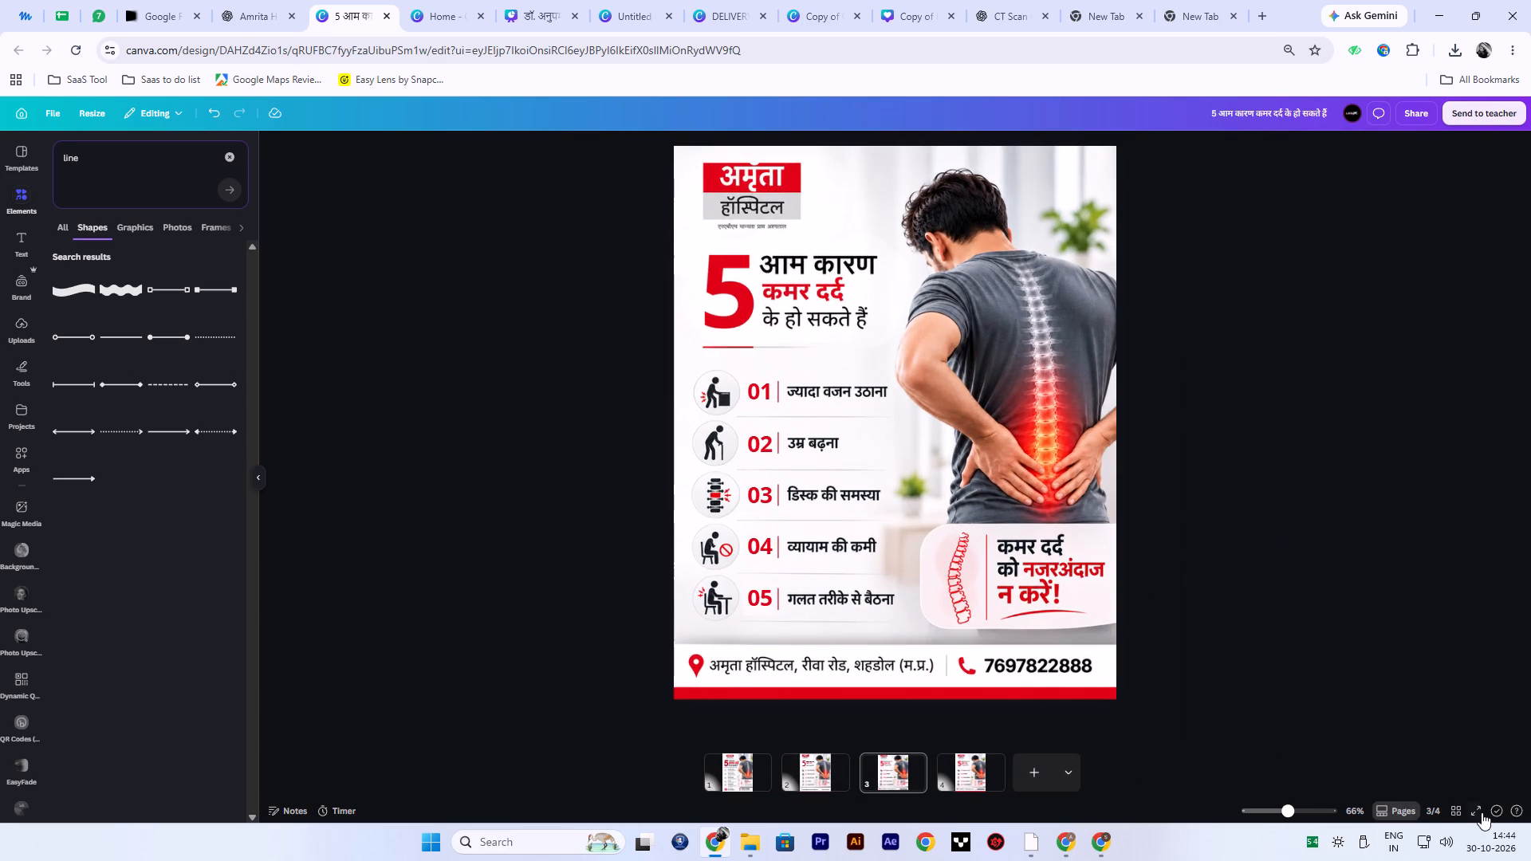
click(1473, 812)
key(Left)
key(Left)
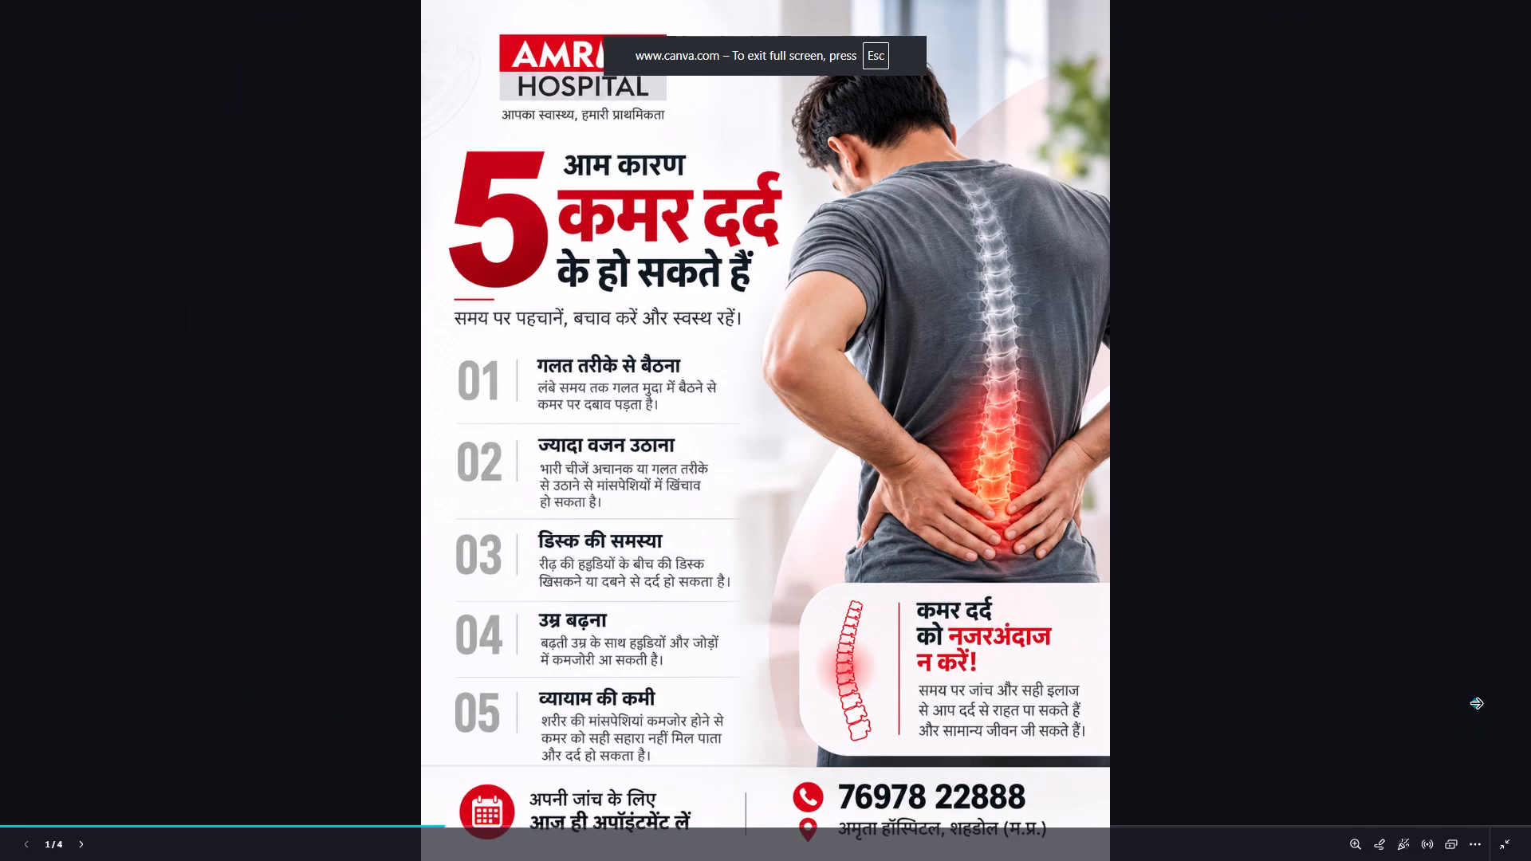
key(Right)
key(Right)
key(Right)
key(Right)
key(Left)
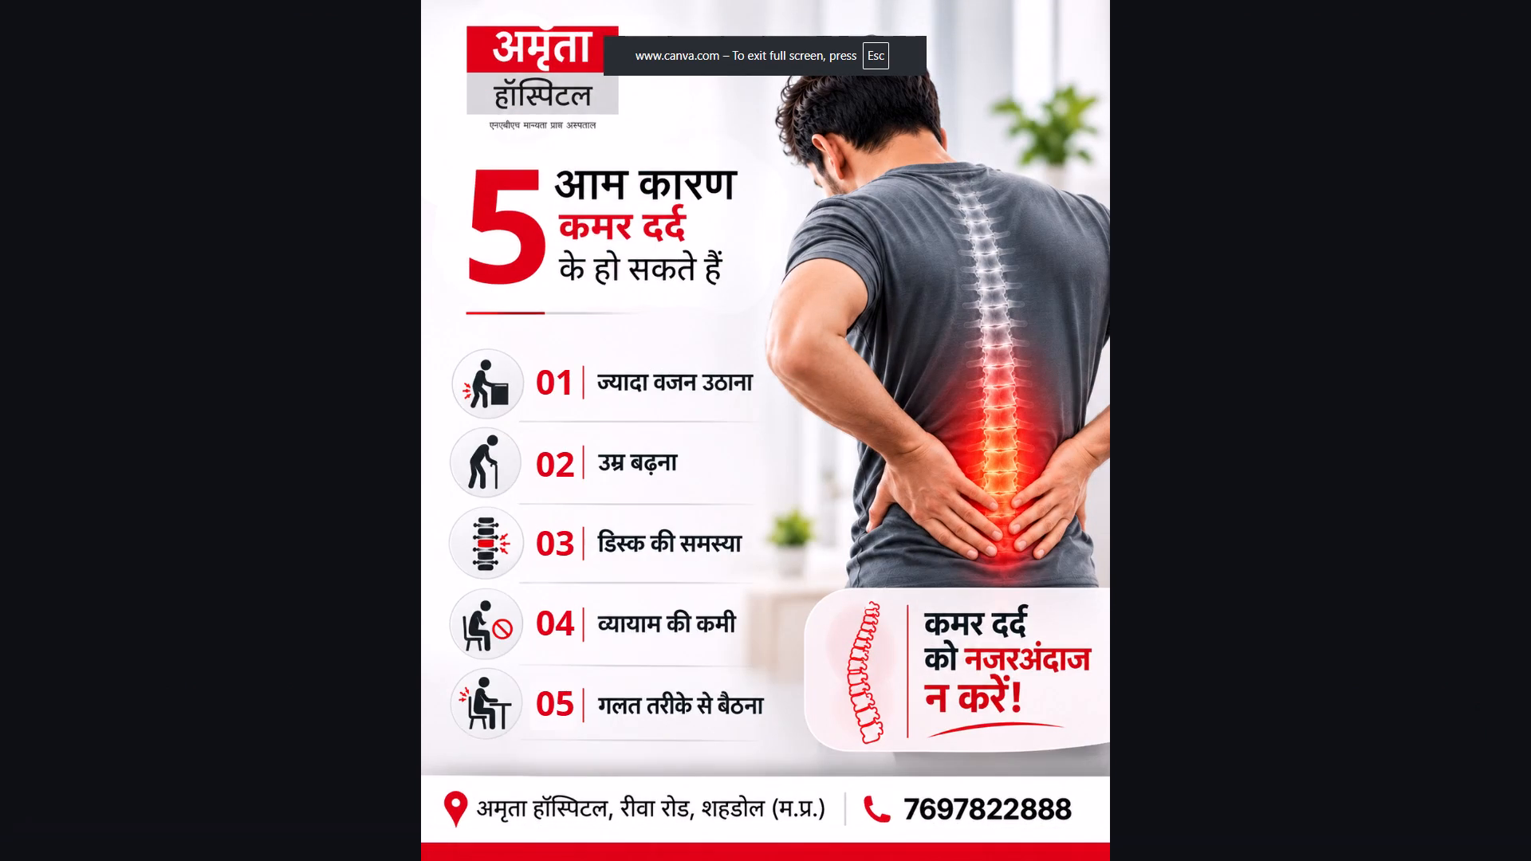
Compare the renumbered page 3 with the other poster pages in full-screen view, checking the size and style of the list numbers.
key(Left)
key(Left)
key(Right)
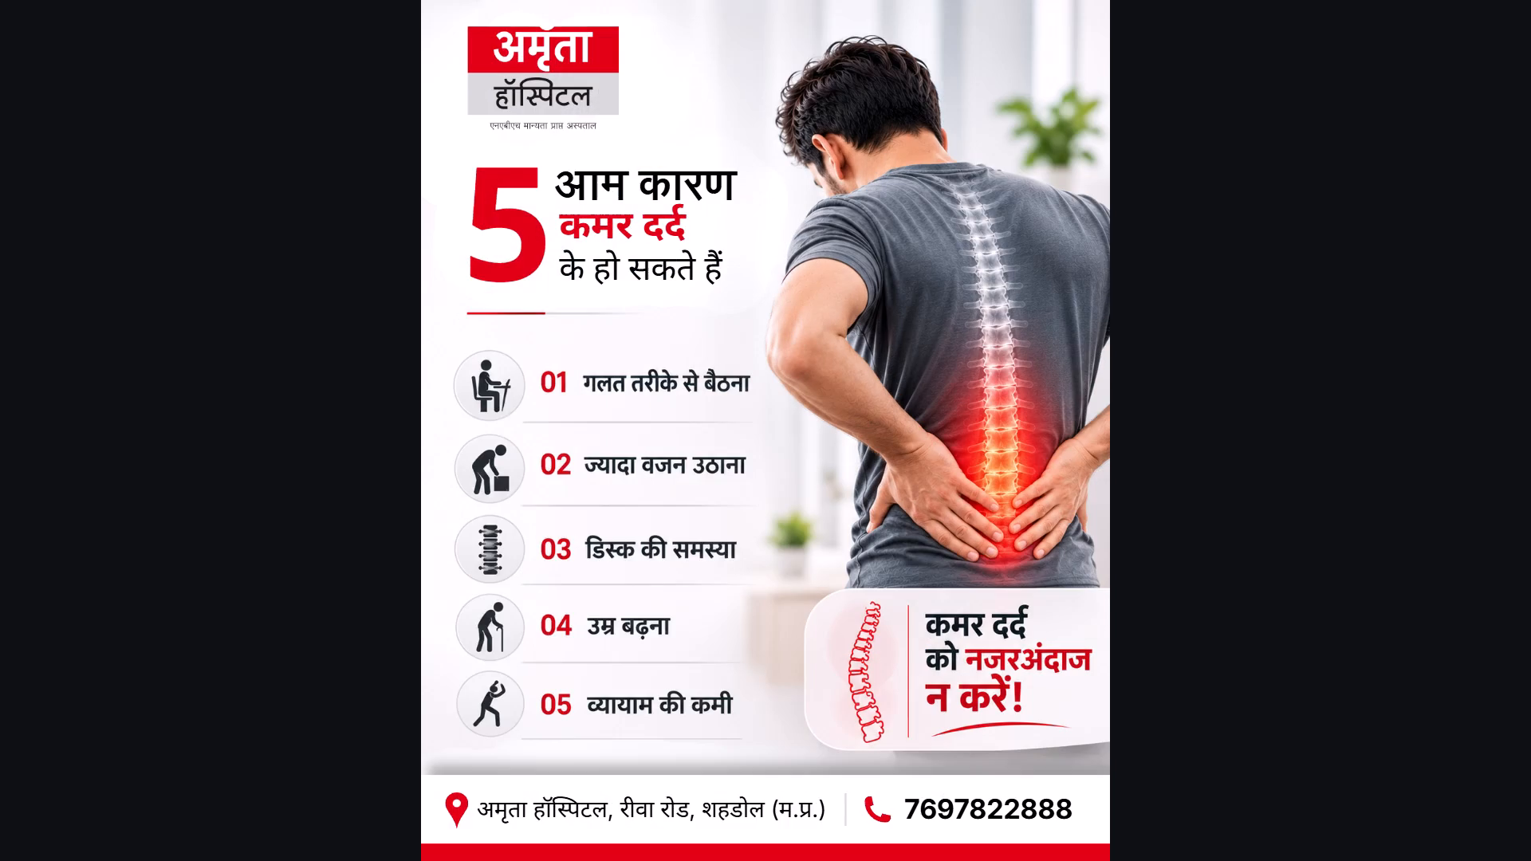
key(Right)
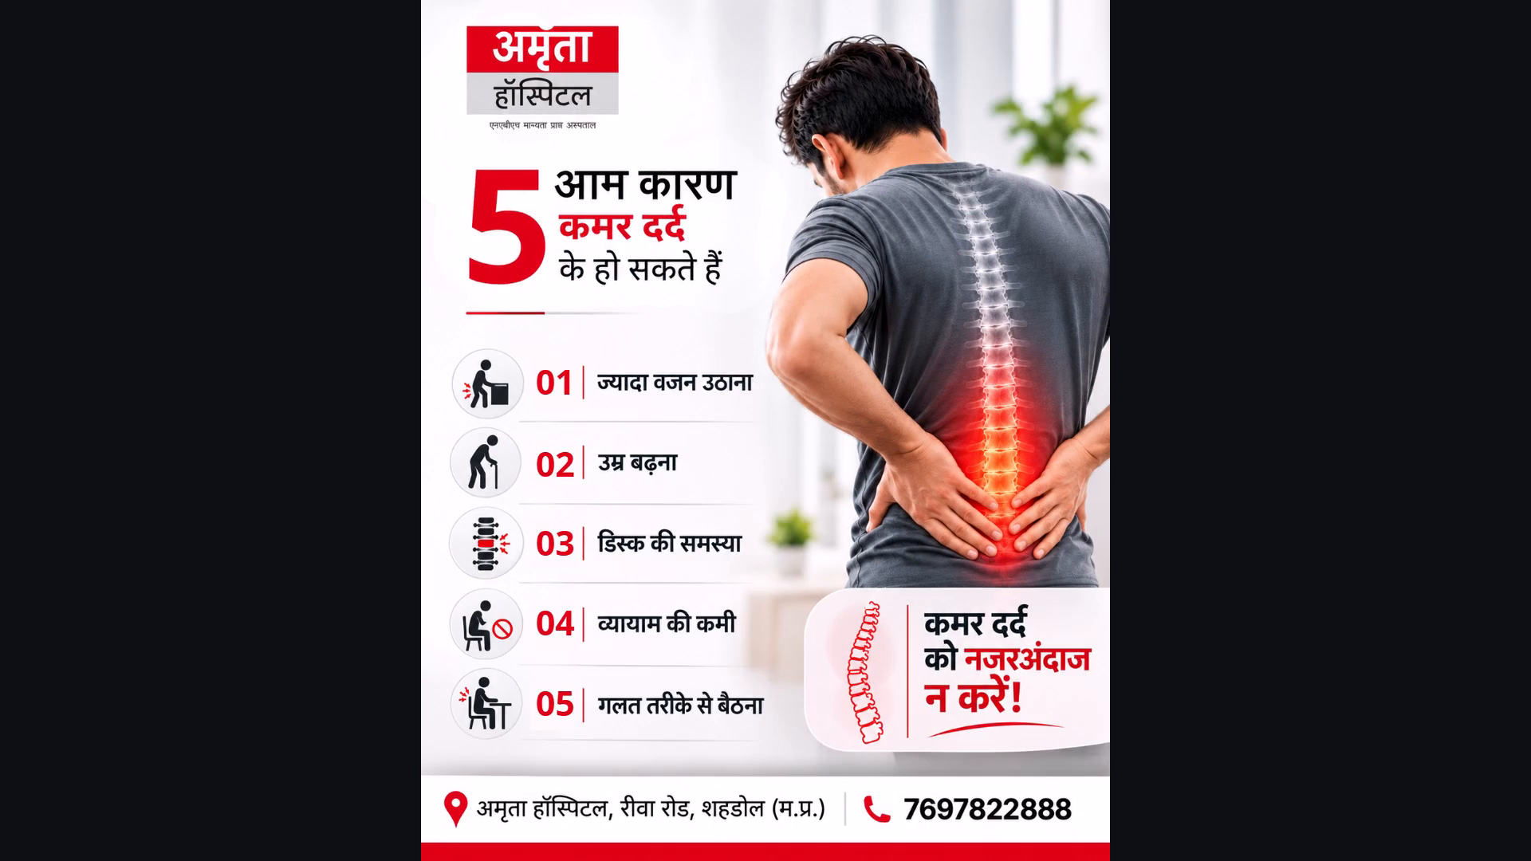
key(Right)
key(Right)
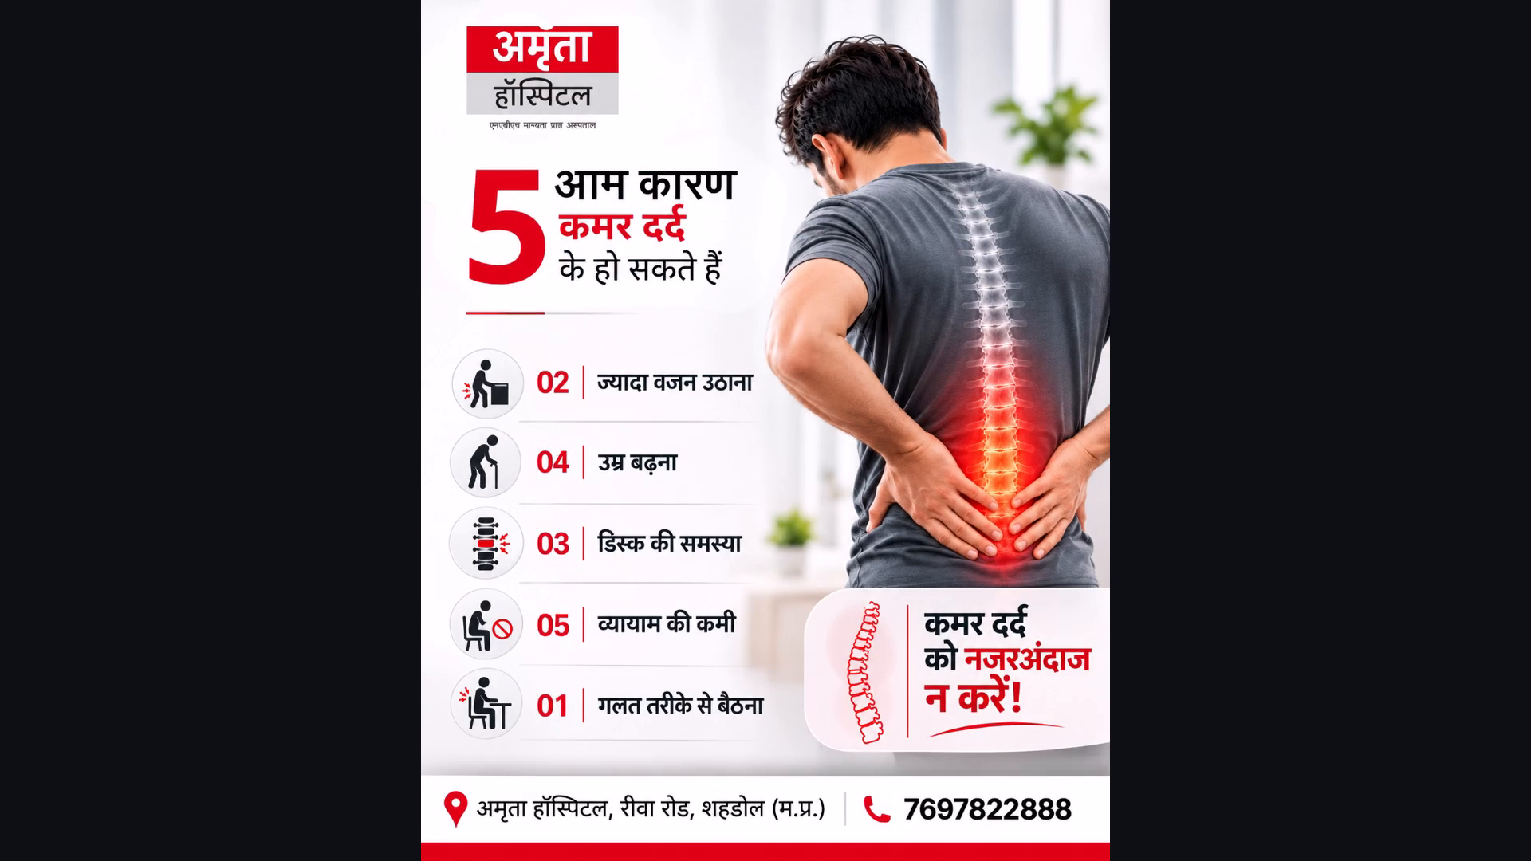
key(Left)
key(Left)
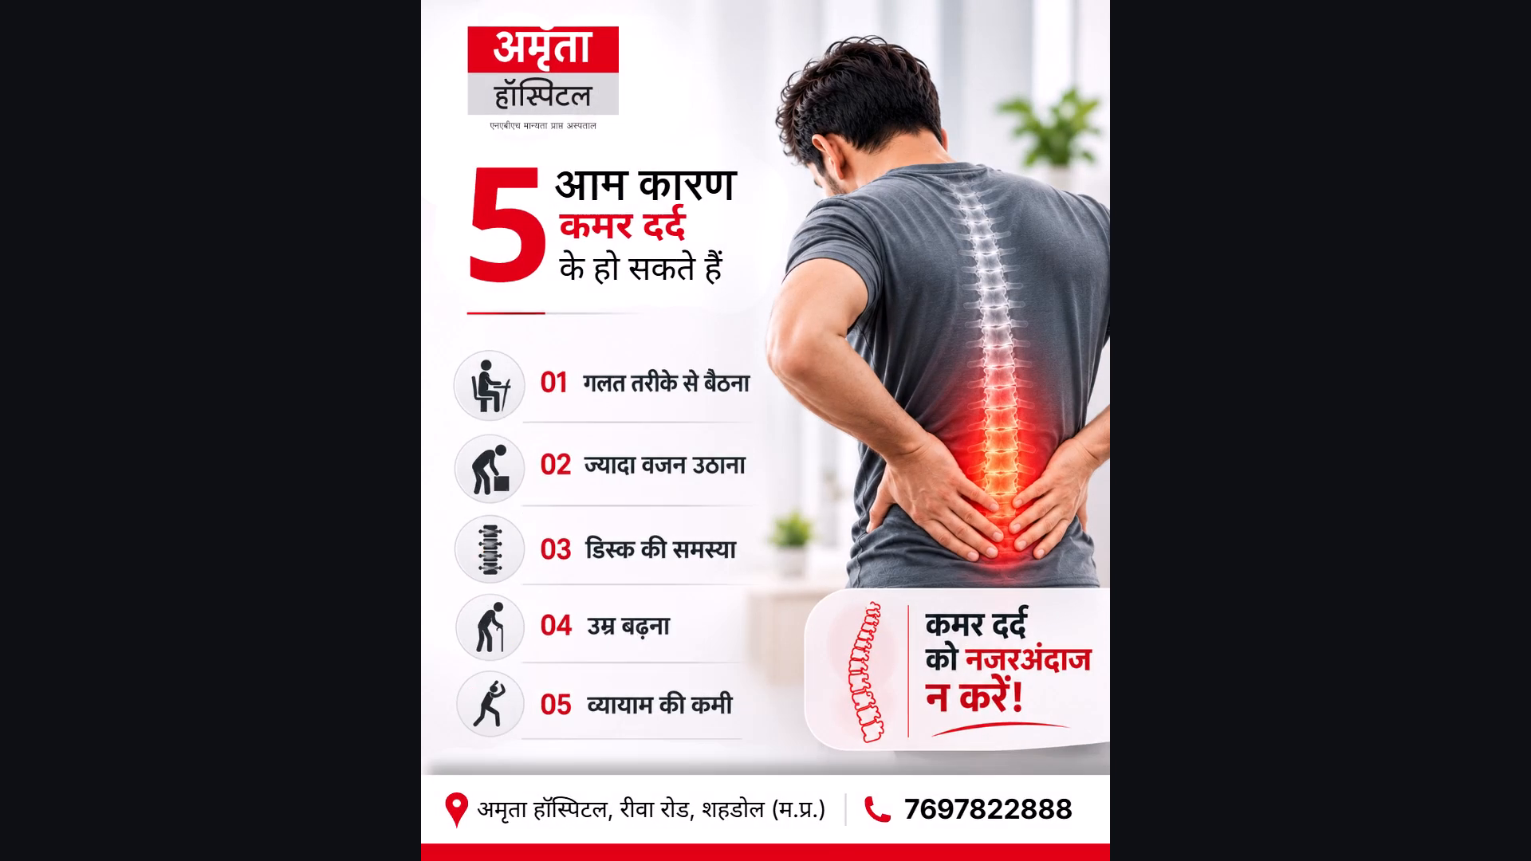
key(Escape)
click(765, 420)
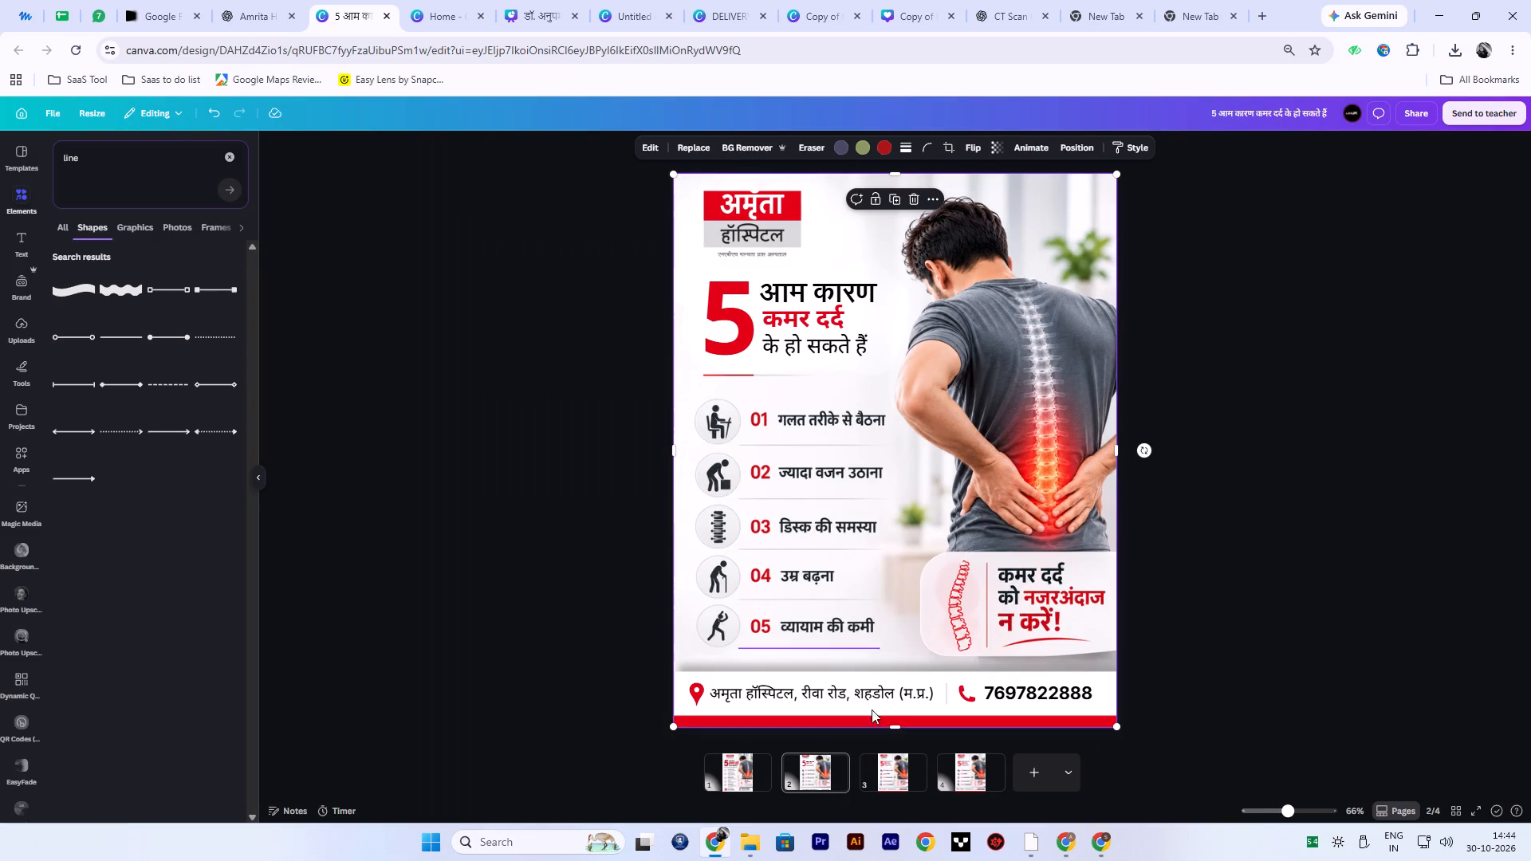
Scale page 3's five list numbers 01 to 05 down together to a font size of about 38.7.
click(899, 775)
click(887, 776)
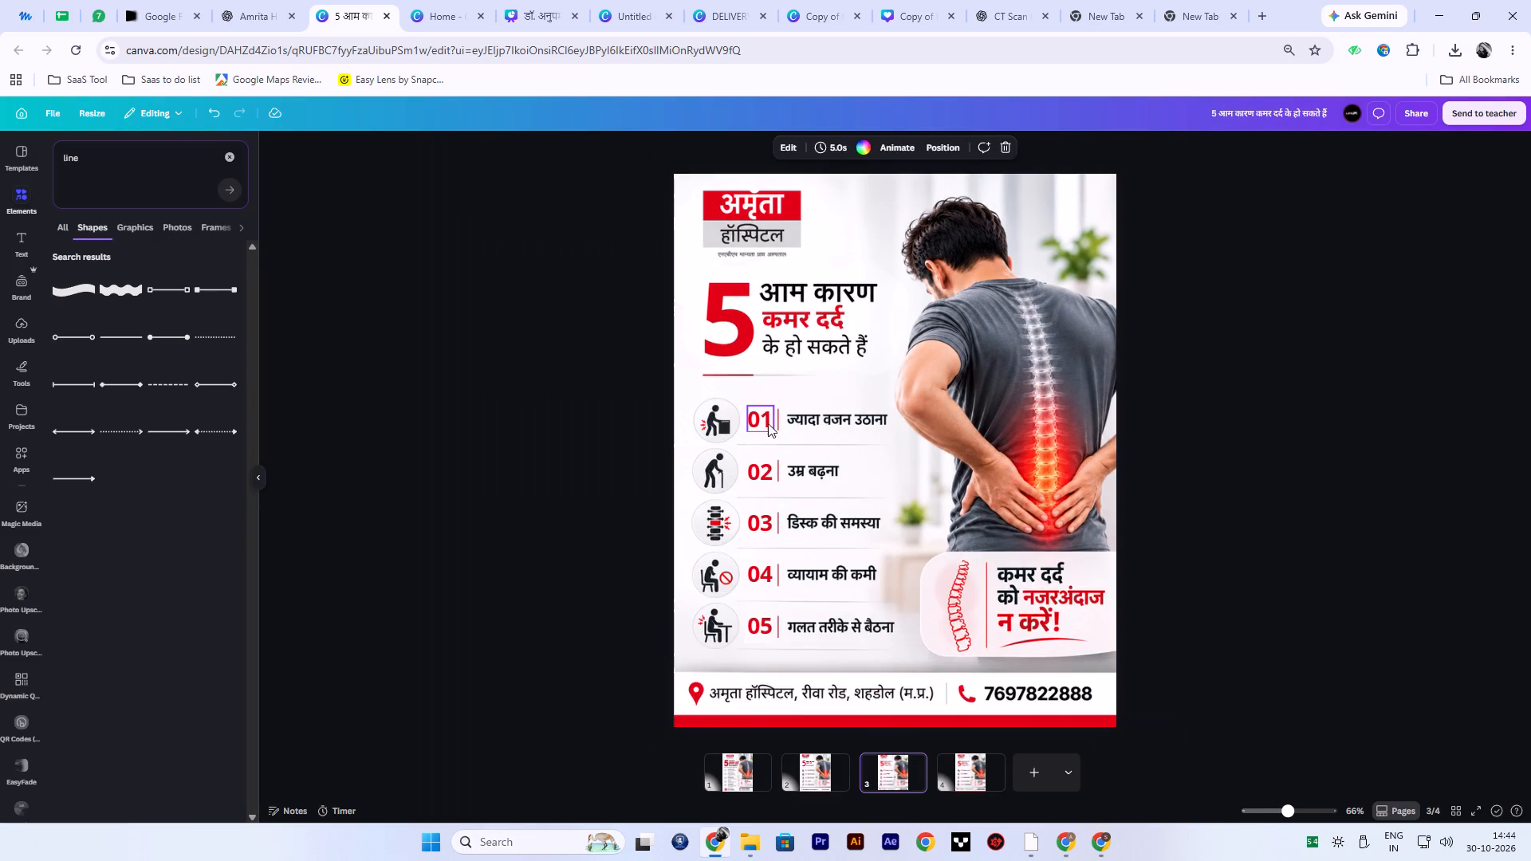
shift+click(768, 423)
shift+click(769, 475)
shift+click(766, 517)
shift+click(765, 526)
shift+click(758, 579)
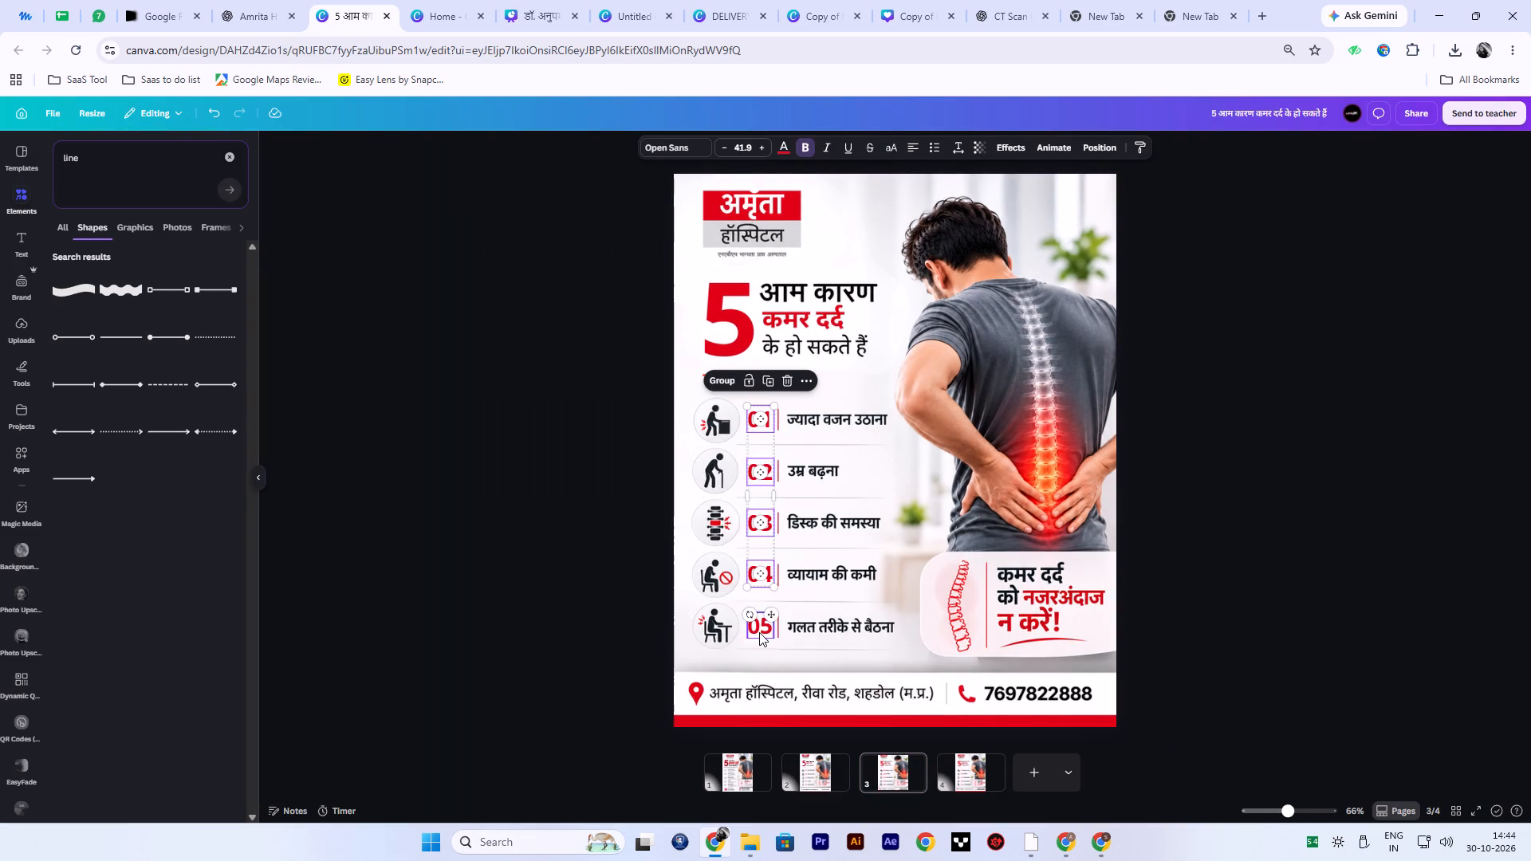
shift+click(759, 632)
drag(775, 635, 772, 615)
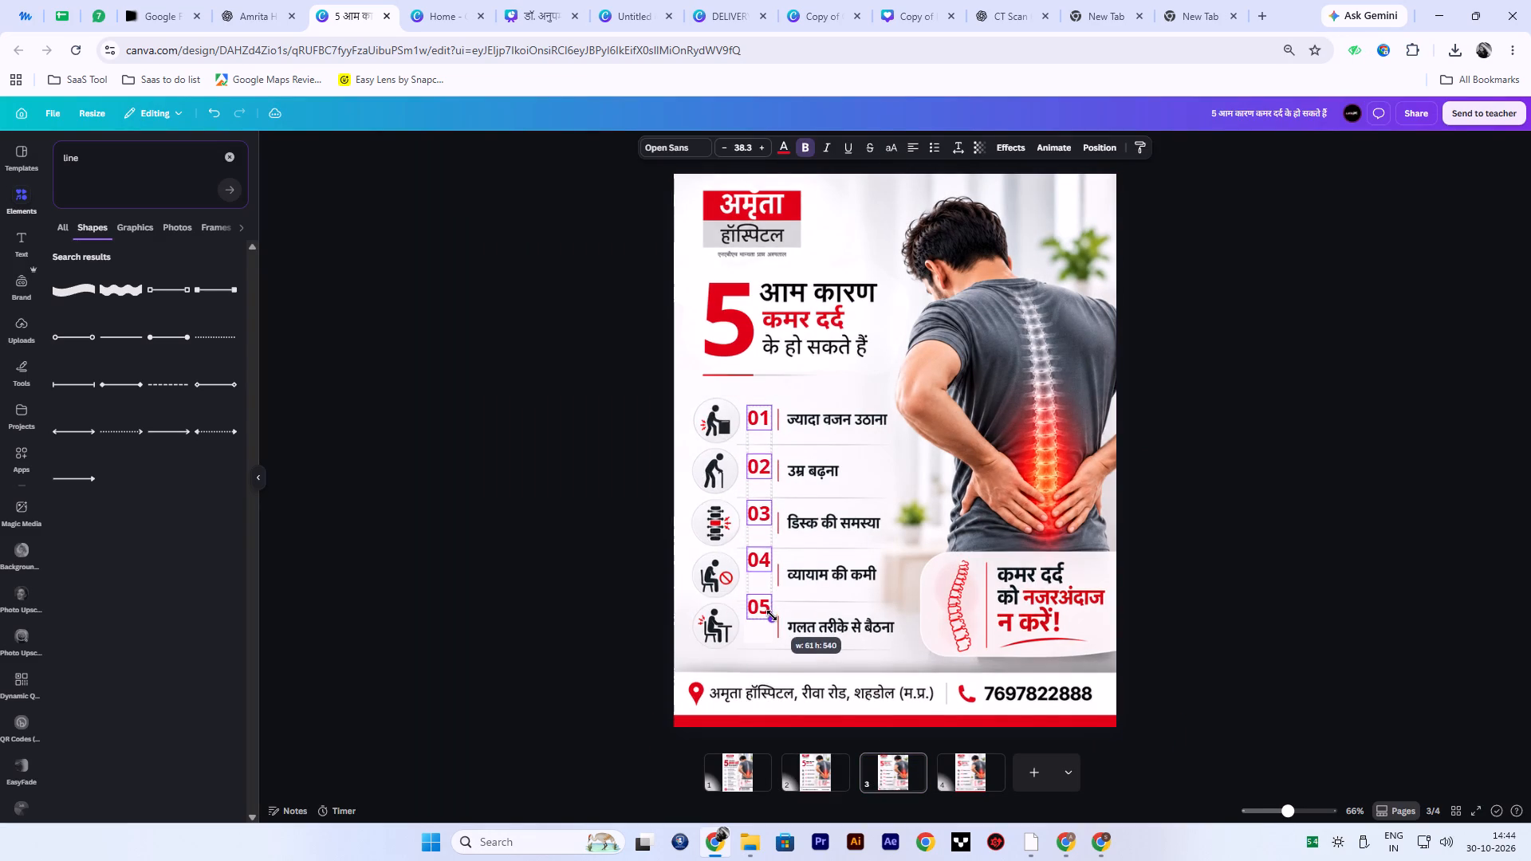
drag(772, 615, 772, 618)
ctrl+click(834, 544)
Move "01" and "02" slightly down and right to centre each on its row's text and align them with each other.
ctrl+scroll(793, 500, up, 4)
ctrl+scroll(743, 457, up, 1)
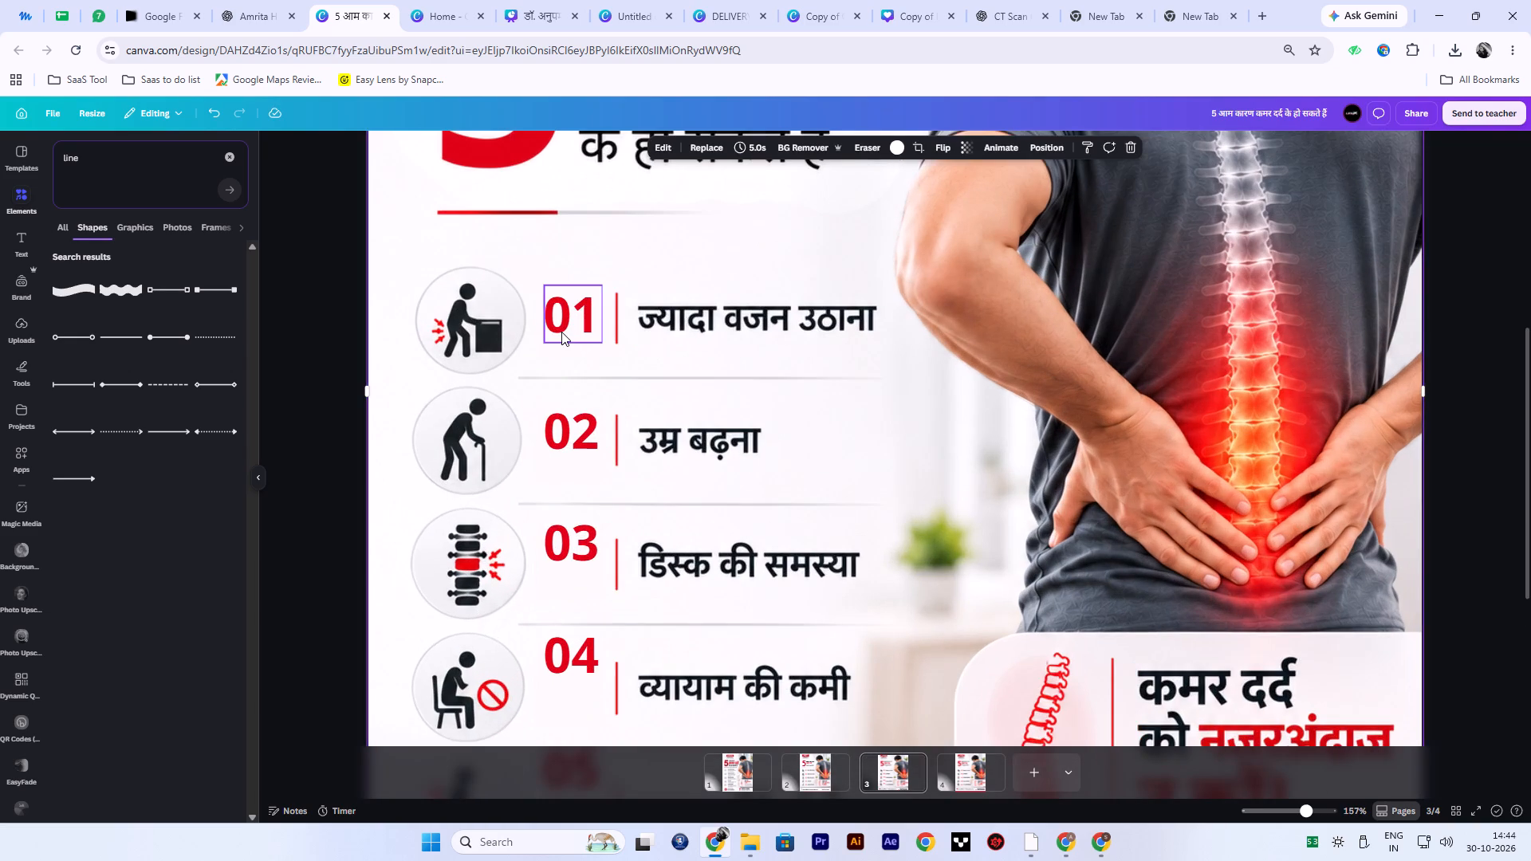
click(564, 330)
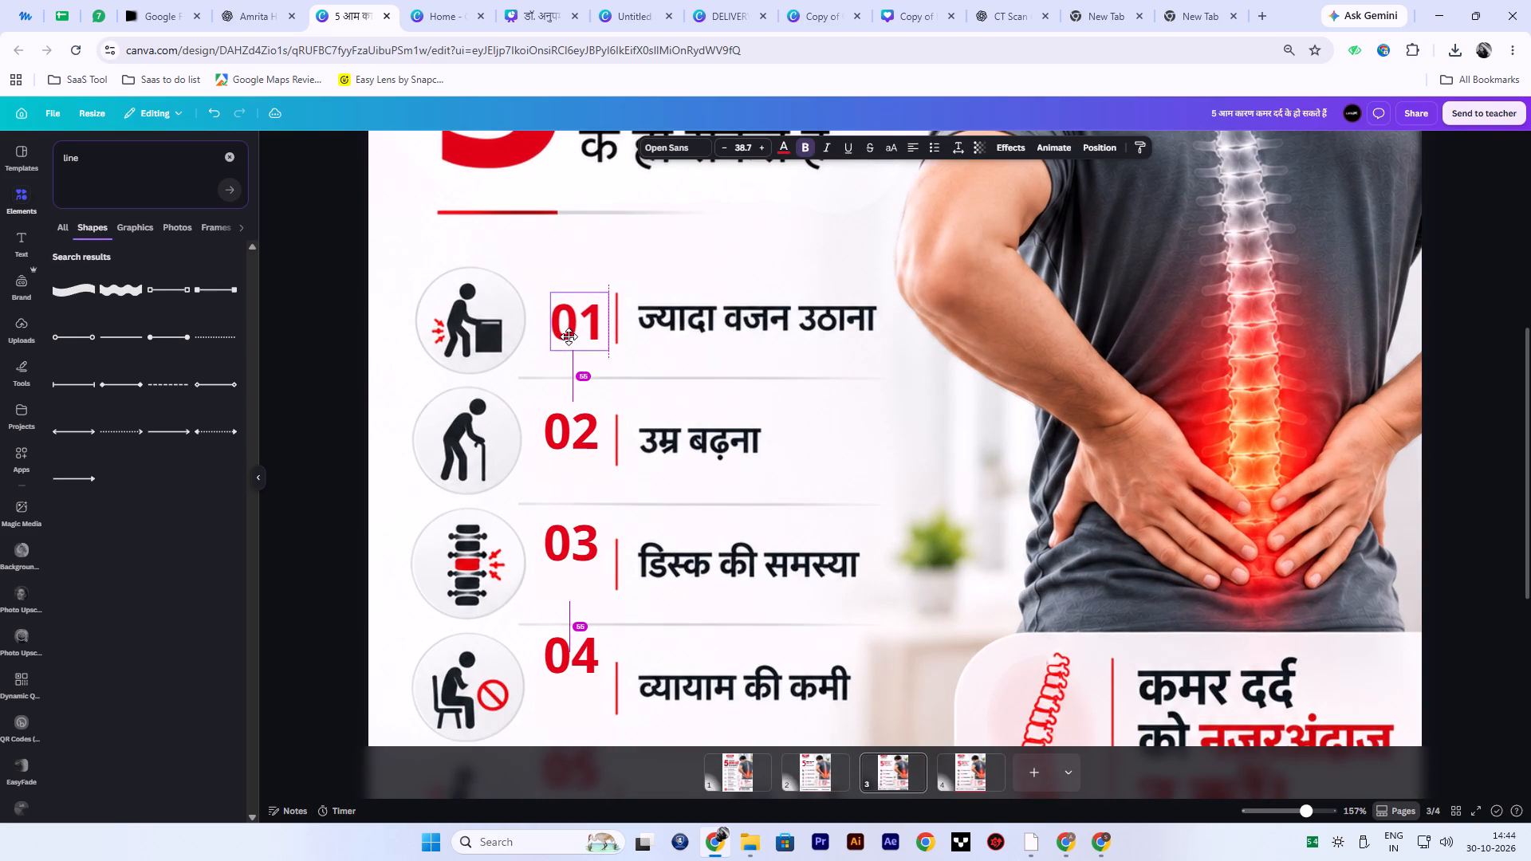
click(777, 379)
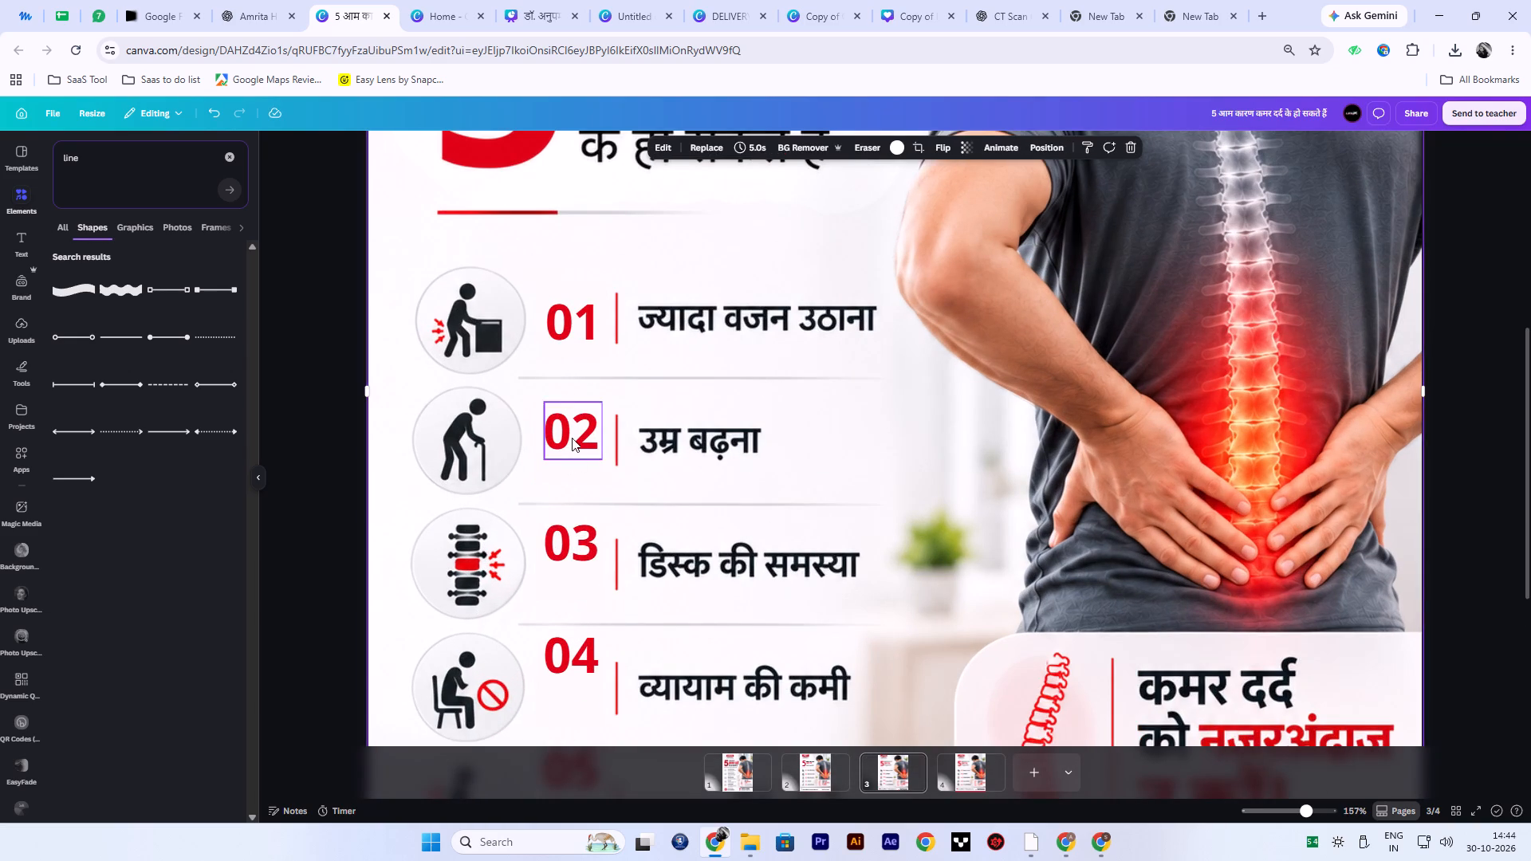
drag(572, 435, 573, 446)
click(877, 486)
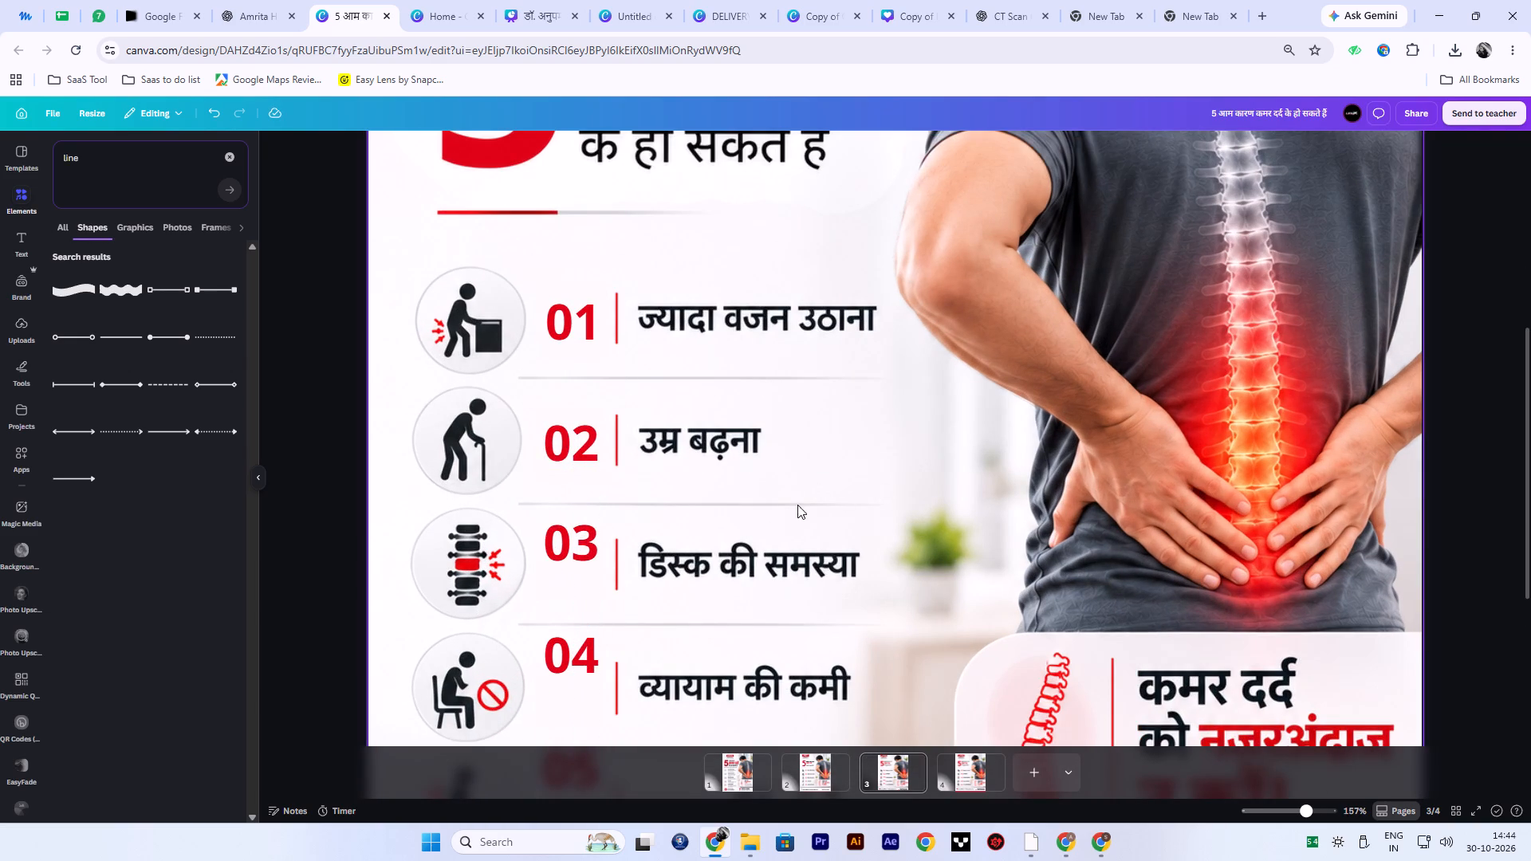
click(585, 452)
key(Right)
key(Right)
key(Left)
key(Right)
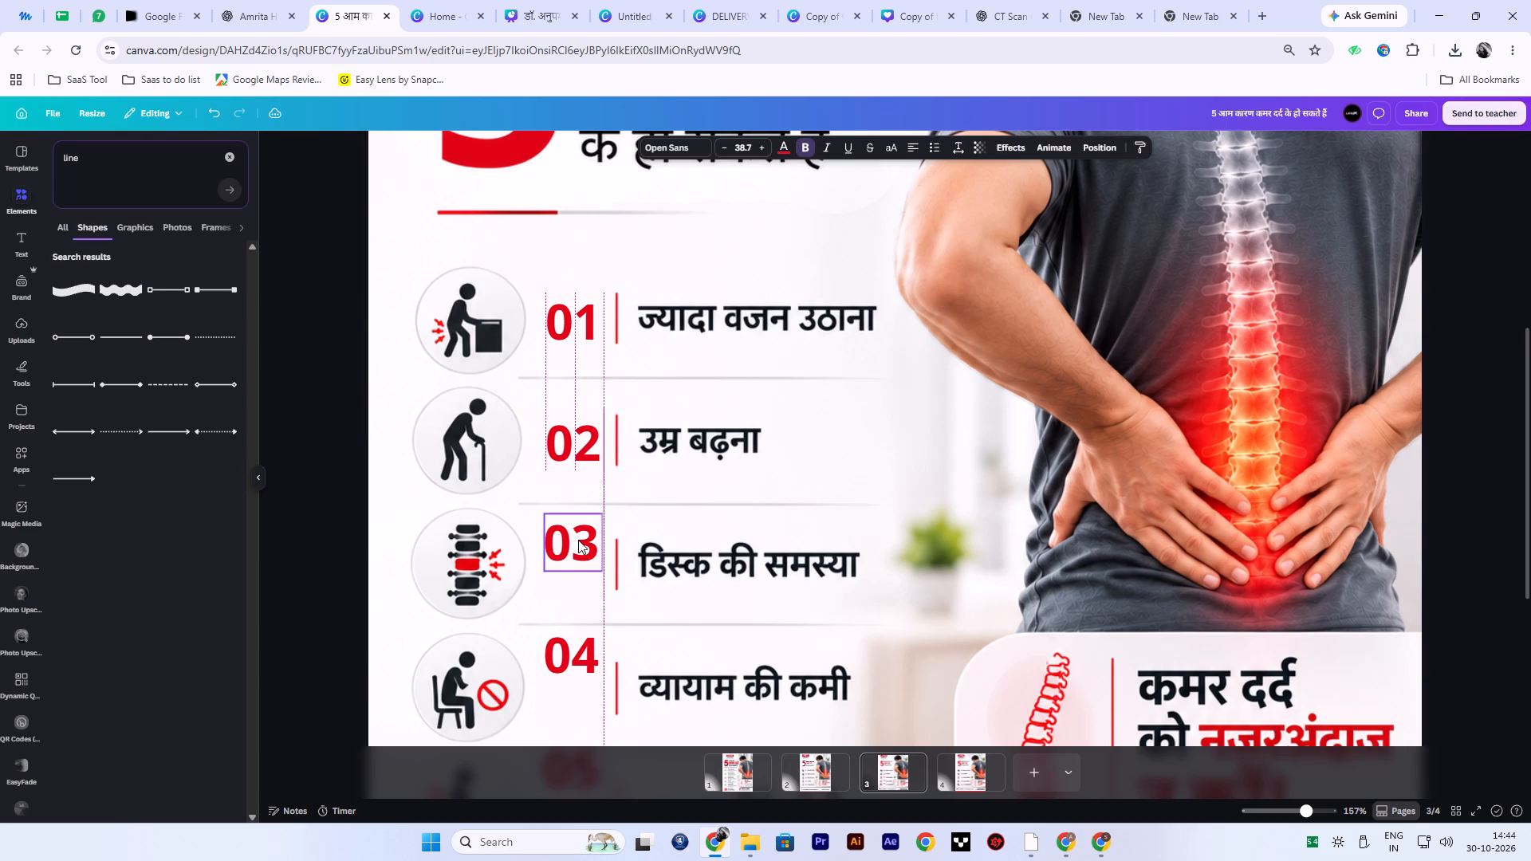
Move "03" down beside "डिस्क की समस्या" and nudge it into line with the numbers above.
click(578, 540)
drag(575, 537, 579, 562)
key(Right)
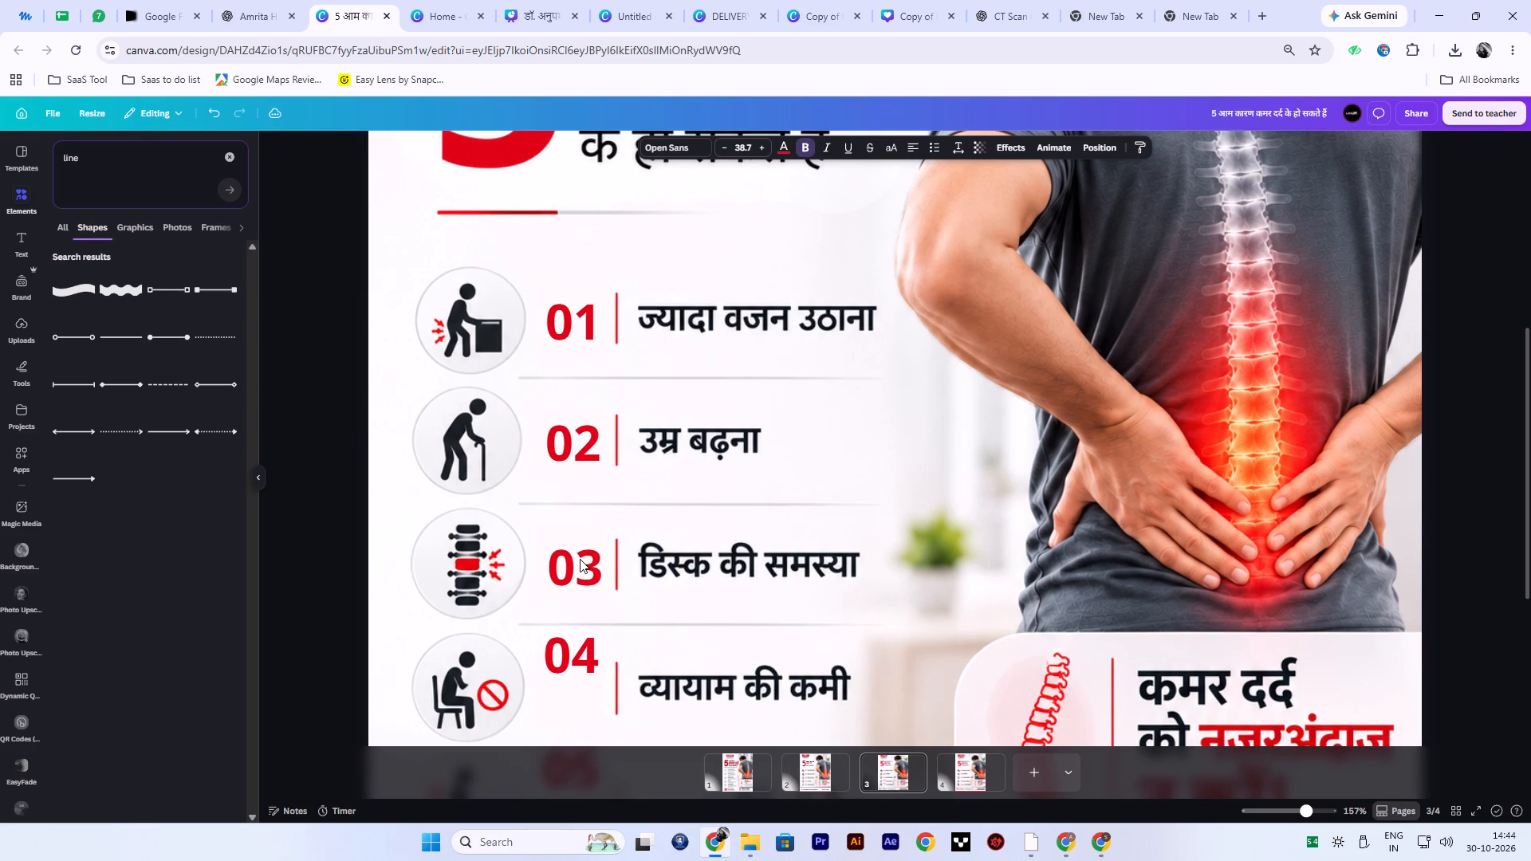
key(Left)
key(Left)
key(Left)
key(Up)
key(Up)
key(Up)
key(Up)
key(Up)
key(Down)
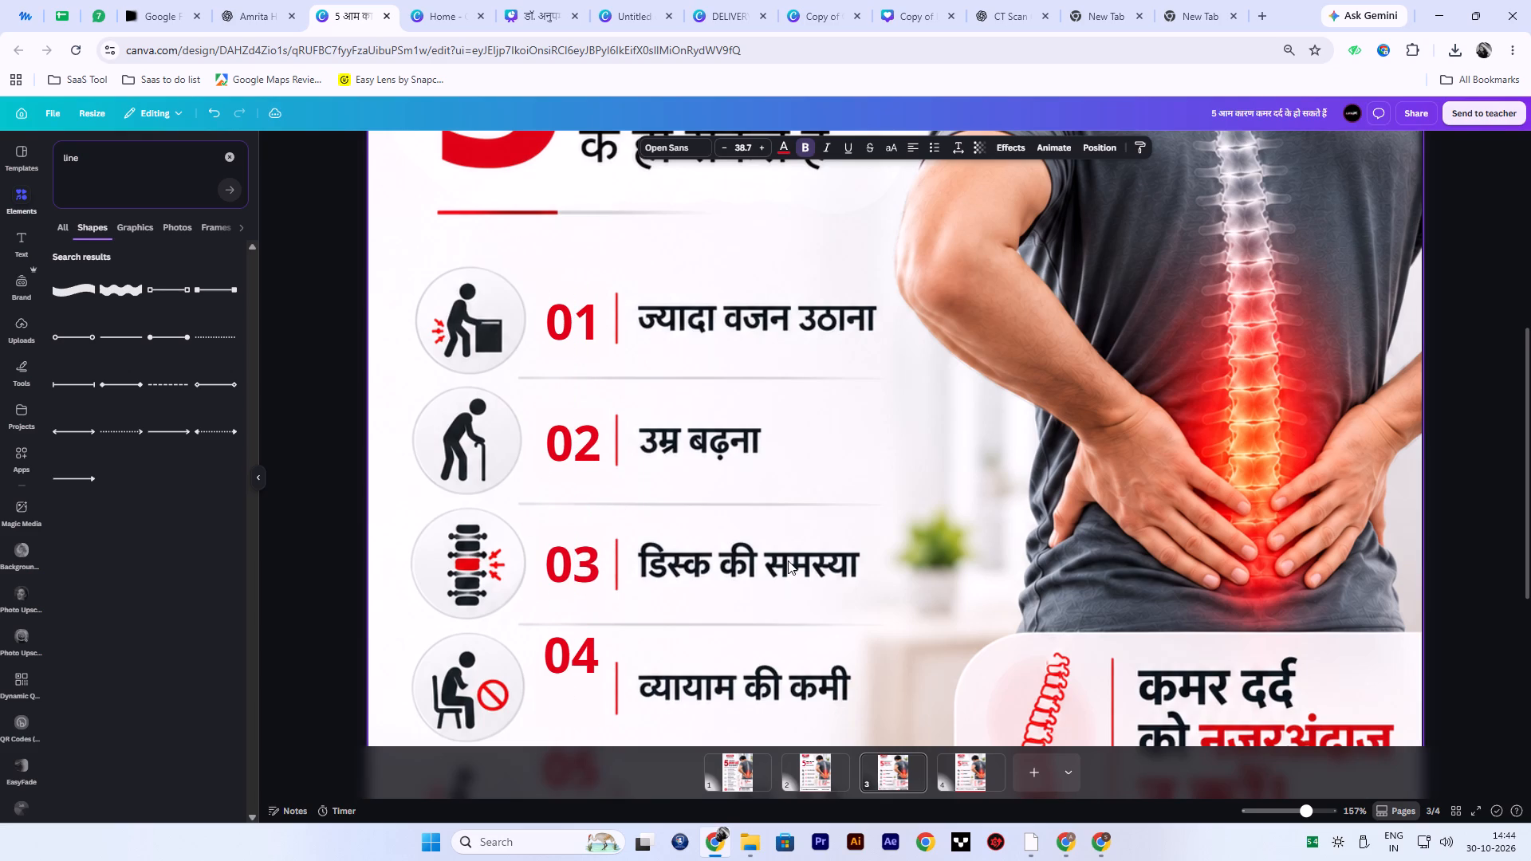
key(Down)
key(Down)
scroll(732, 584, down, 3)
key(Right)
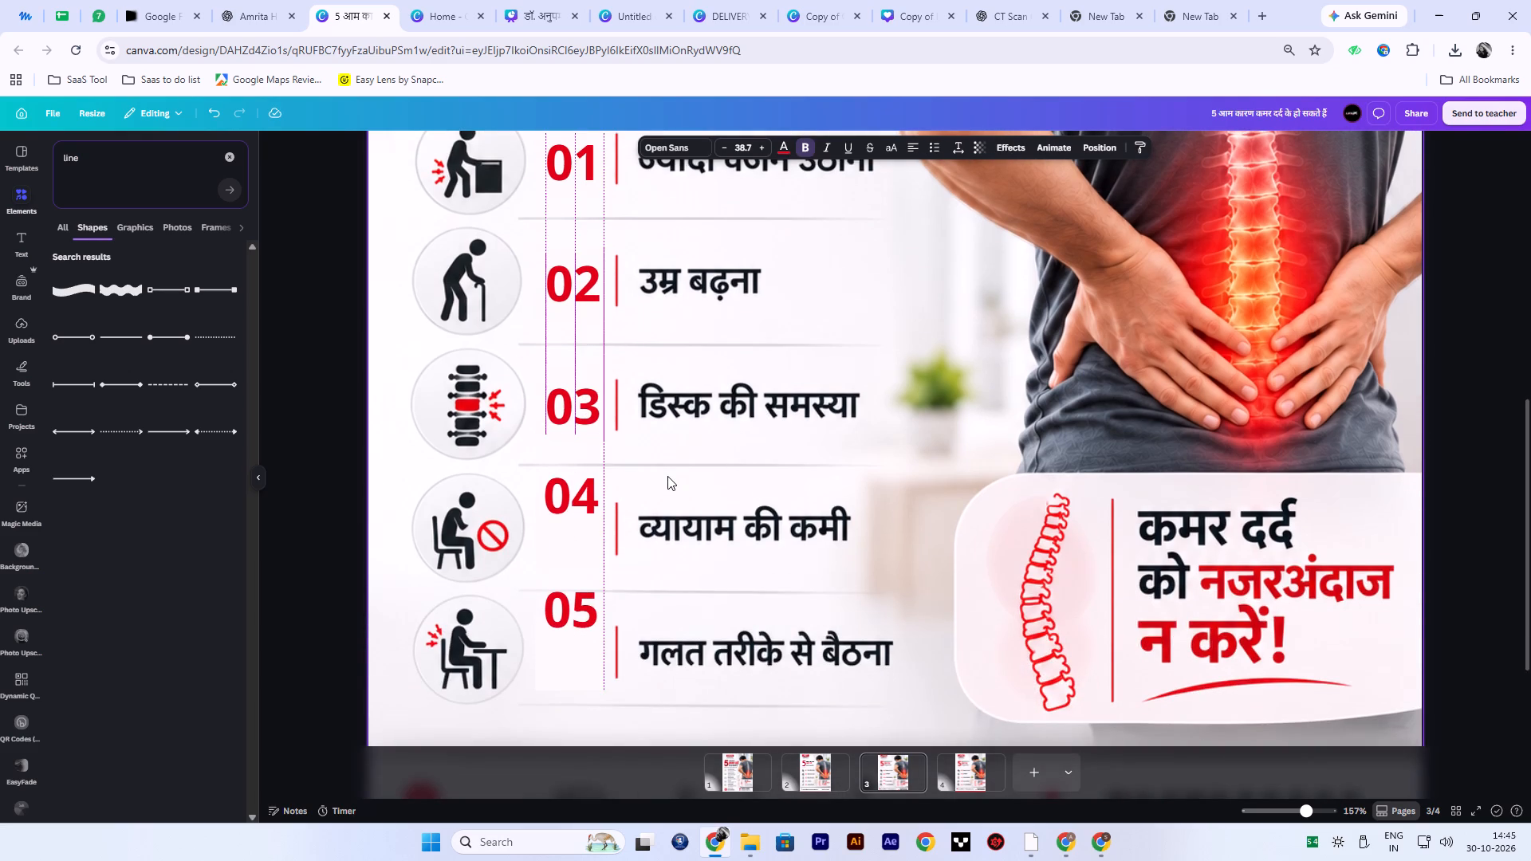
Move "04" beside "व्यायाम की कमी" and "05" beside "गलत तरीके से बैठना", keeping both aligned with the number column.
drag(577, 500, 580, 537)
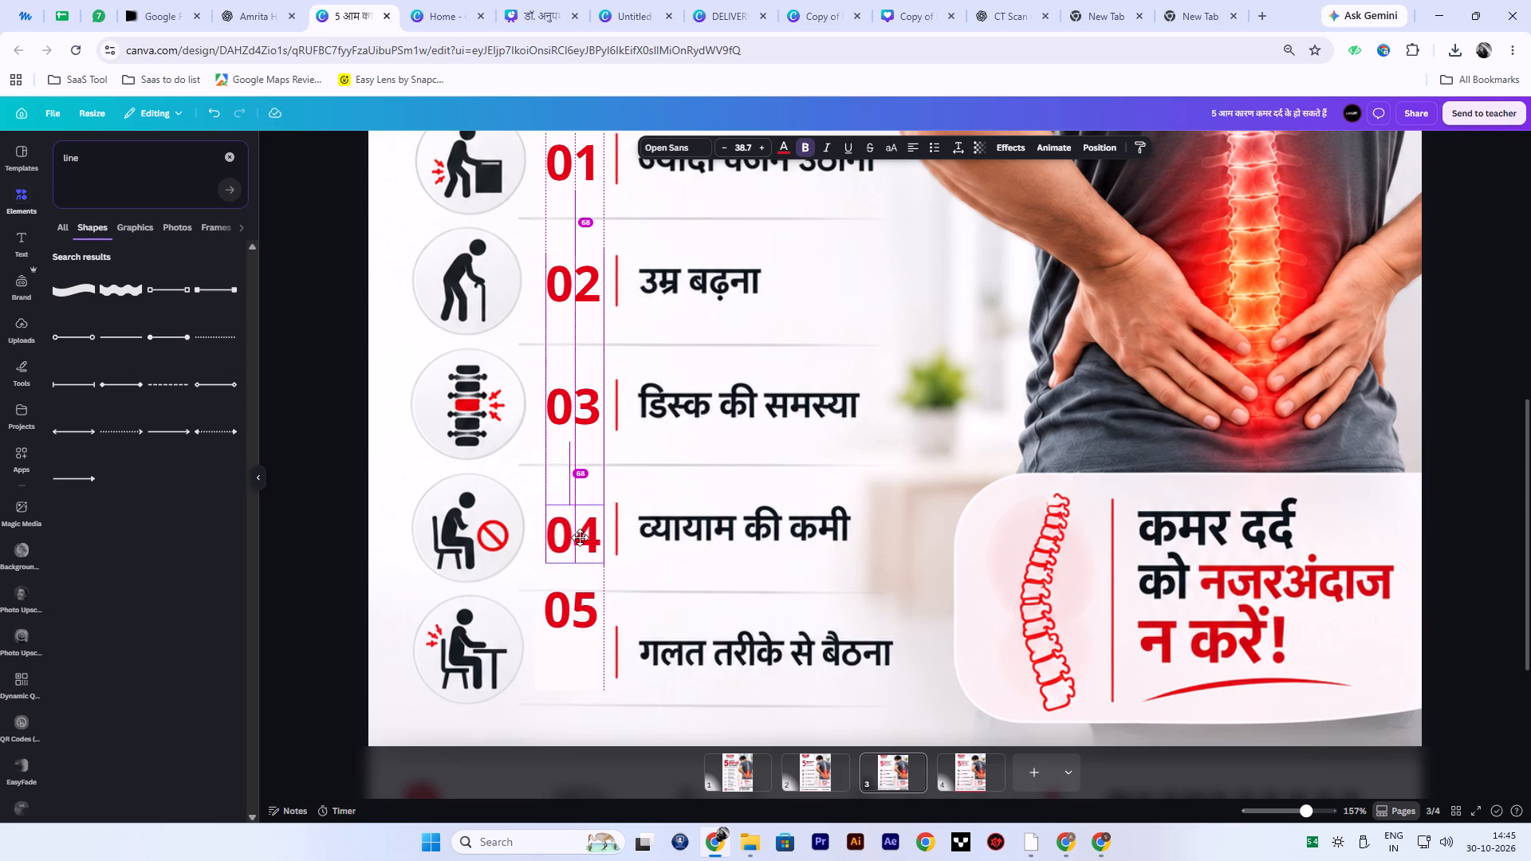
drag(580, 537, 580, 532)
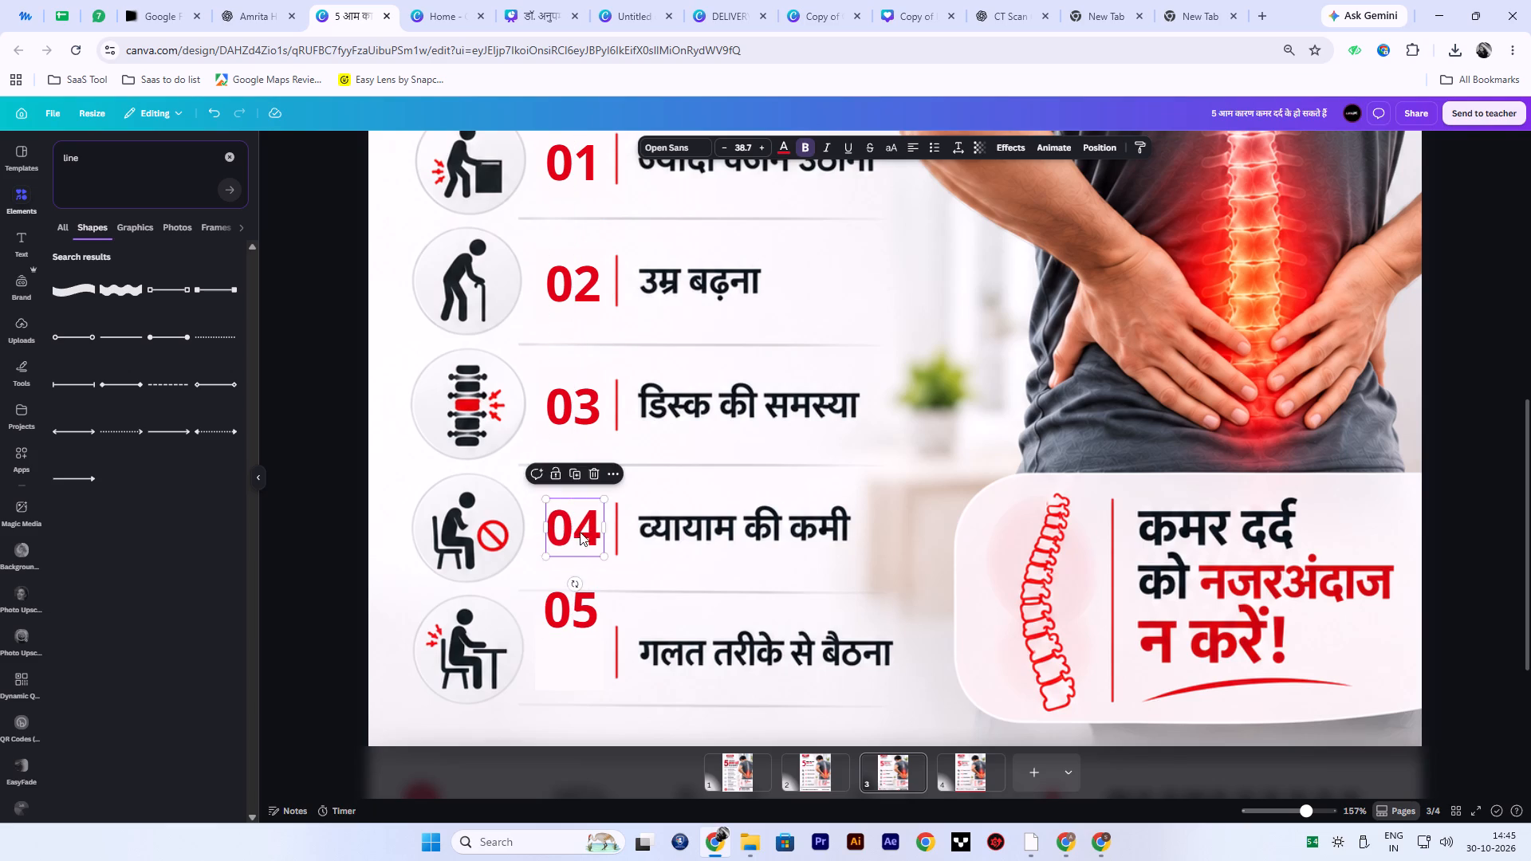
drag(575, 617, 580, 661)
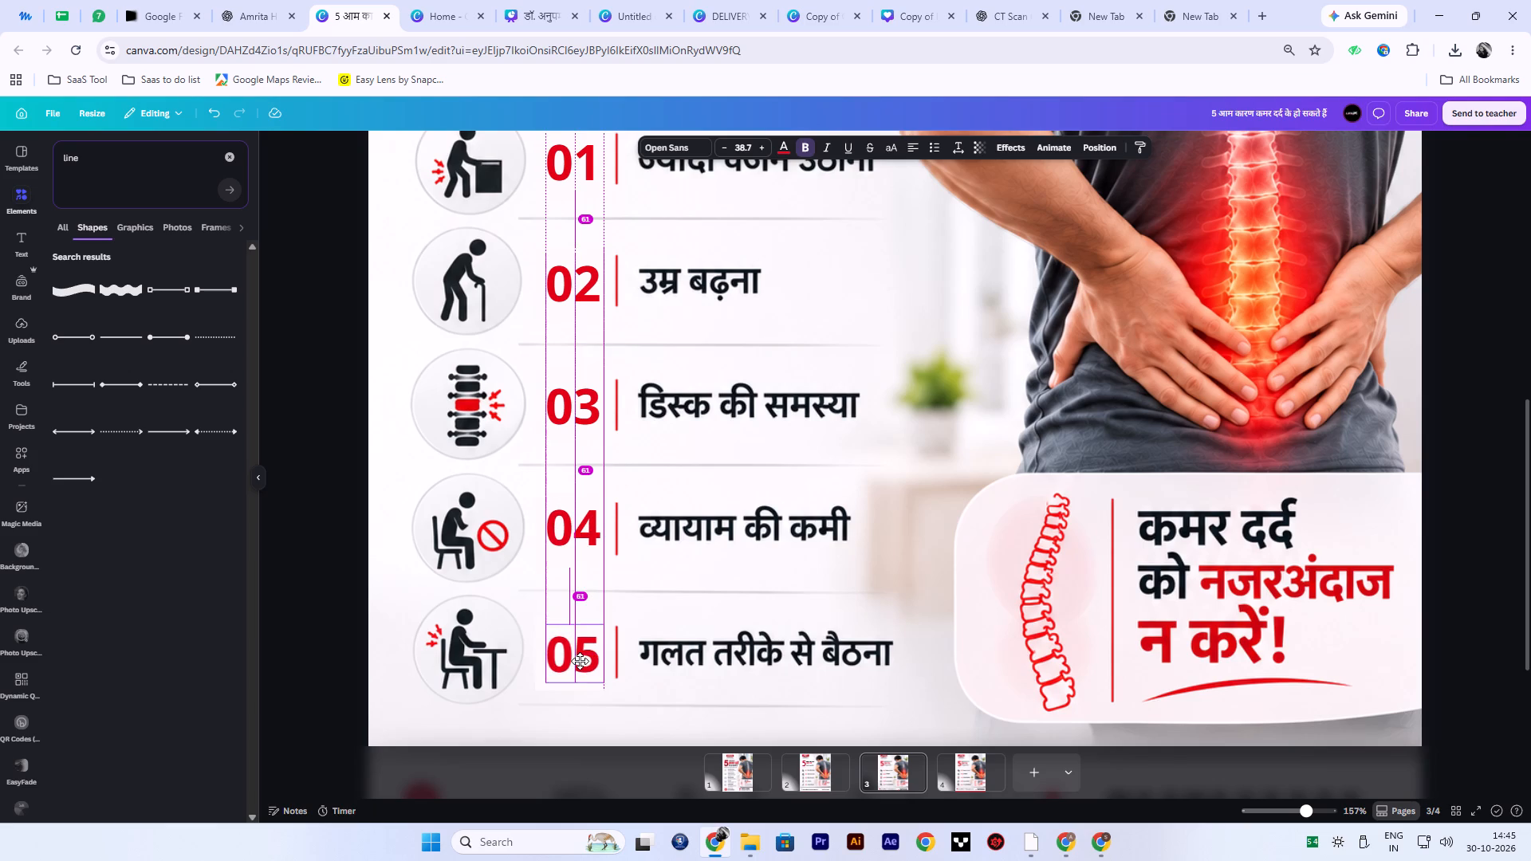
drag(580, 661, 579, 659)
click(869, 603)
ctrl+scroll(895, 606, down, 5)
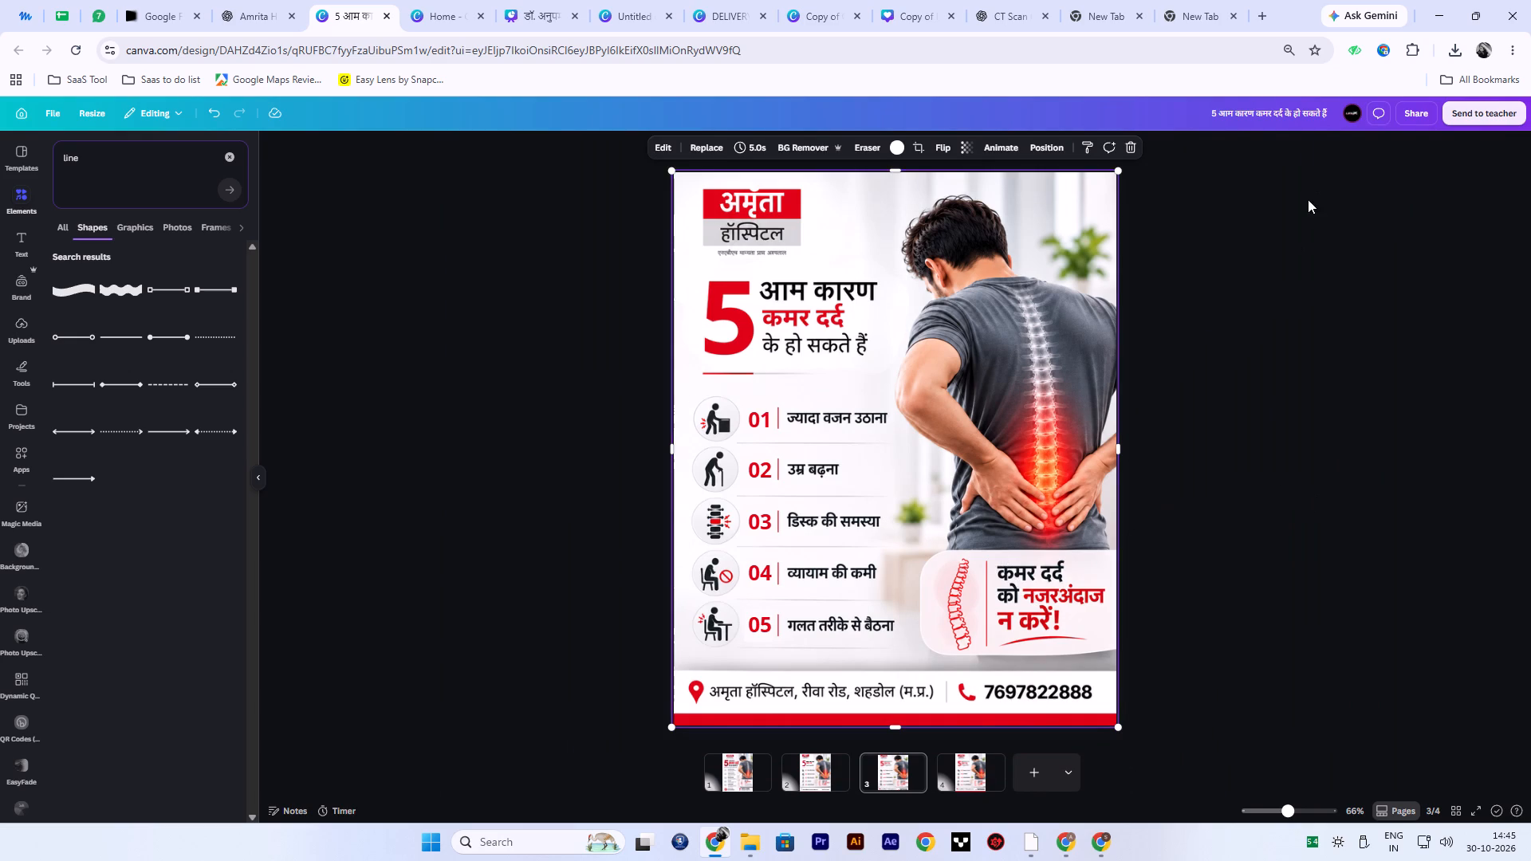
Copy the hospital logo with its accreditation tagline from page 2 and paste it onto page 3 in the same place.
ctrl+scroll(773, 268, up, 7)
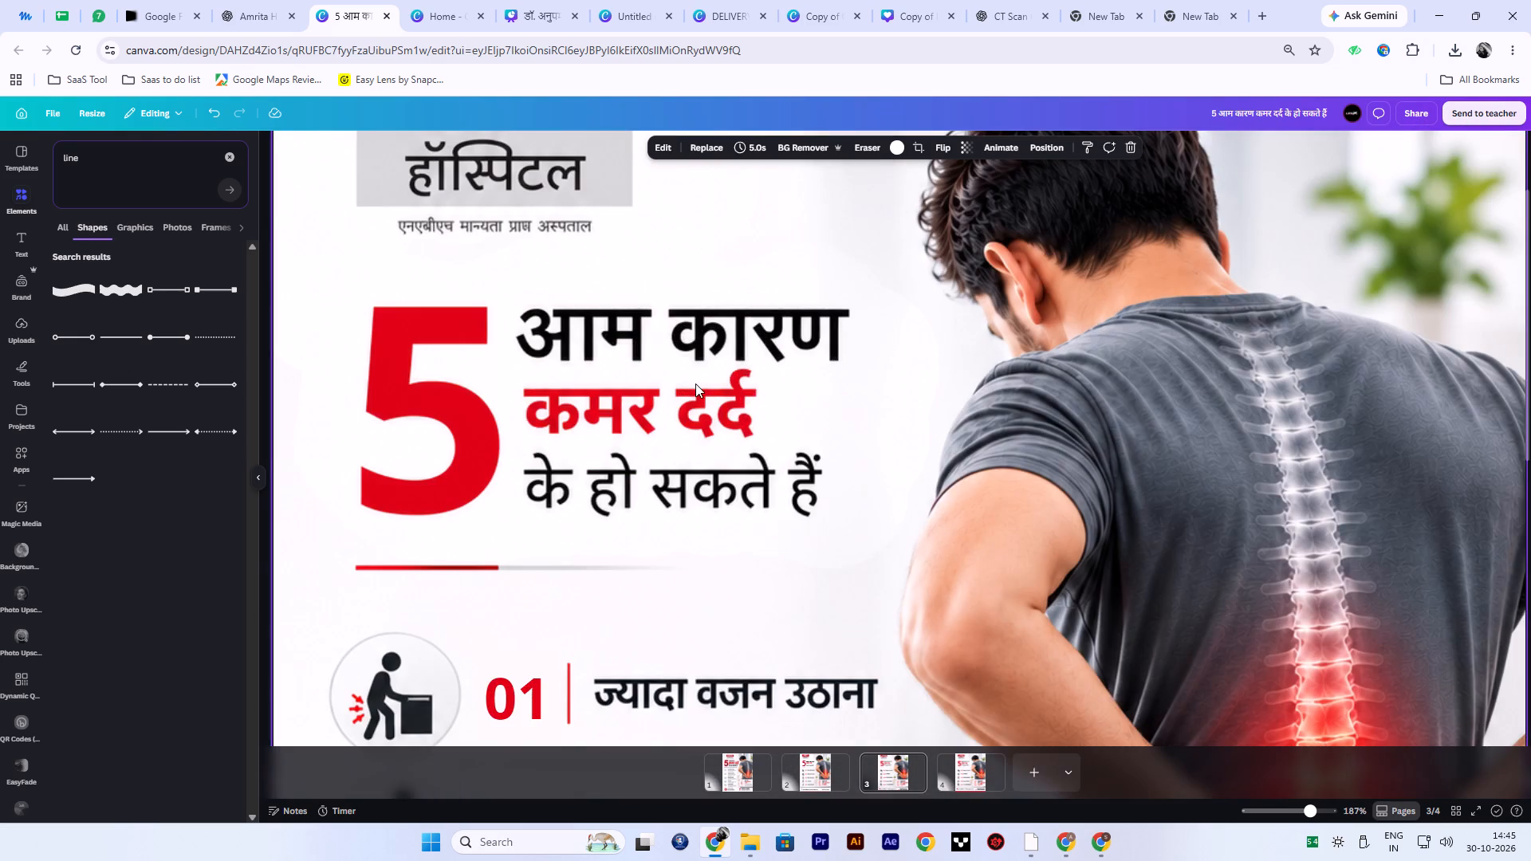
ctrl+scroll(681, 379, down, 6)
click(896, 769)
click(801, 761)
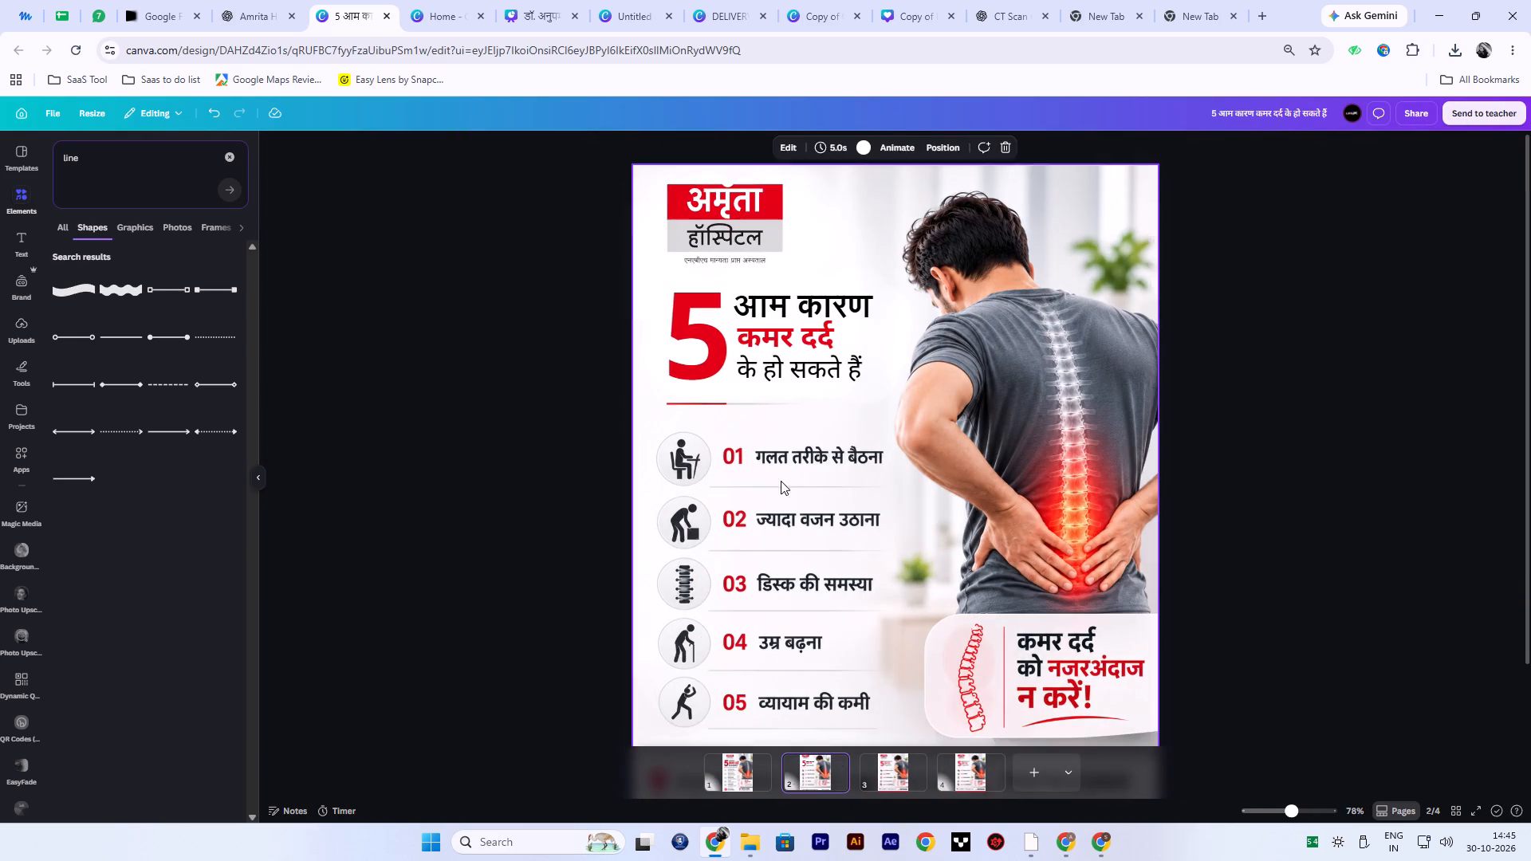
click(734, 248)
key(ctrl+c)
click(907, 772)
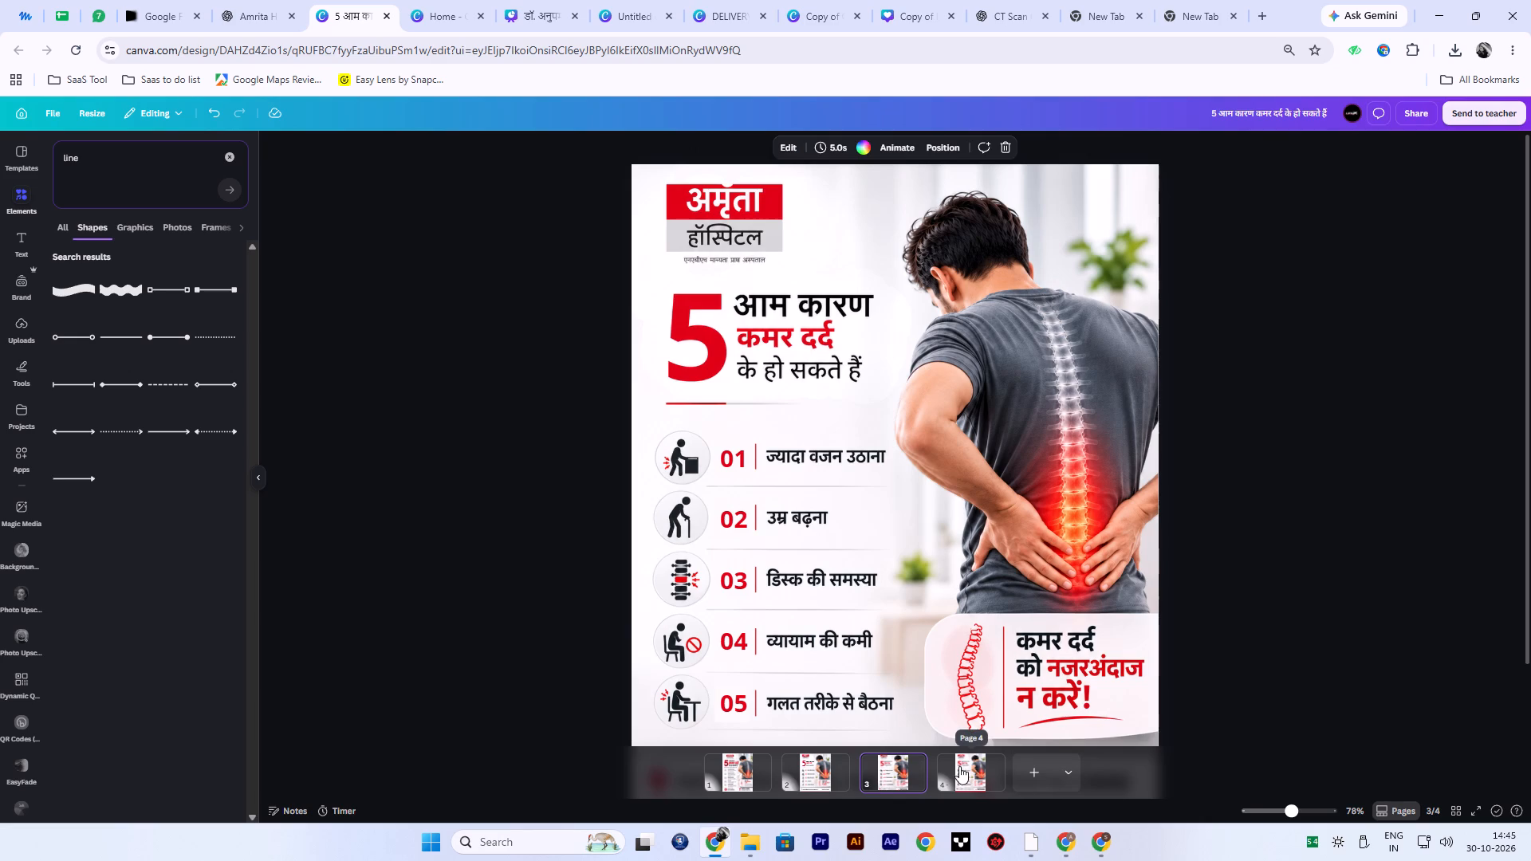
click(745, 323)
key(ctrl+v)
Erase the tagline beneath the logo from page 3's background image using Magic Eraser with brush size 5.
click(834, 293)
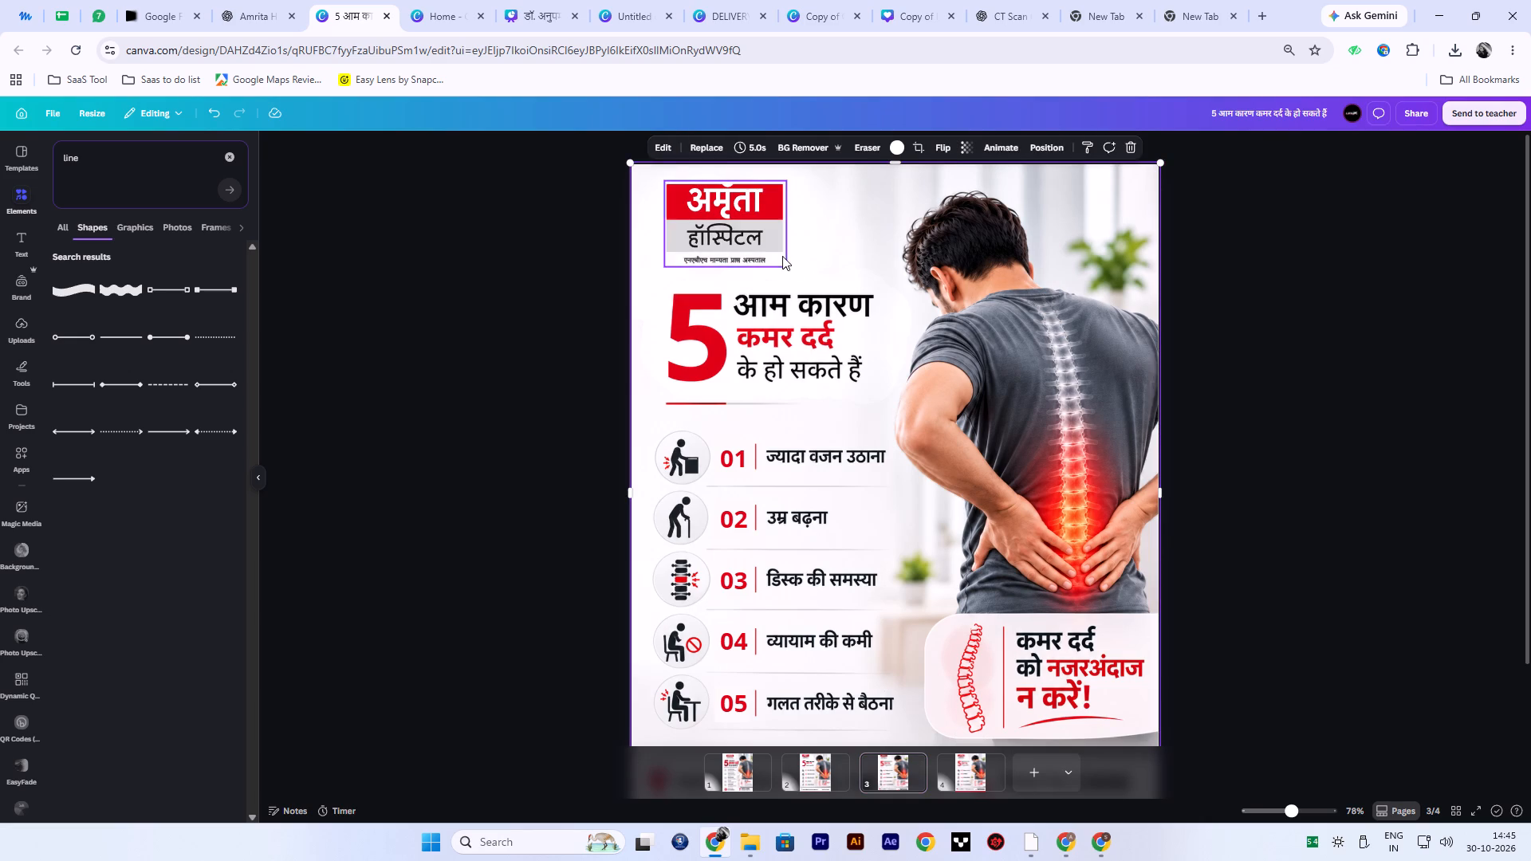
scroll(794, 316, up, 3)
click(797, 317)
click(846, 215)
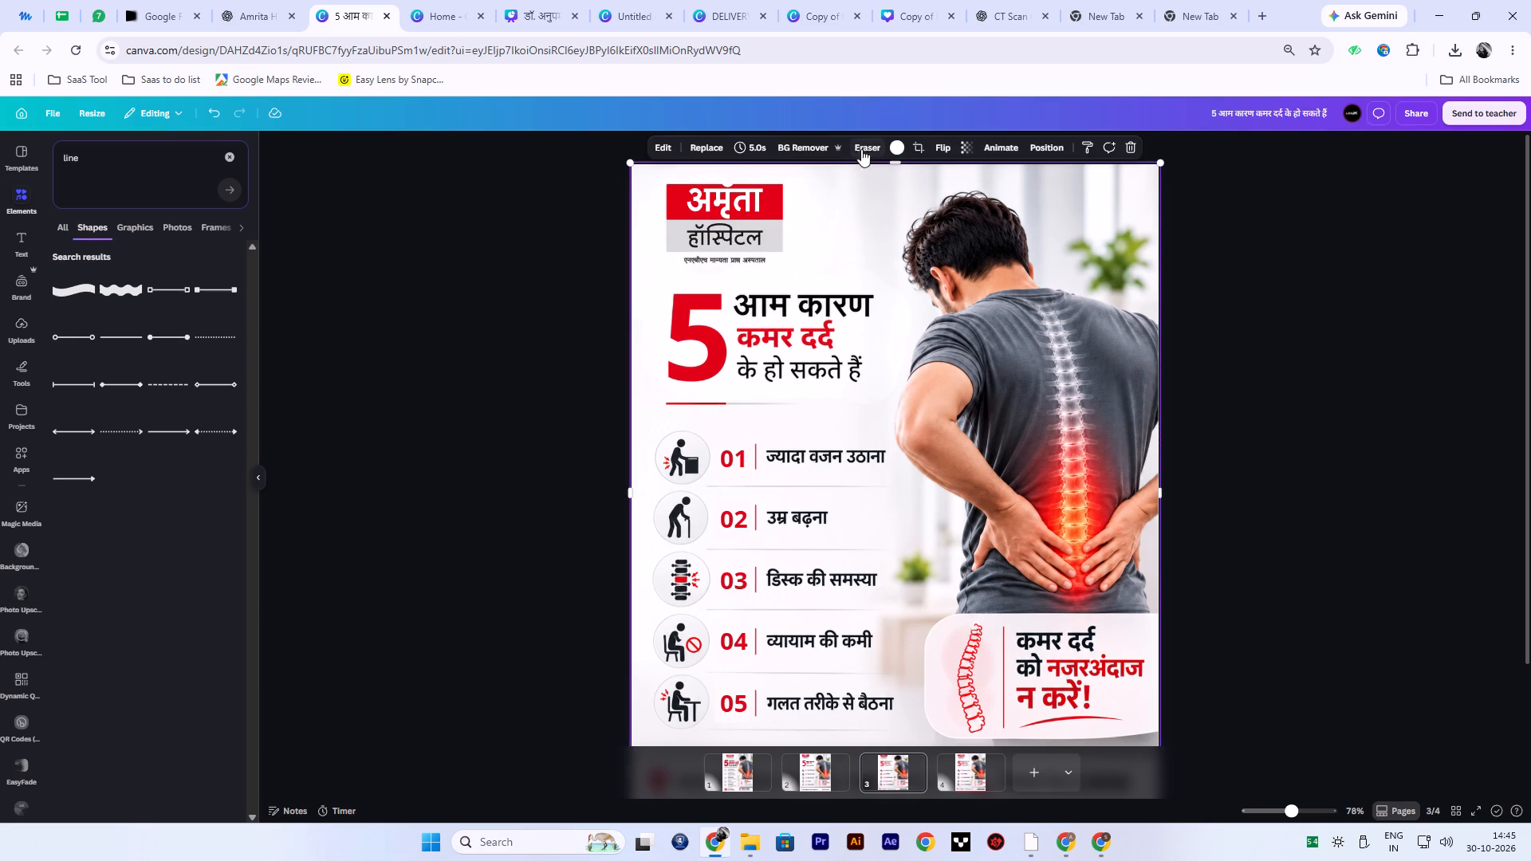
click(869, 148)
click(884, 176)
click(65, 275)
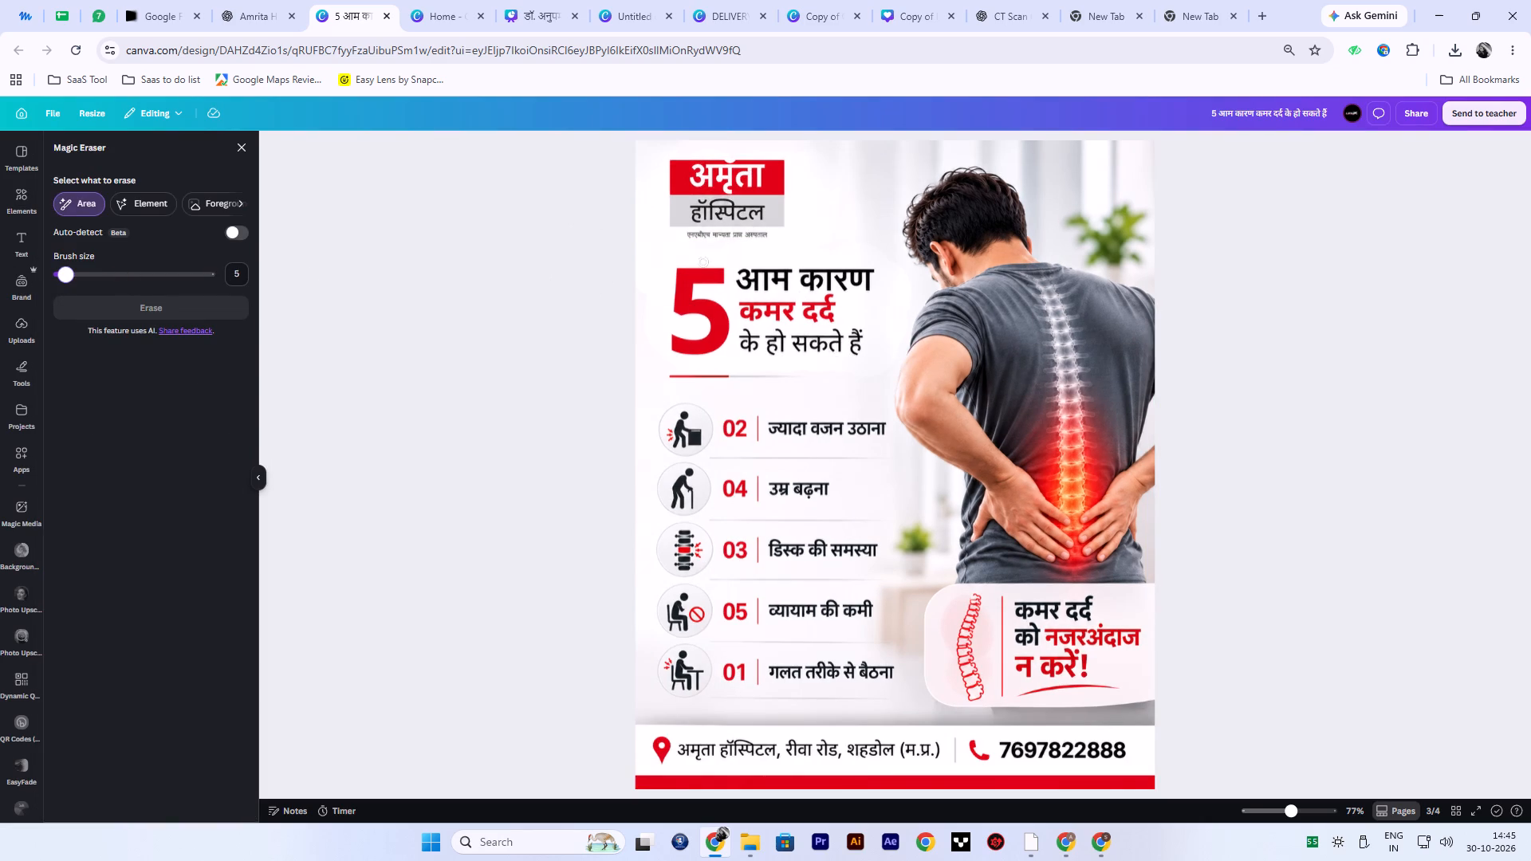
drag(775, 236, 735, 235)
drag(735, 235, 710, 234)
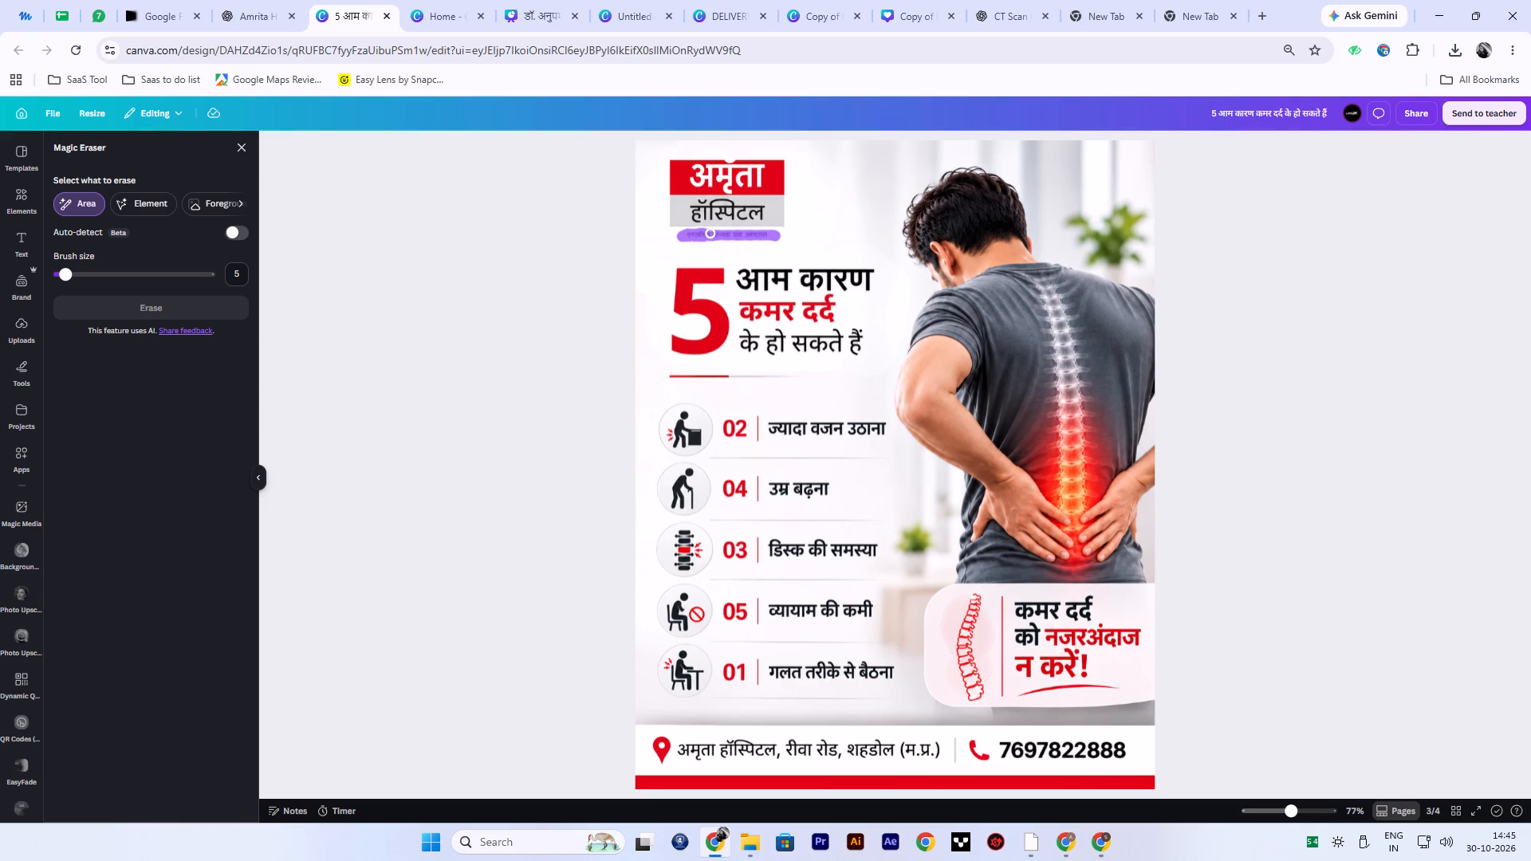
drag(710, 234, 712, 234)
click(191, 298)
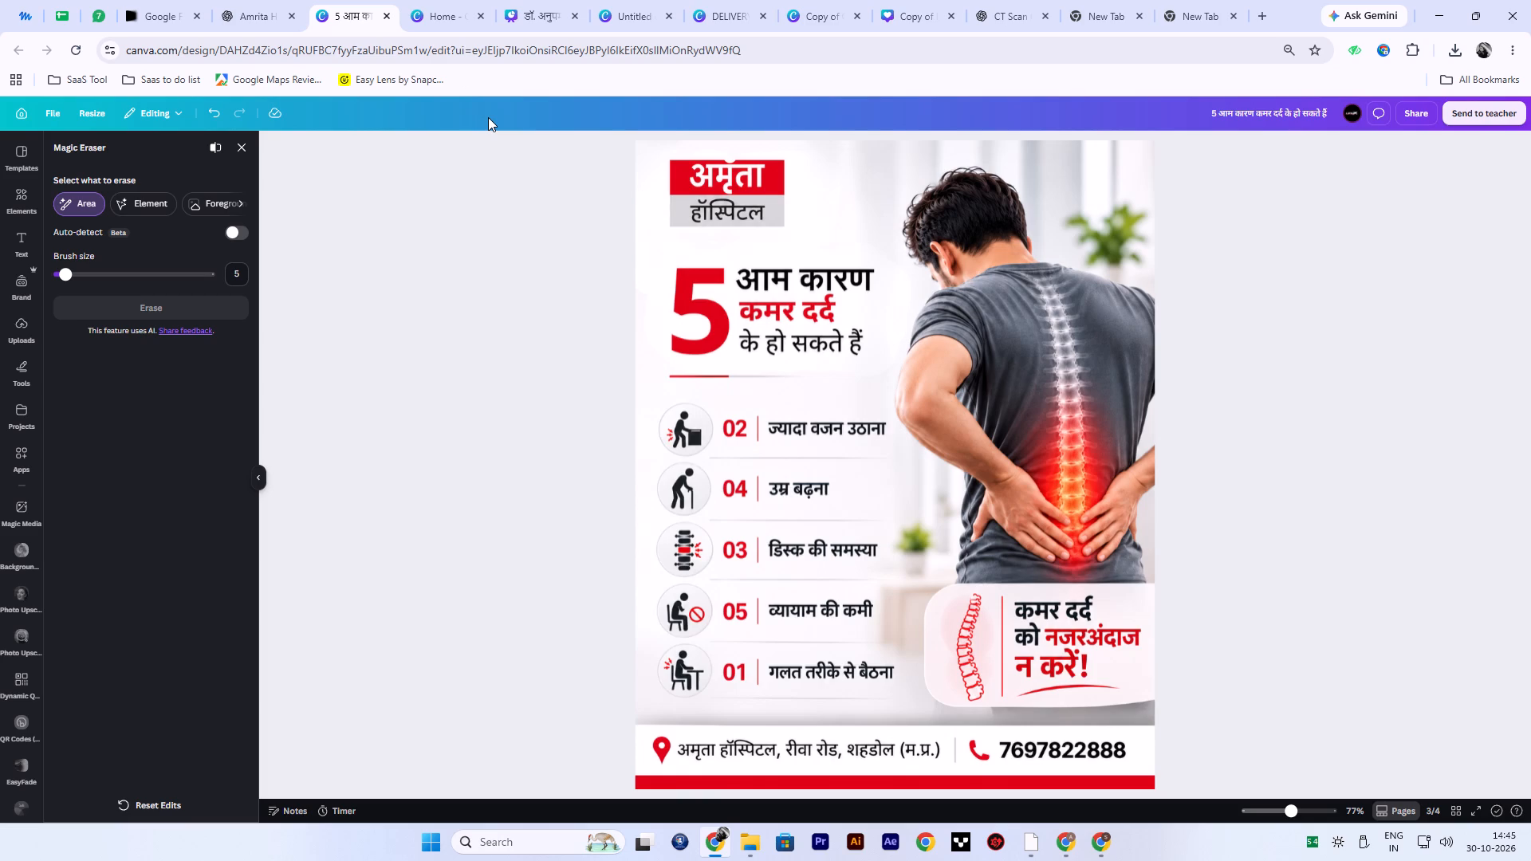
click(230, 153)
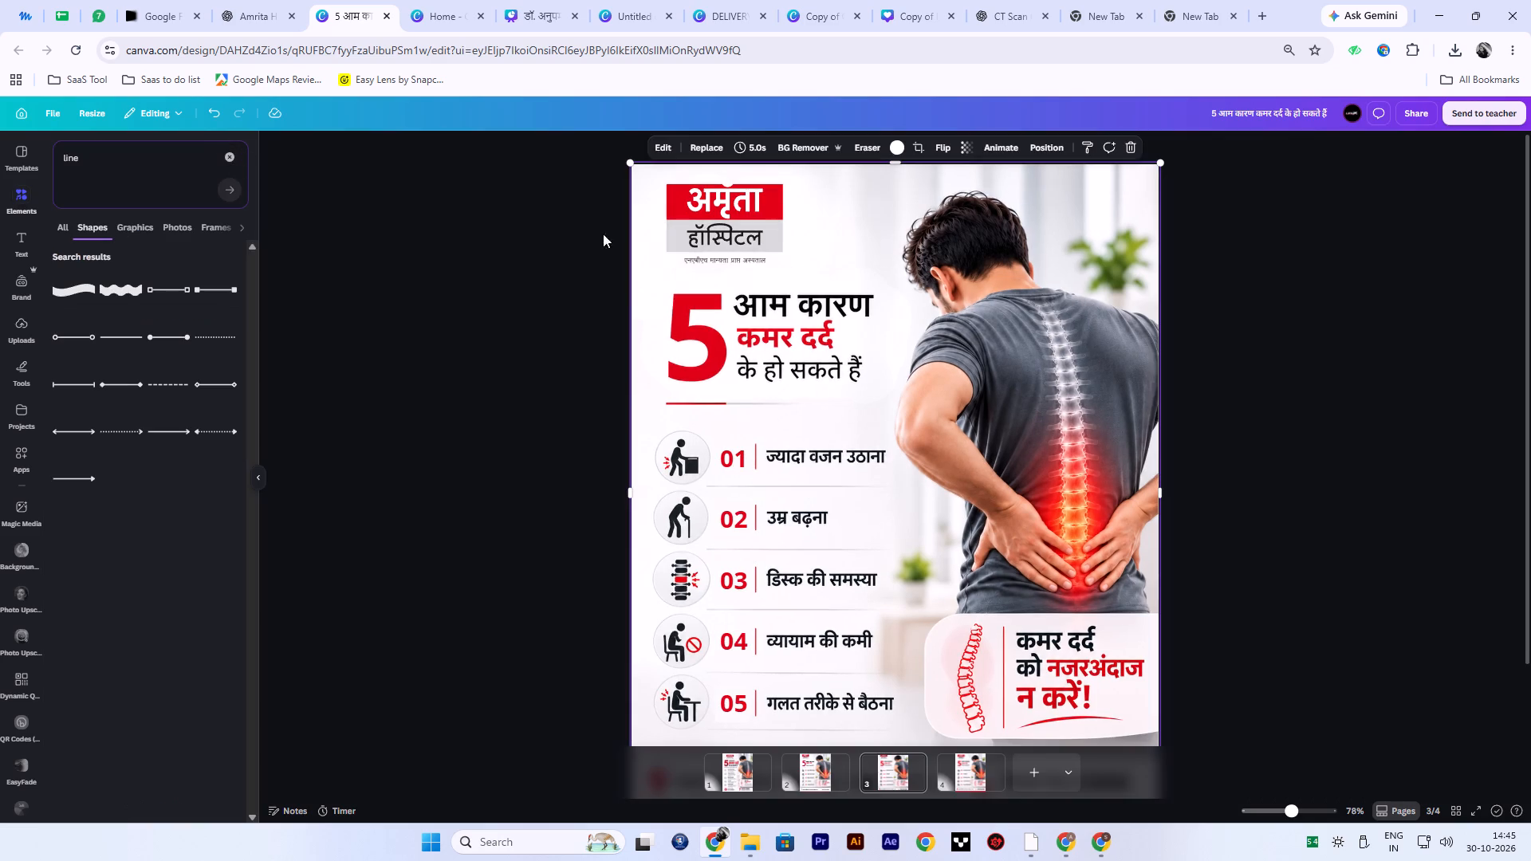
Download only page 3 as a PNG at size 1.
click(1419, 116)
click(1323, 399)
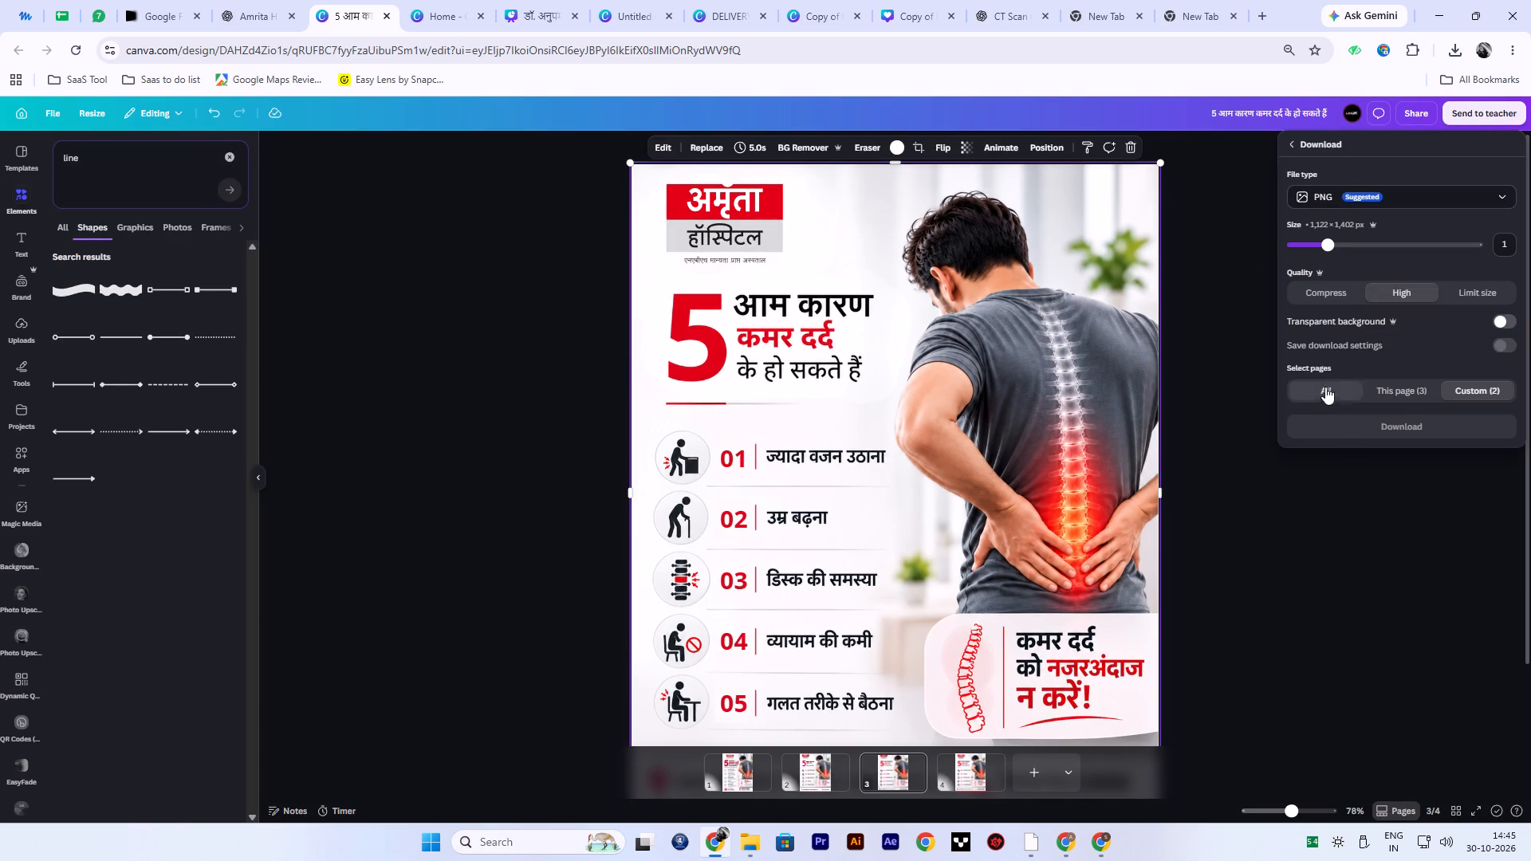
click(1394, 388)
click(1406, 427)
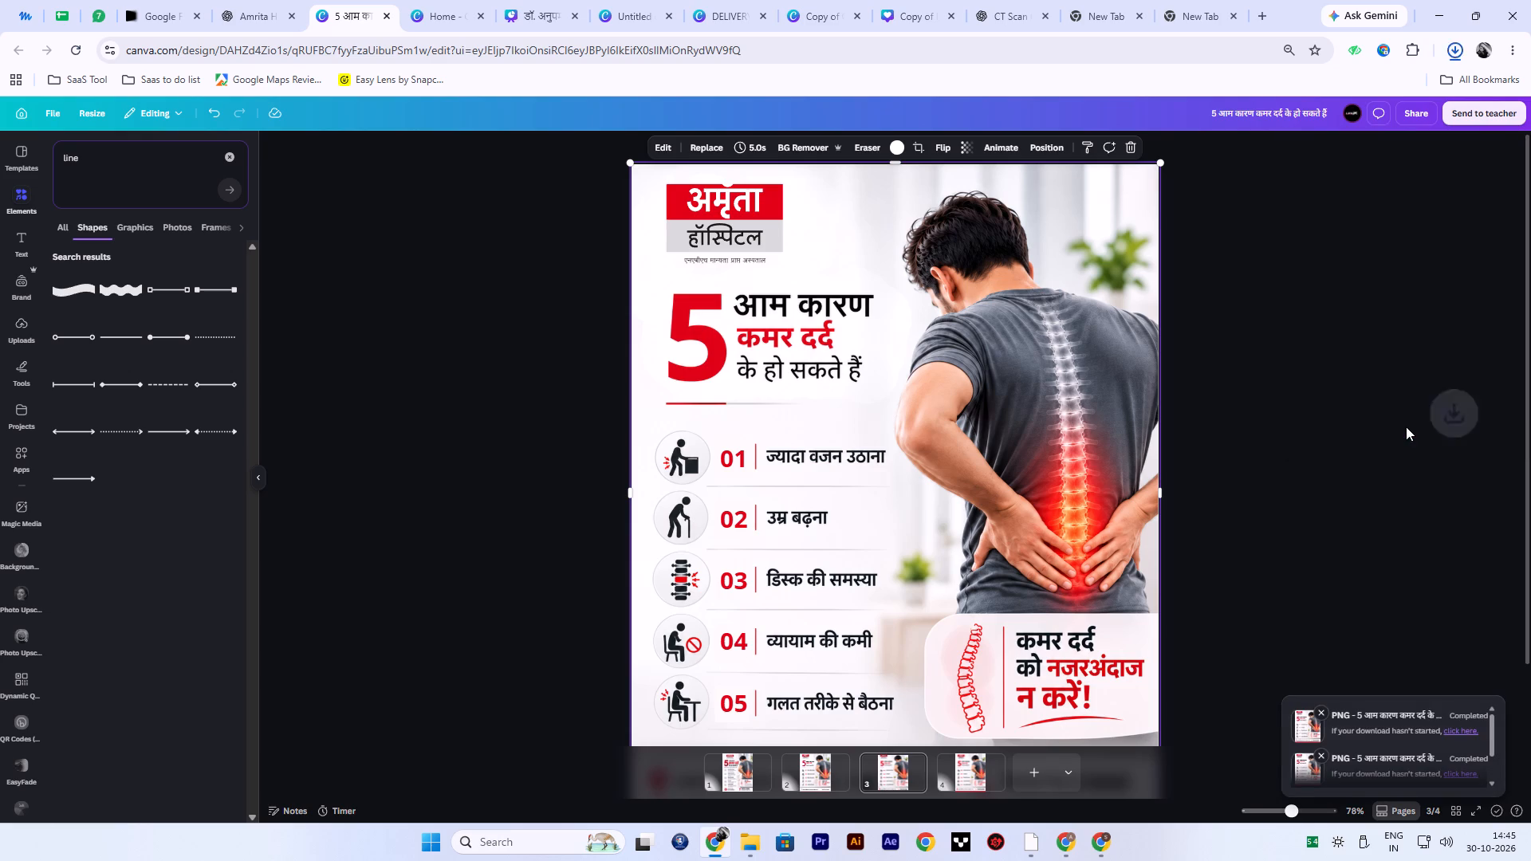